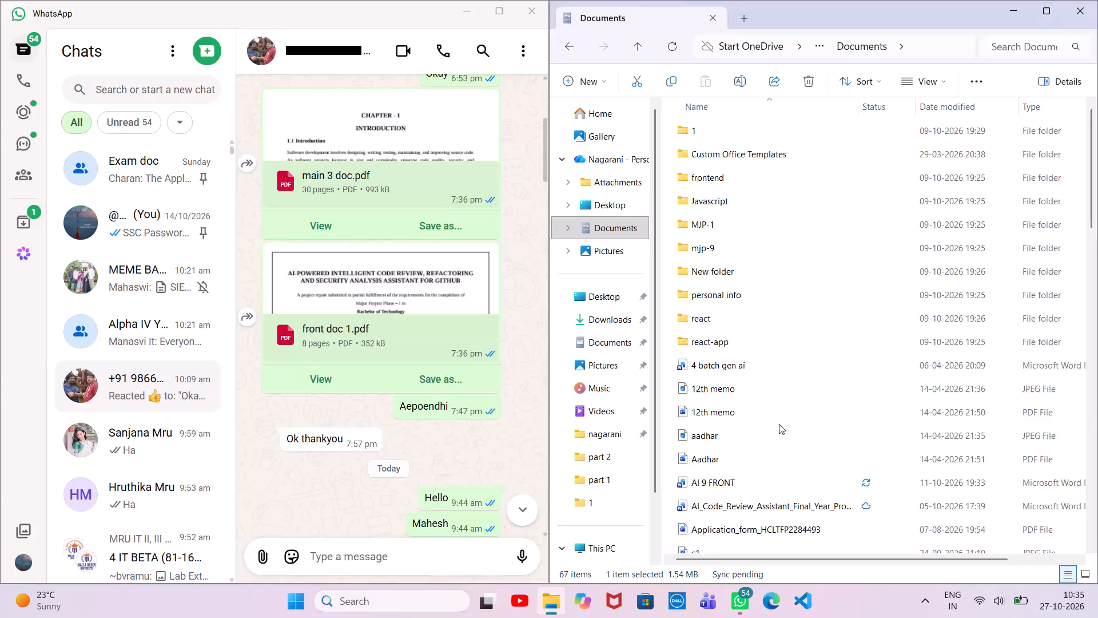
Open the Word document "front doc 1" from the Documents folder.
{"action": "scroll", "coordinate": [779, 424], "scroll_direction": "down", "scroll_amount": 5}
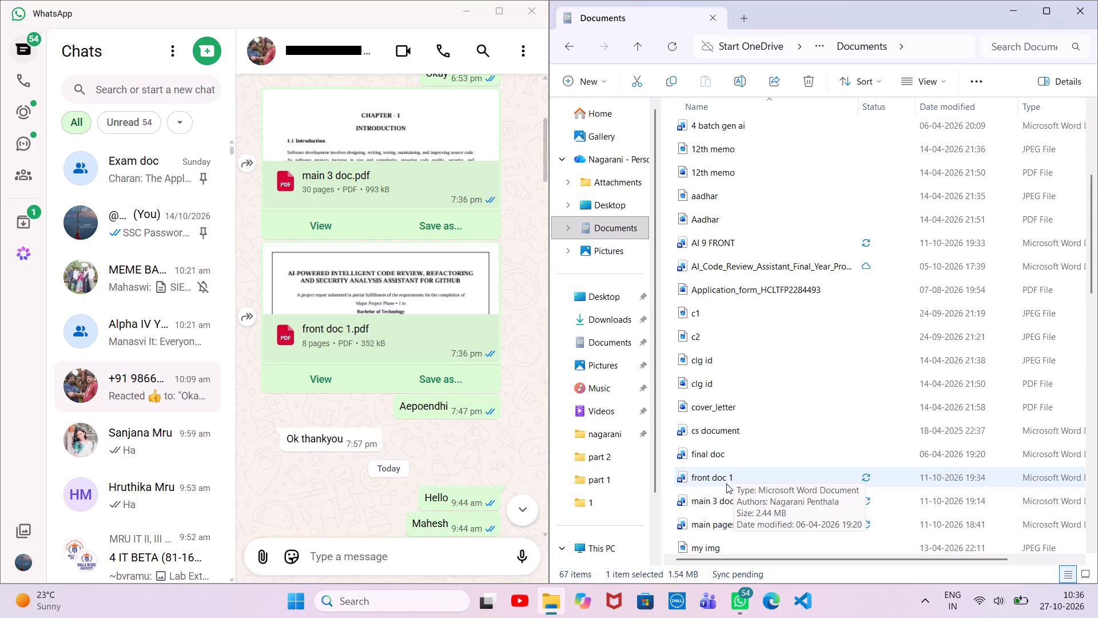
{"action": "double_click", "coordinate": [726, 484]}
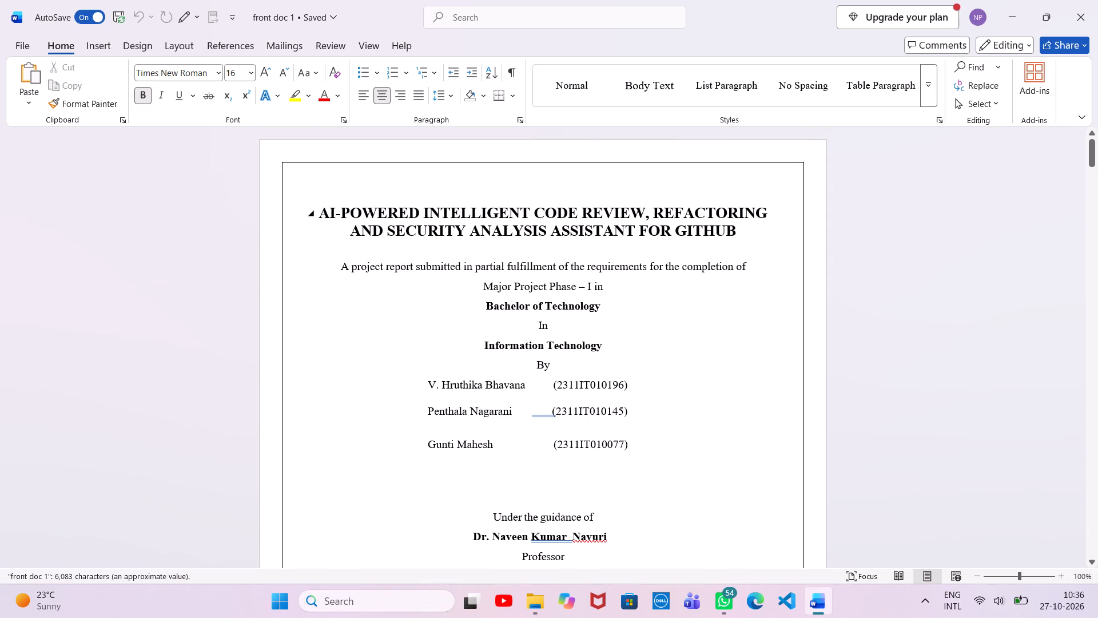
Erase the designation "Professor" beneath the guide's name on the report's title page.
{"action": "scroll", "coordinate": [536, 365], "scroll_direction": "down", "scroll_amount": 1}
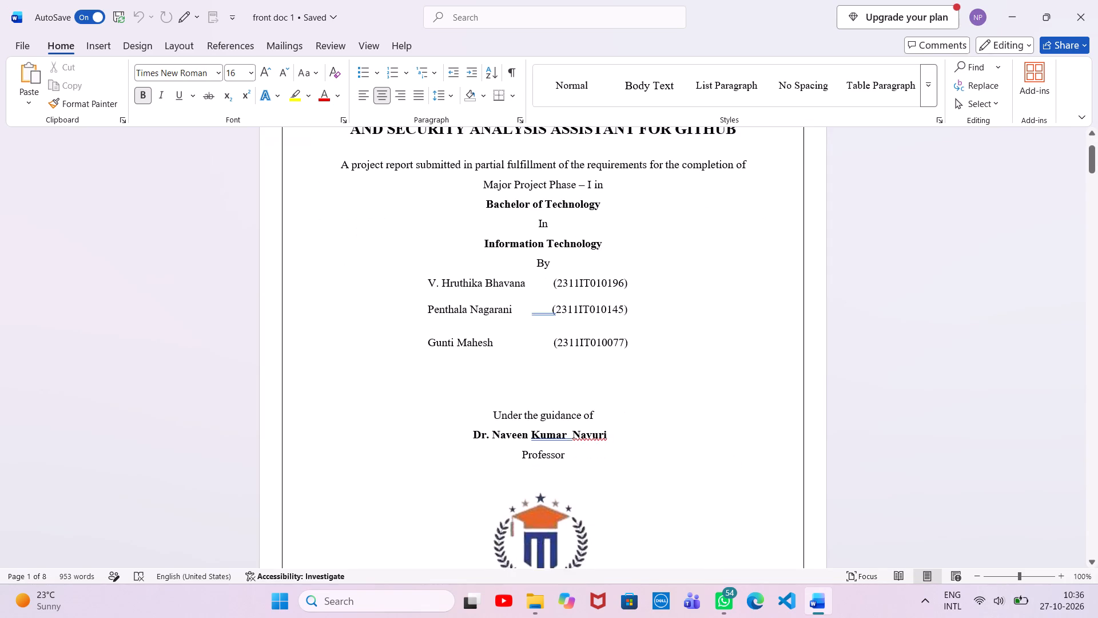
{"action": "scroll", "coordinate": [536, 365], "scroll_direction": "down", "scroll_amount": 1}
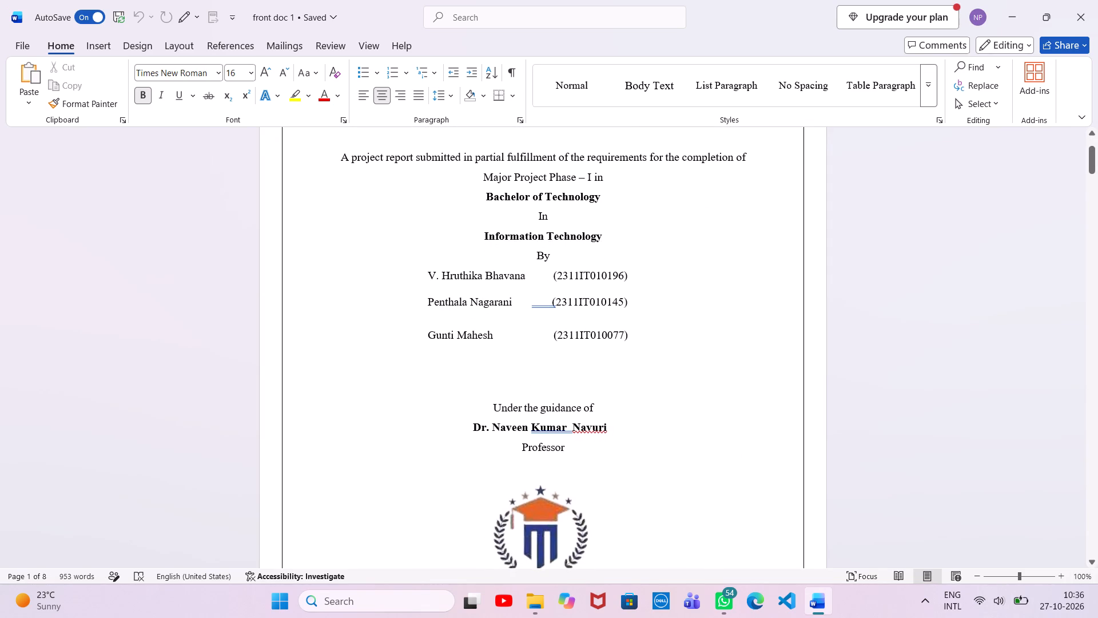
{"action": "left_click", "coordinate": [566, 445]}
Replace the guide's title under the guidance section with "Associate Professor".
{"action": "key", "text": "BackSpace"}
{"action": "key", "text": "BackSpace"}
{"action": "key", "text": "BackSpace"}
{"action": "key", "text": "BackSpace"}
{"action": "key", "text": "BackSpace"}
{"action": "key", "text": "BackSpace"}
{"action": "key", "text": "BackSpace"}
{"action": "key", "text": "BackSpace"}
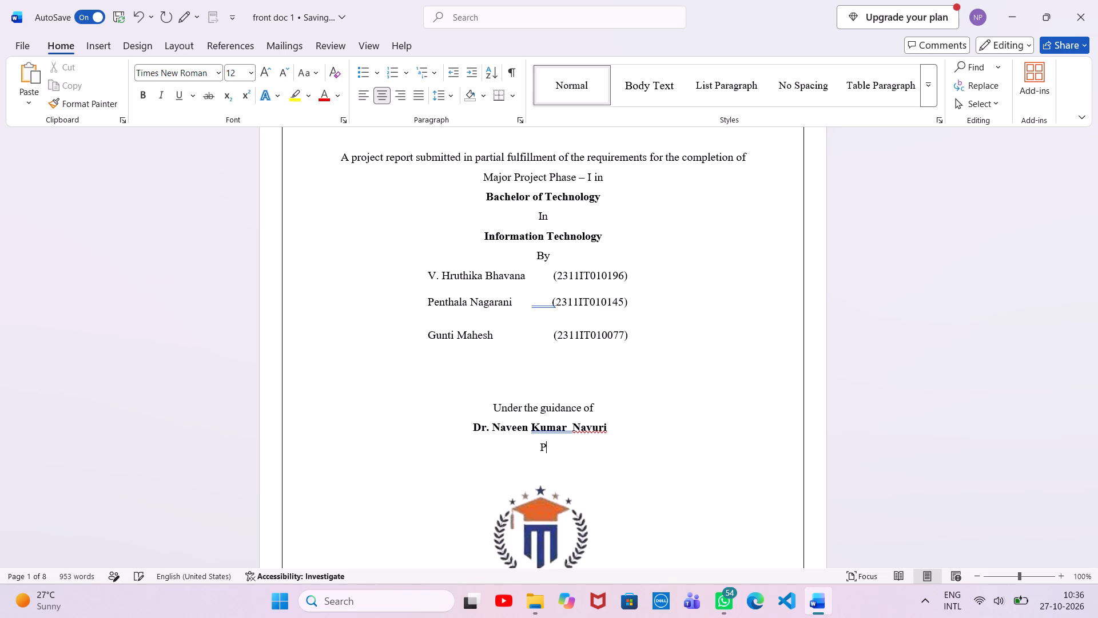
{"action": "key", "text": "BackSpace"}
{"action": "key", "text": "ctrl+v"}
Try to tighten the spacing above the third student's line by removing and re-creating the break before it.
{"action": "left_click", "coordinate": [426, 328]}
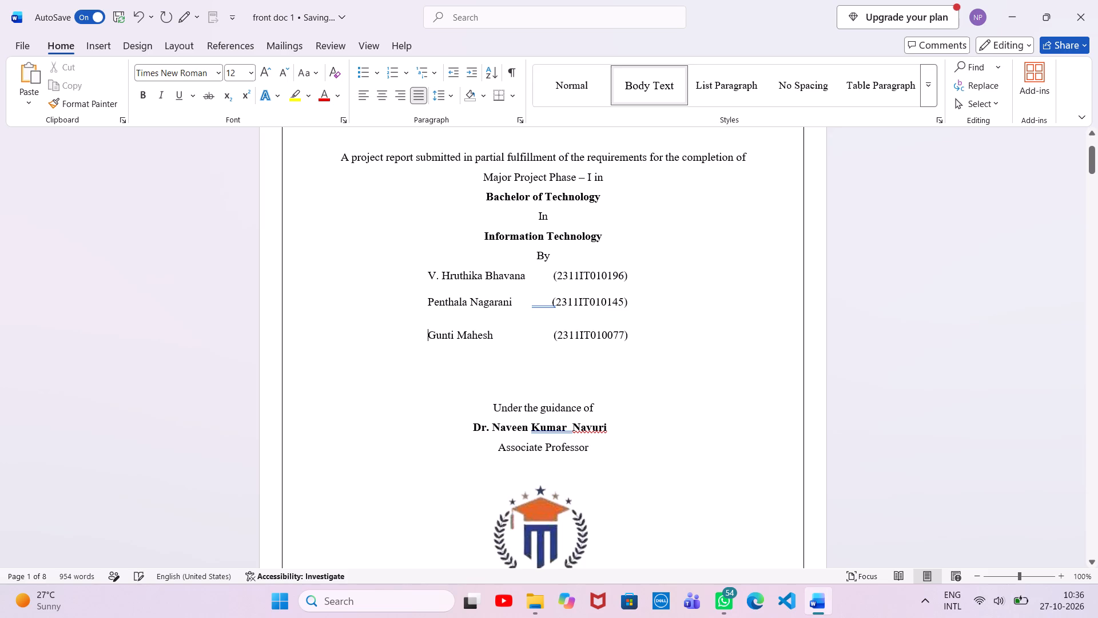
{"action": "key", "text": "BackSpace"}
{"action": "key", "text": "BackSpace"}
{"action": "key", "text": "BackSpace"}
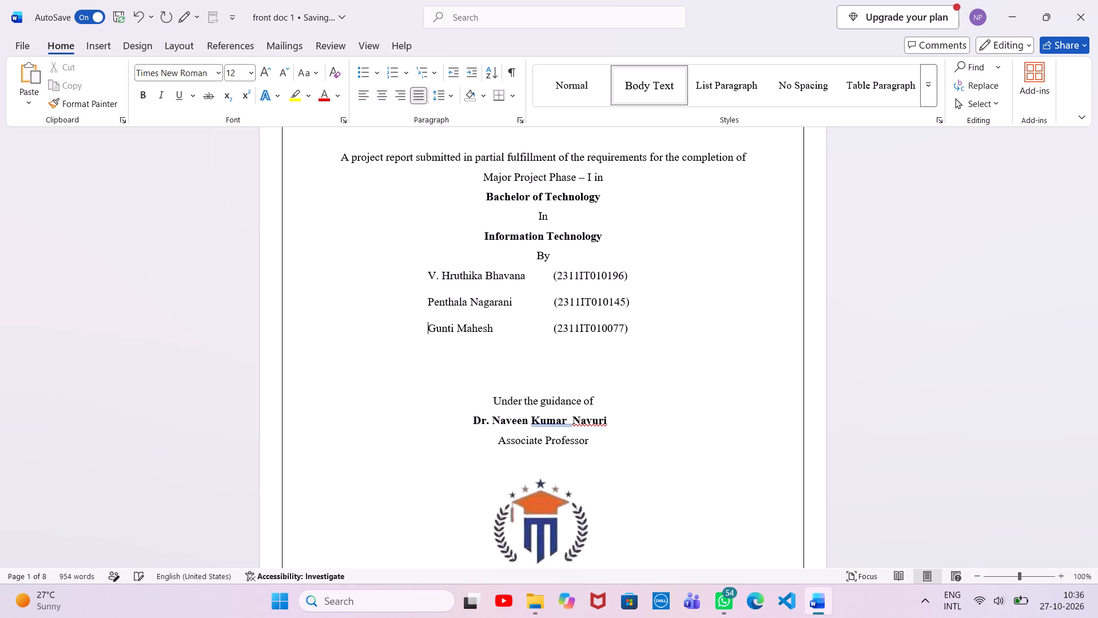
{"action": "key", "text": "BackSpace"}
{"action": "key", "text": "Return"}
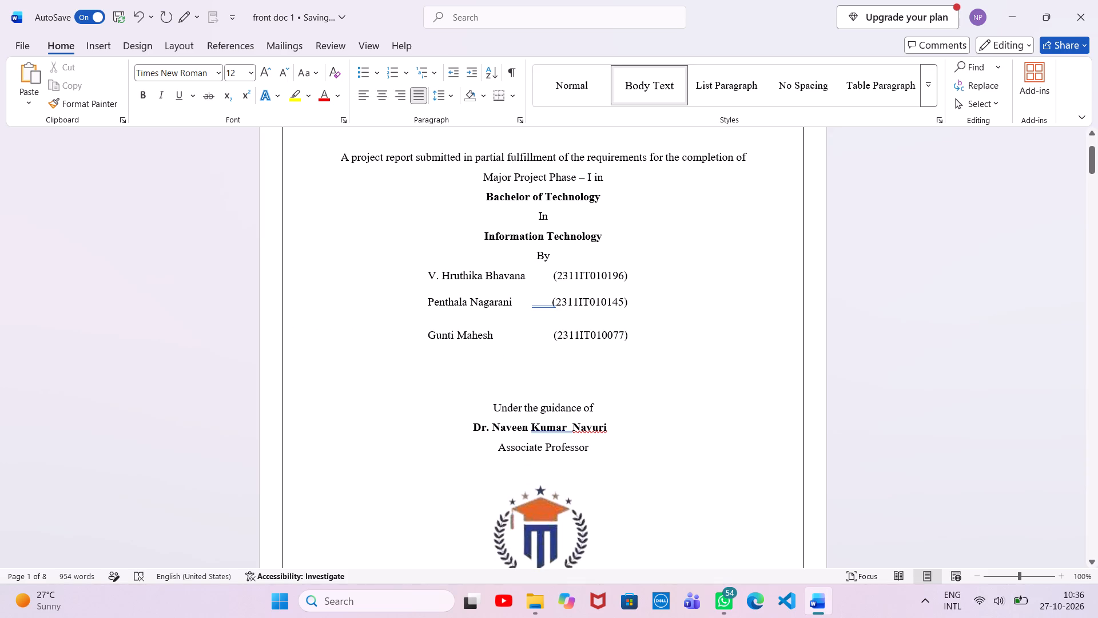
Replace the gap between the first student's name and roll number with a hyphen.
{"action": "left_click", "coordinate": [552, 276]}
{"action": "key", "text": "BackSpace"}
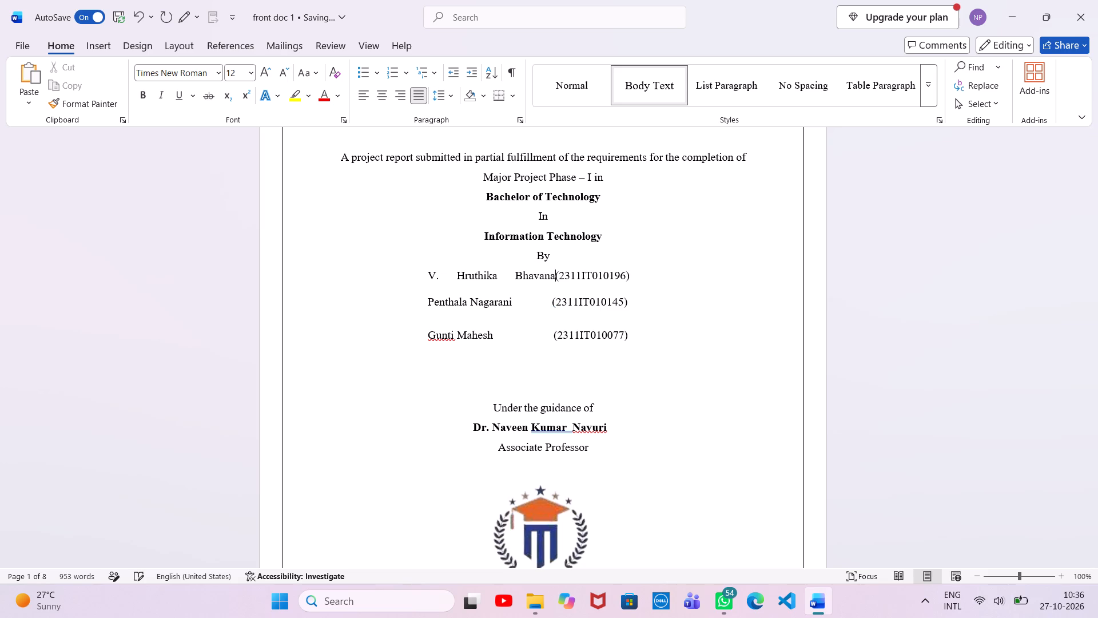
{"action": "key", "text": "minus"}
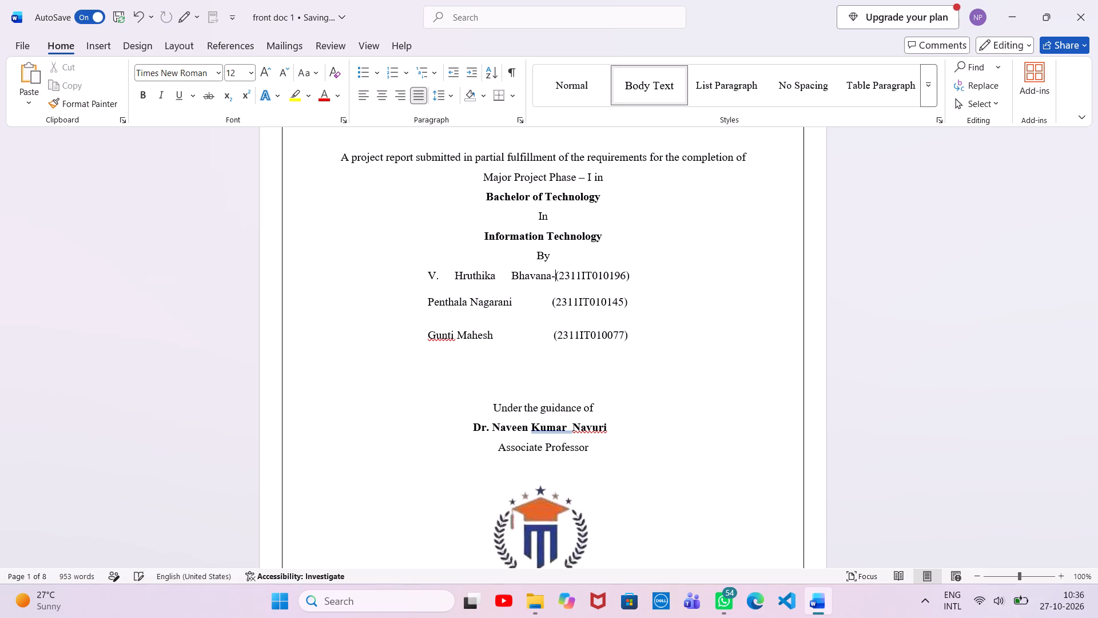
Left-align the three student name and roll-number lines under "By", after trying centre and right alignment.
{"action": "left_click_drag", "start_coordinate": [633, 332], "coordinate": [441, 271]}
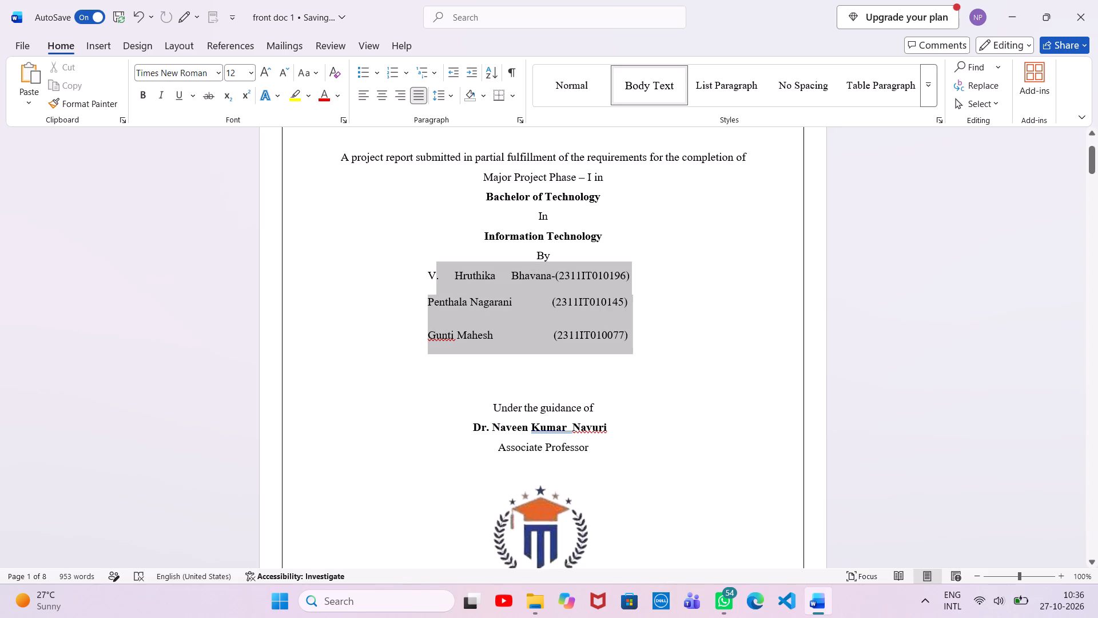
{"action": "left_click_drag", "start_coordinate": [441, 271], "coordinate": [429, 270]}
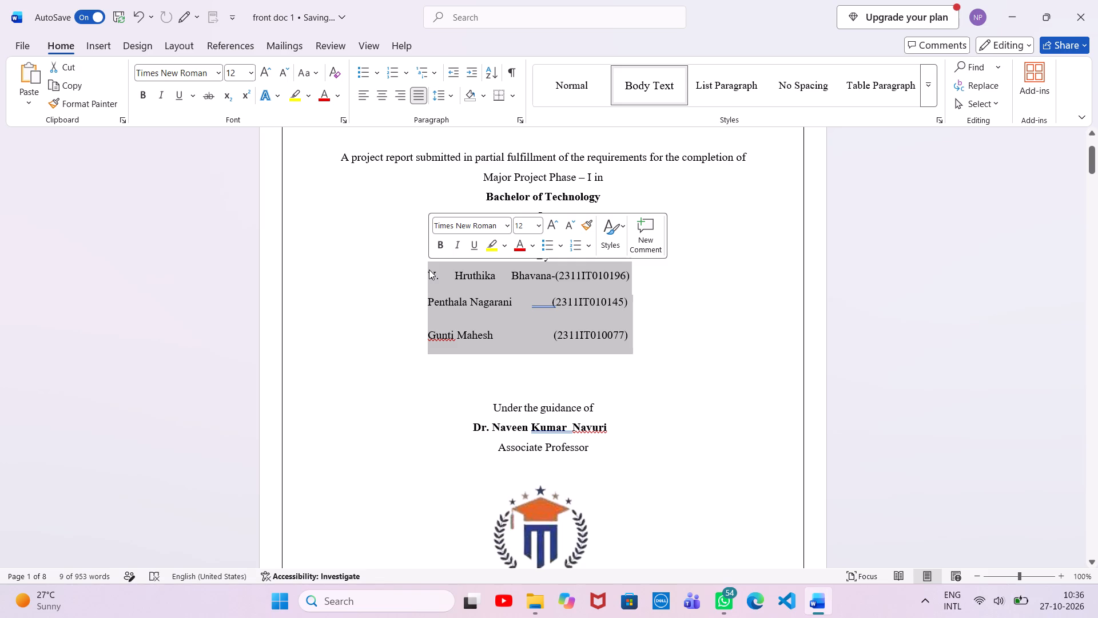
{"action": "left_click", "coordinate": [379, 96]}
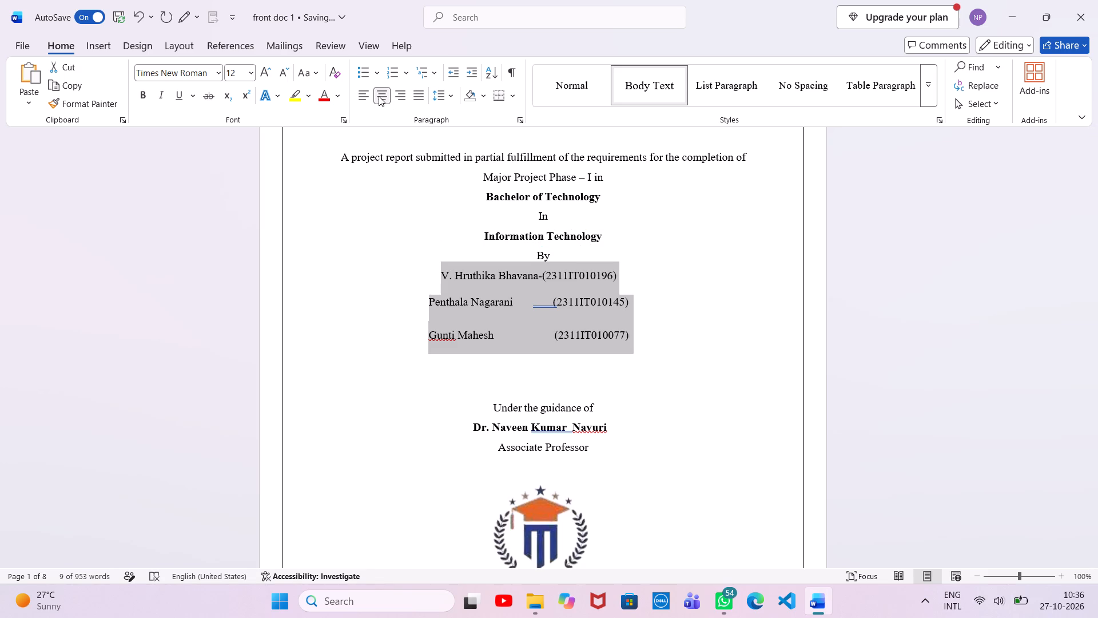
{"action": "left_click", "coordinate": [397, 96]}
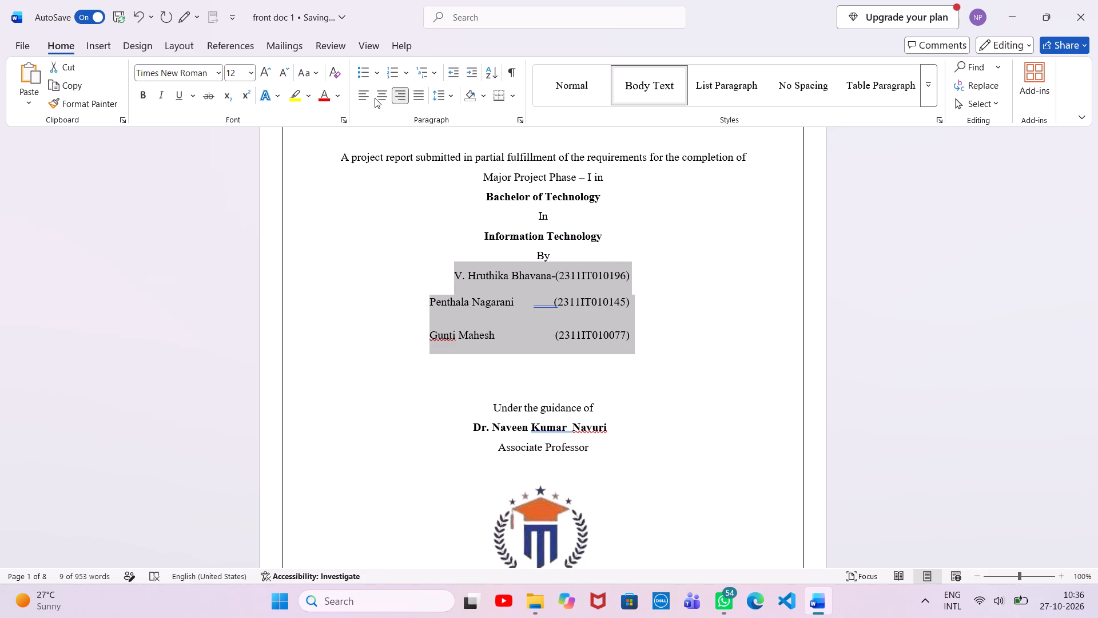
{"action": "left_click", "coordinate": [375, 98]}
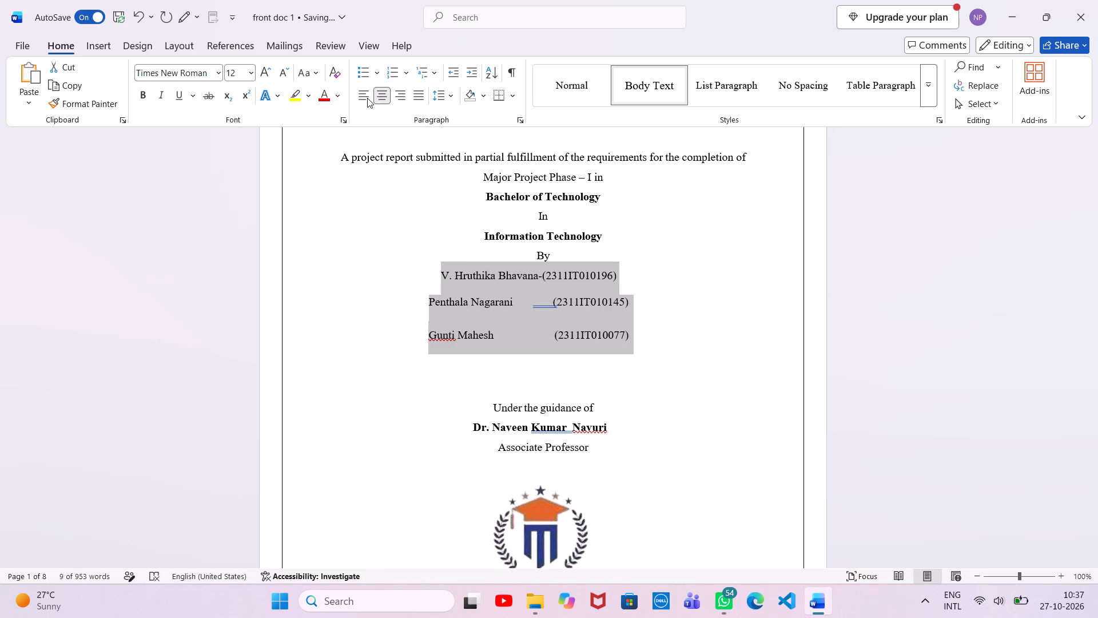
{"action": "left_click", "coordinate": [367, 98]}
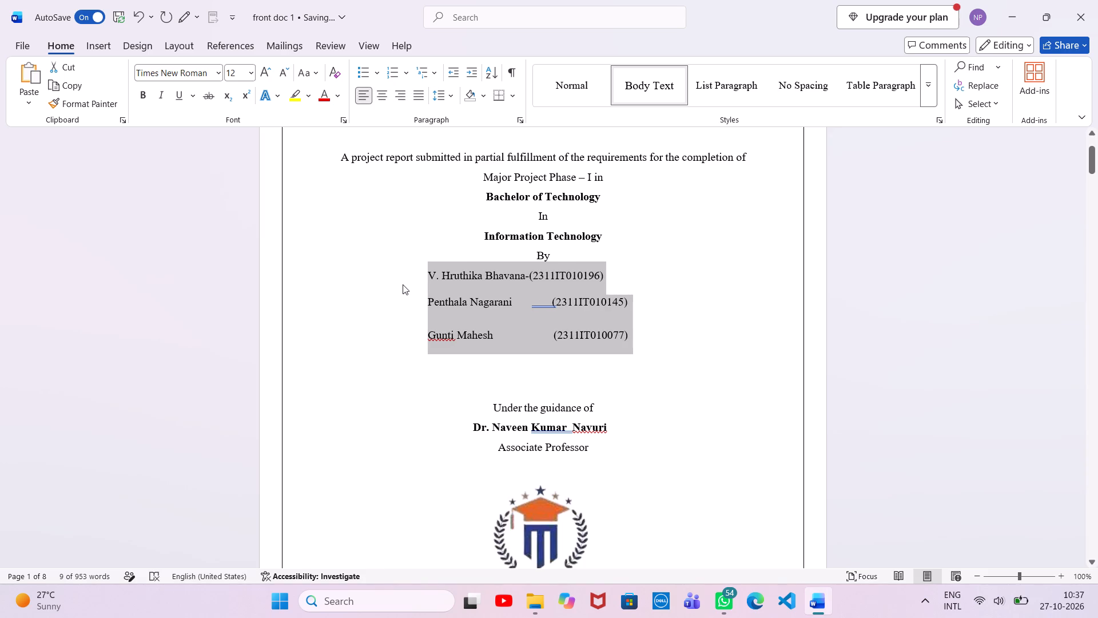
{"action": "left_click", "coordinate": [403, 284]}
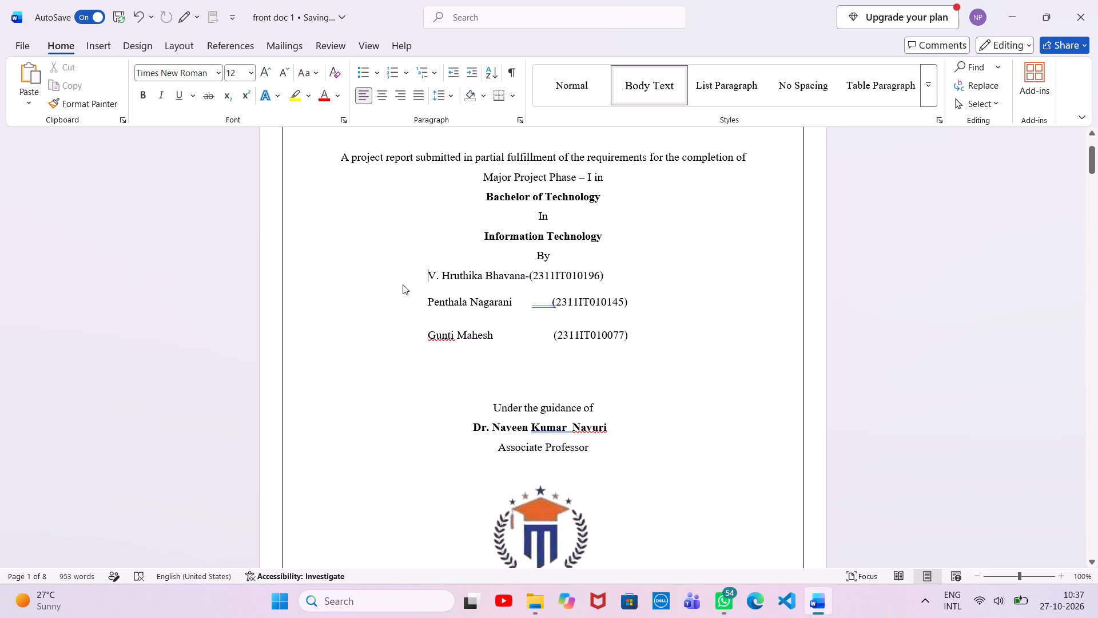
Replace the hyphen between the first student's name and roll number with four spaces.
{"action": "left_click", "coordinate": [527, 275]}
{"action": "key", "text": "BackSpace"}
{"action": "key", "text": "space"}
{"action": "key", "text": "space"}
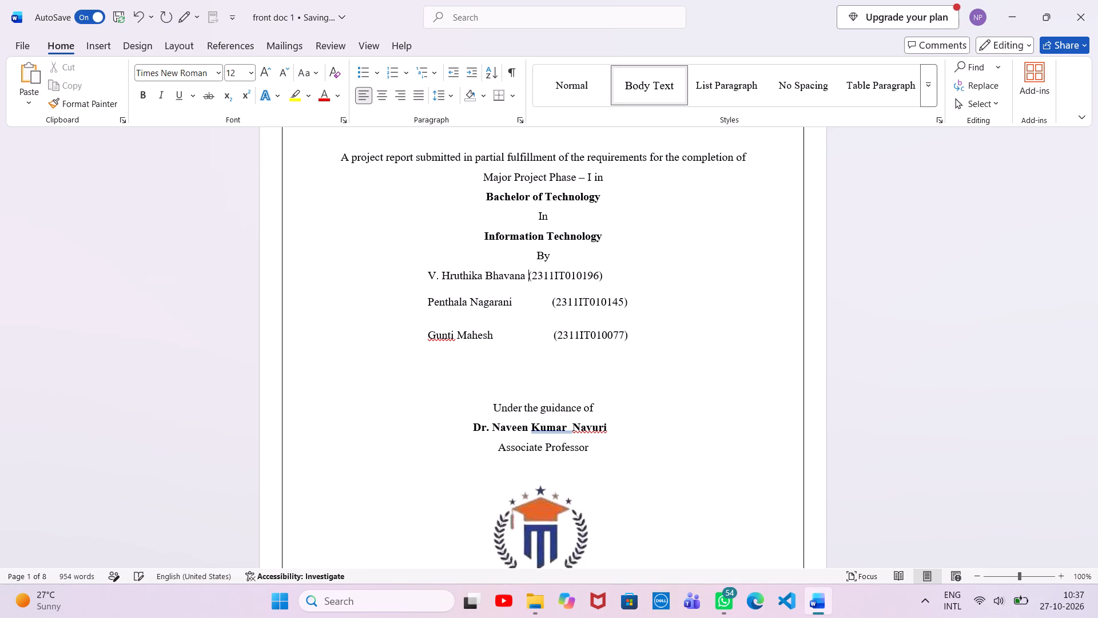
{"action": "key", "text": "space"}
{"action": "key", "text": "space"}
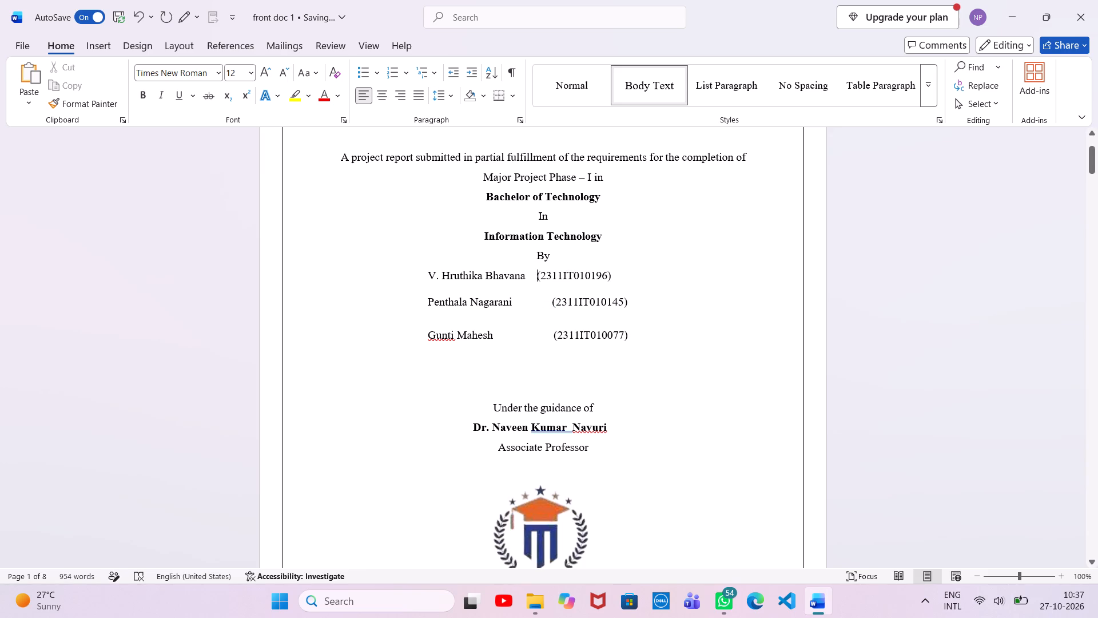
Remove and re-create the paragraph break between the first and second students' lines.
{"action": "left_click", "coordinate": [429, 293]}
{"action": "key", "text": "Down"}
{"action": "key", "text": "BackSpace"}
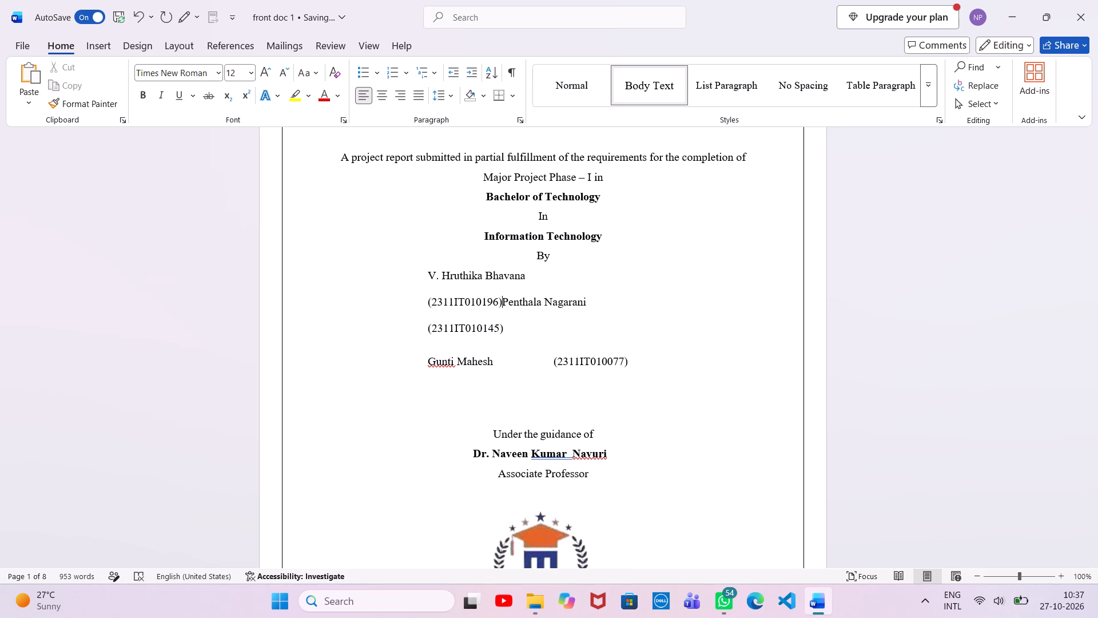
{"action": "key", "text": "Return"}
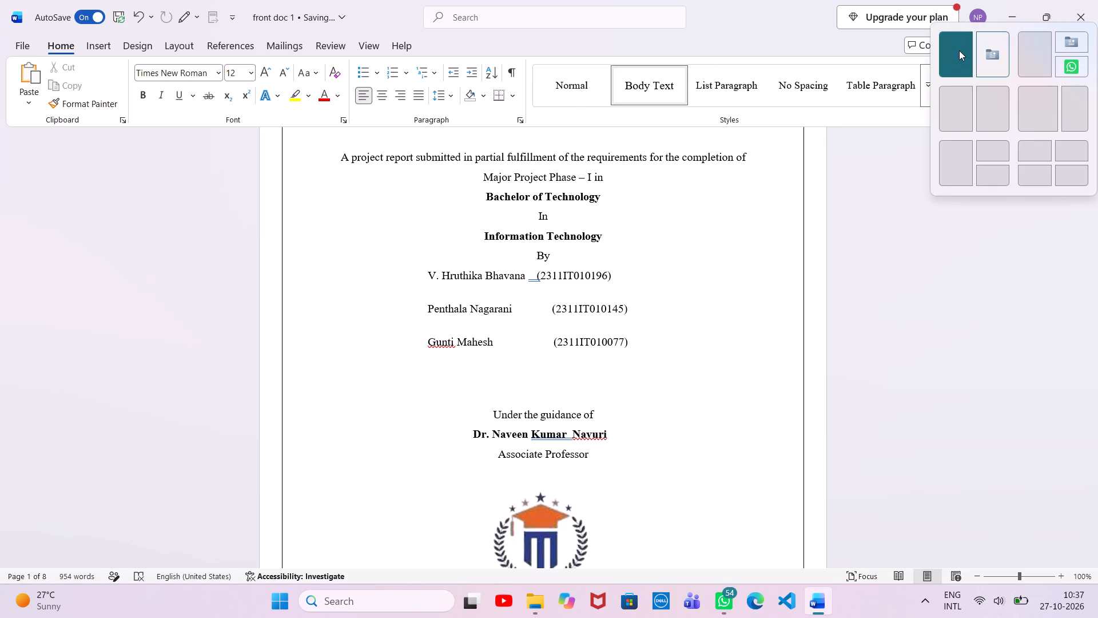
Snap the Word document window to the left half of the screen and minimize the File Explorer window beside it.
{"action": "left_click", "coordinate": [959, 50]}
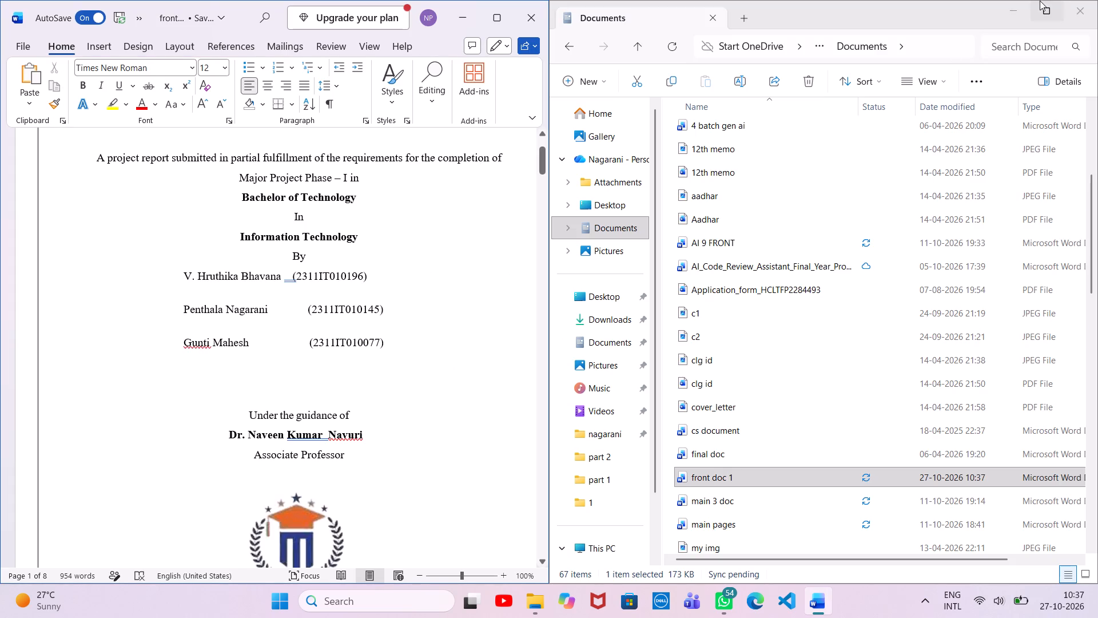
{"action": "left_click", "coordinate": [1017, 5]}
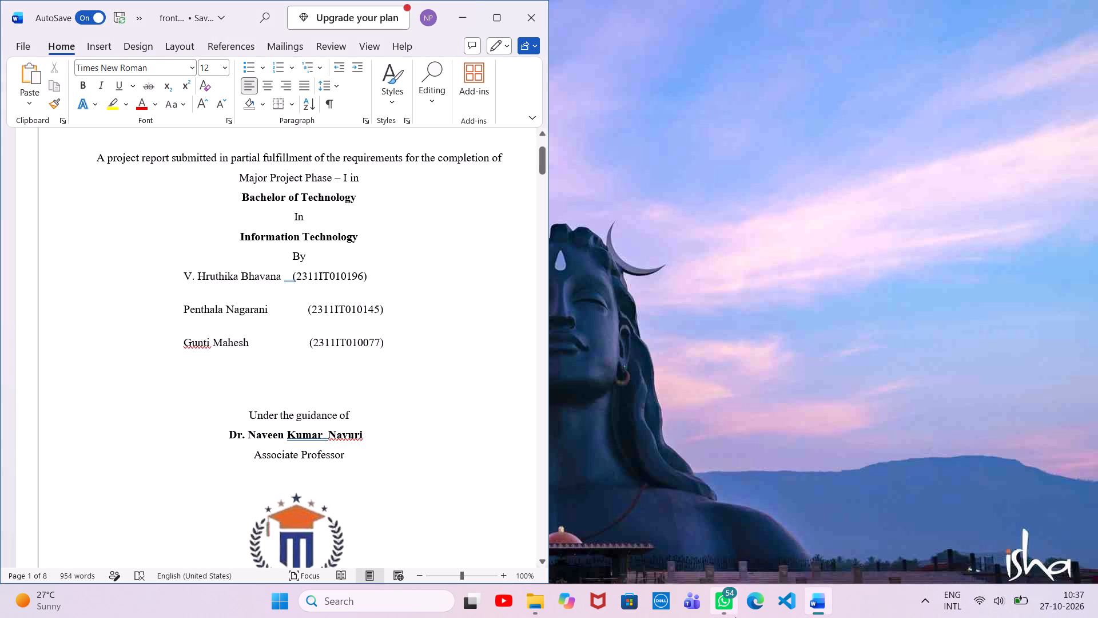
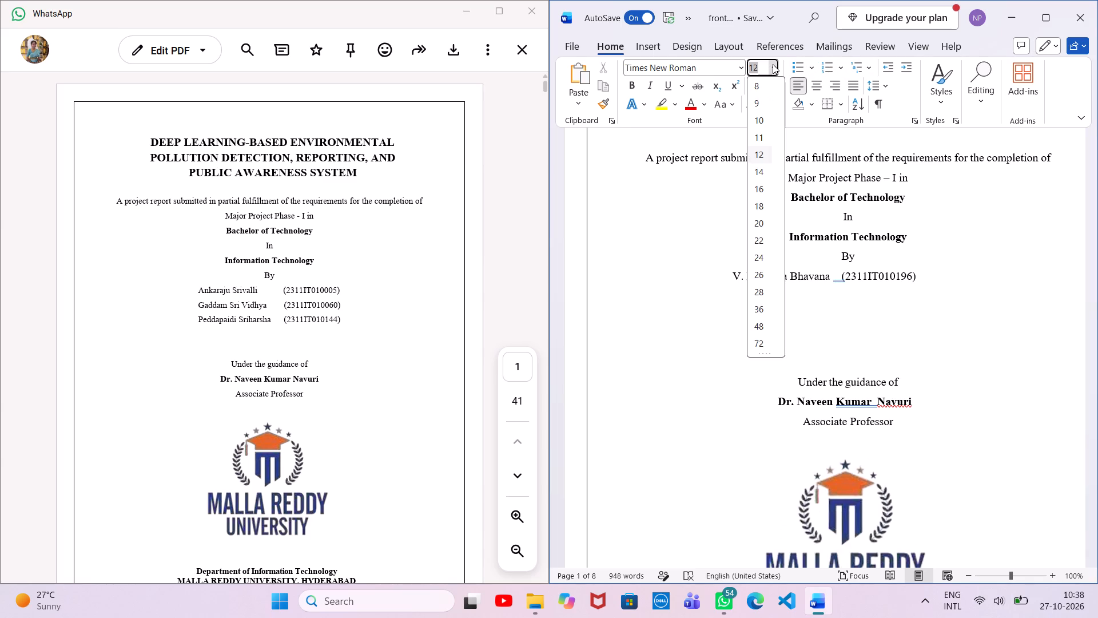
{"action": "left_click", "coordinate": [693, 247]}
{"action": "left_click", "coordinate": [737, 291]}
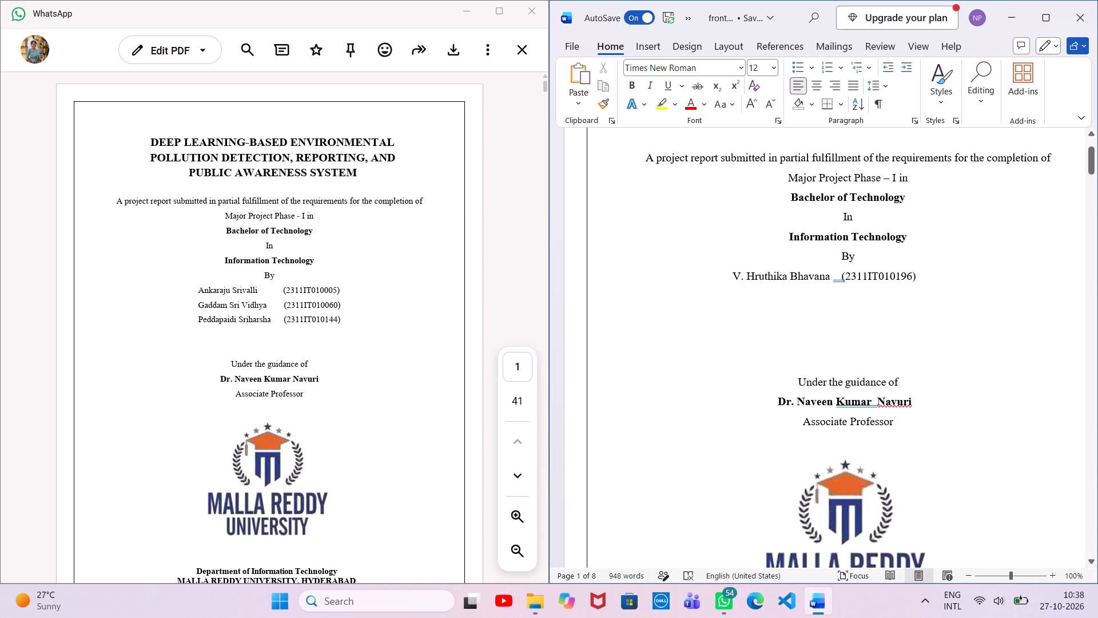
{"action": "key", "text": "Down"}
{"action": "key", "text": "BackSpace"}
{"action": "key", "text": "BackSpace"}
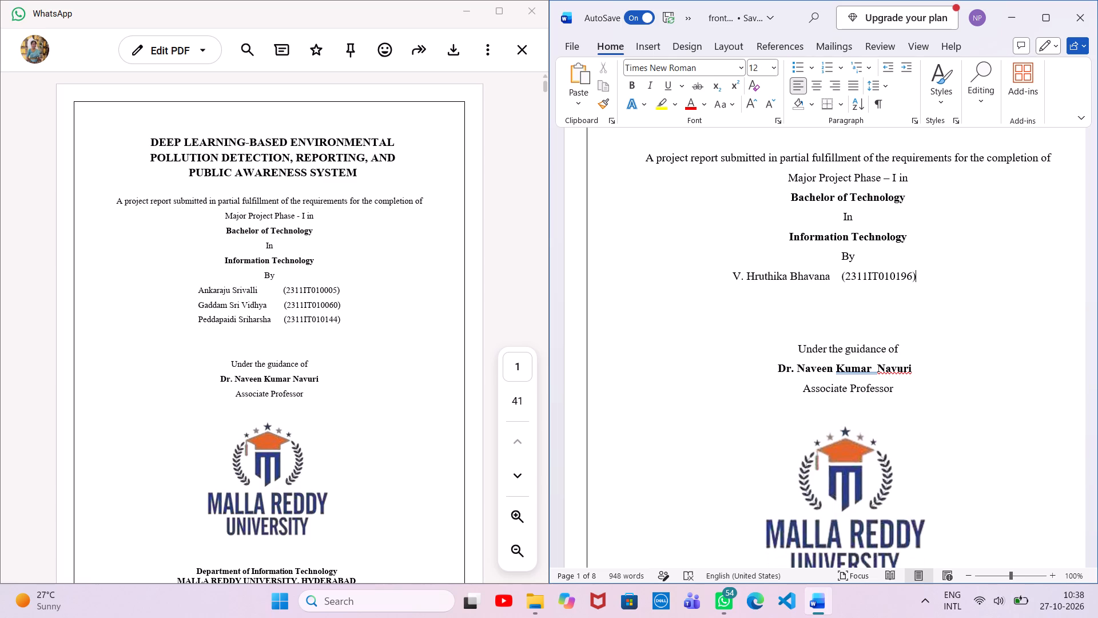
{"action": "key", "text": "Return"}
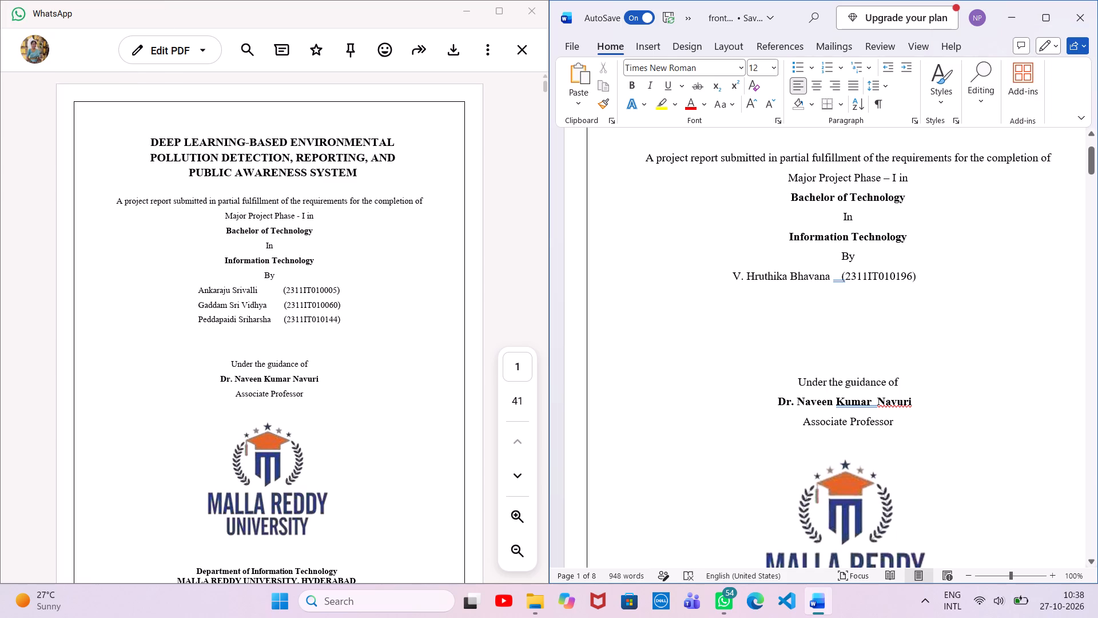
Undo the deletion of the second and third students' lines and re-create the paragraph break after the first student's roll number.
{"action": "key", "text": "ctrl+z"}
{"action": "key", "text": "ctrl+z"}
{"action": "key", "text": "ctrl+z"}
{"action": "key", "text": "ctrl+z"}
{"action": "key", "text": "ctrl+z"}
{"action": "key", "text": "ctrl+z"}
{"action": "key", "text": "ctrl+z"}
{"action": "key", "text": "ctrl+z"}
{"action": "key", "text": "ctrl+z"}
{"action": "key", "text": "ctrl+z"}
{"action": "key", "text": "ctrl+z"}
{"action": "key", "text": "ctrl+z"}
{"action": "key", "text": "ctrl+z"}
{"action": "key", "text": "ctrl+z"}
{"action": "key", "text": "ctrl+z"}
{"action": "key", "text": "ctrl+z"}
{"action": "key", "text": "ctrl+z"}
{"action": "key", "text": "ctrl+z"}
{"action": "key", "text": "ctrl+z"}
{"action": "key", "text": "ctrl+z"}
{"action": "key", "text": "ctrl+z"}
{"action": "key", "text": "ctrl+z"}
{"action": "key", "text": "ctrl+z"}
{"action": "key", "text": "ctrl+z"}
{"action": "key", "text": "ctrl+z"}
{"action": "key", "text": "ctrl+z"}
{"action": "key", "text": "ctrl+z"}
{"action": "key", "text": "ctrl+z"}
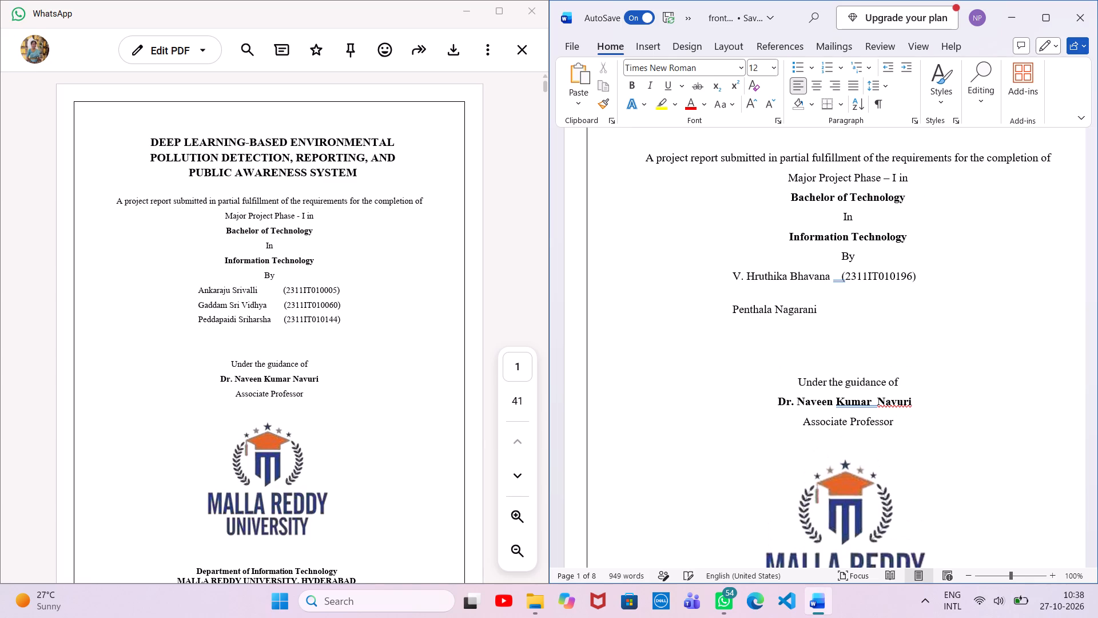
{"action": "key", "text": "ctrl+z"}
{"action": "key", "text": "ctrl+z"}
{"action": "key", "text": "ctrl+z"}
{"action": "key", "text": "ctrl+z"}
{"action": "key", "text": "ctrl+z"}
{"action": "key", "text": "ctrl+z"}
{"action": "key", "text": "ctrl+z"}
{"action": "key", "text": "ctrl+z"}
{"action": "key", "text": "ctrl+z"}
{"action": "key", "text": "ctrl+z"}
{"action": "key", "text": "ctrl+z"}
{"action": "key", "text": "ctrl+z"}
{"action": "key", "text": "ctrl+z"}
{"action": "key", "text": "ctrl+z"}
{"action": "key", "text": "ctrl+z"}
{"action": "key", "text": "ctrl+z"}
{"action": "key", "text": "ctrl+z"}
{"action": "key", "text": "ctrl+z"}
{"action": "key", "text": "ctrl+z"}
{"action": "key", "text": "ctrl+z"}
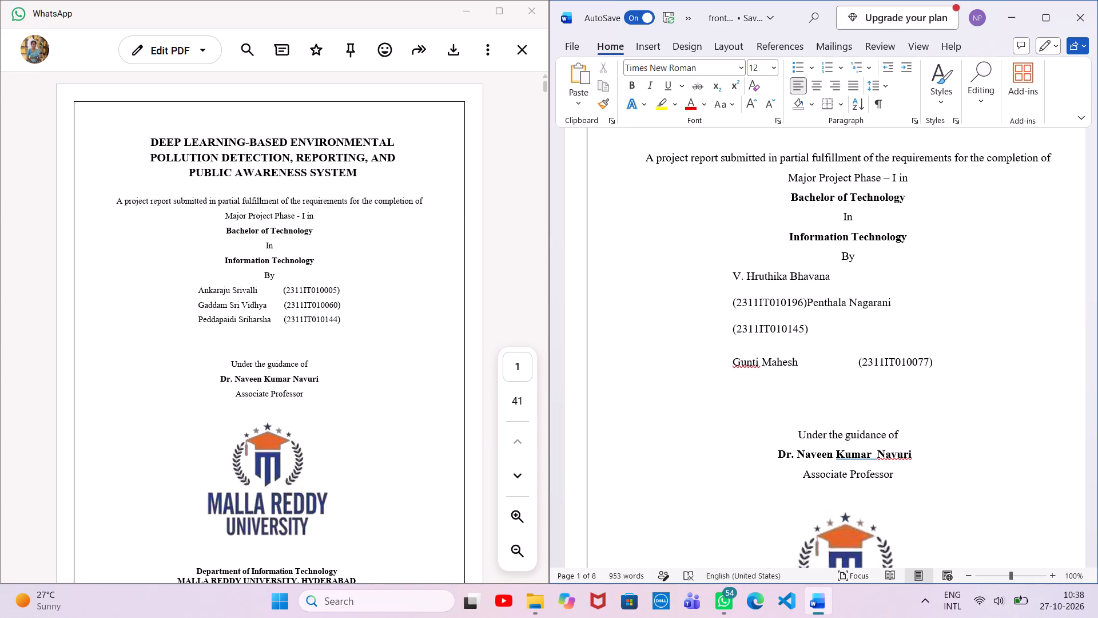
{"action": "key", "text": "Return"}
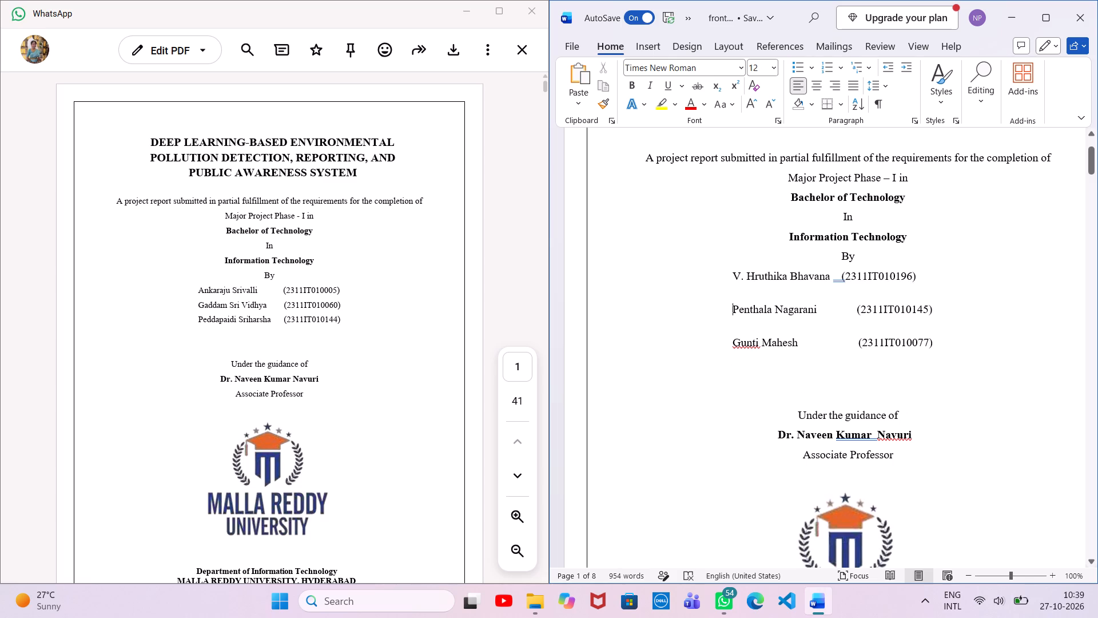
Remove the paragraph break between the second student's roll number and the third student's name.
{"action": "left_click", "coordinate": [737, 340]}
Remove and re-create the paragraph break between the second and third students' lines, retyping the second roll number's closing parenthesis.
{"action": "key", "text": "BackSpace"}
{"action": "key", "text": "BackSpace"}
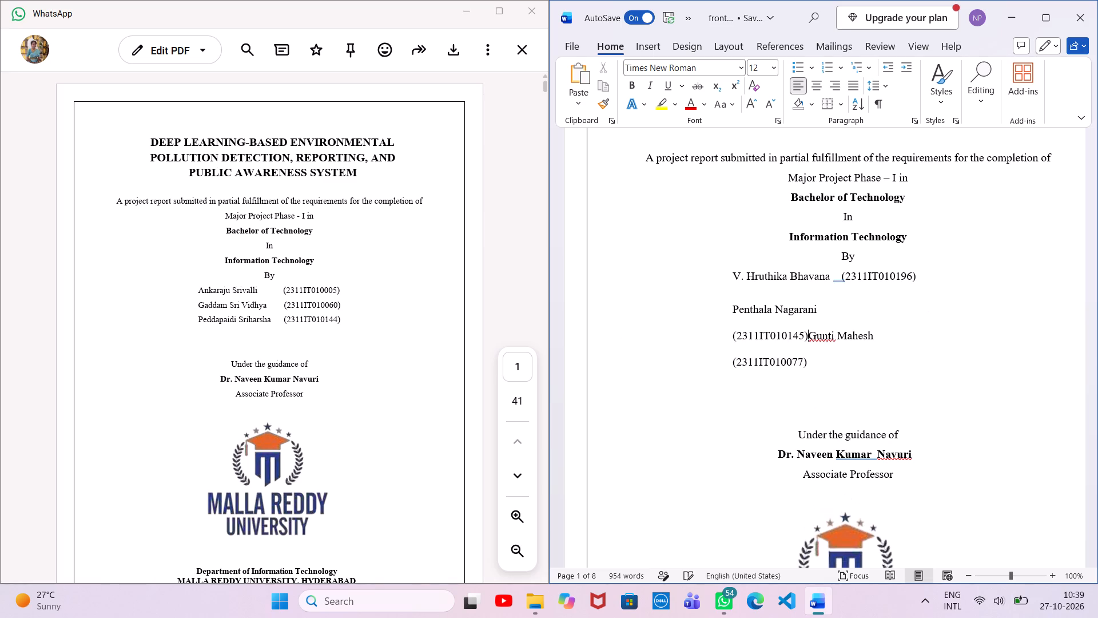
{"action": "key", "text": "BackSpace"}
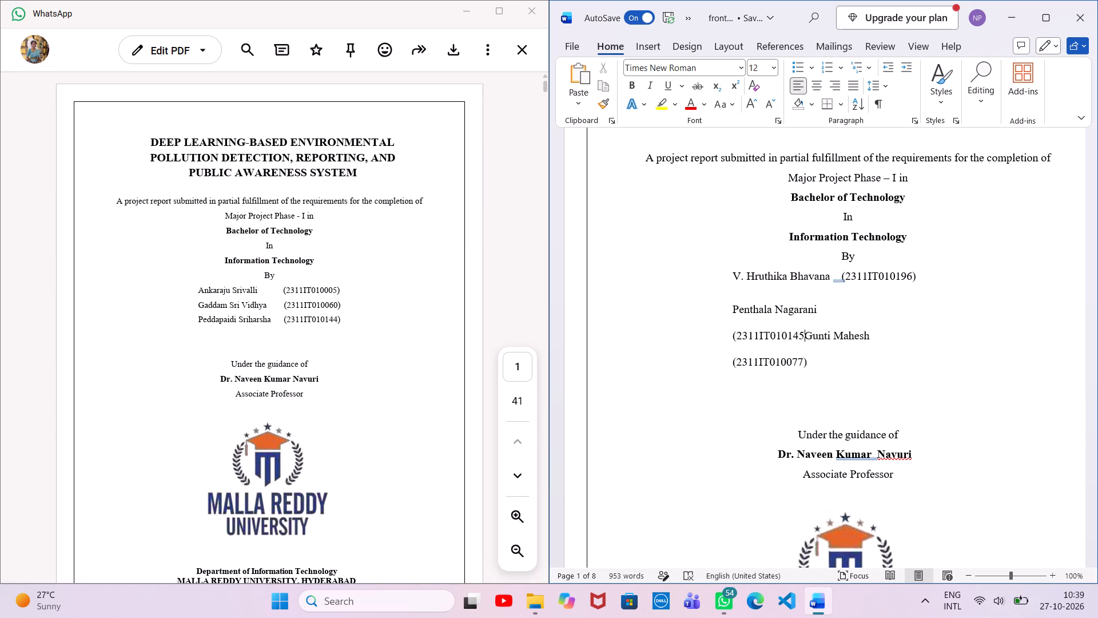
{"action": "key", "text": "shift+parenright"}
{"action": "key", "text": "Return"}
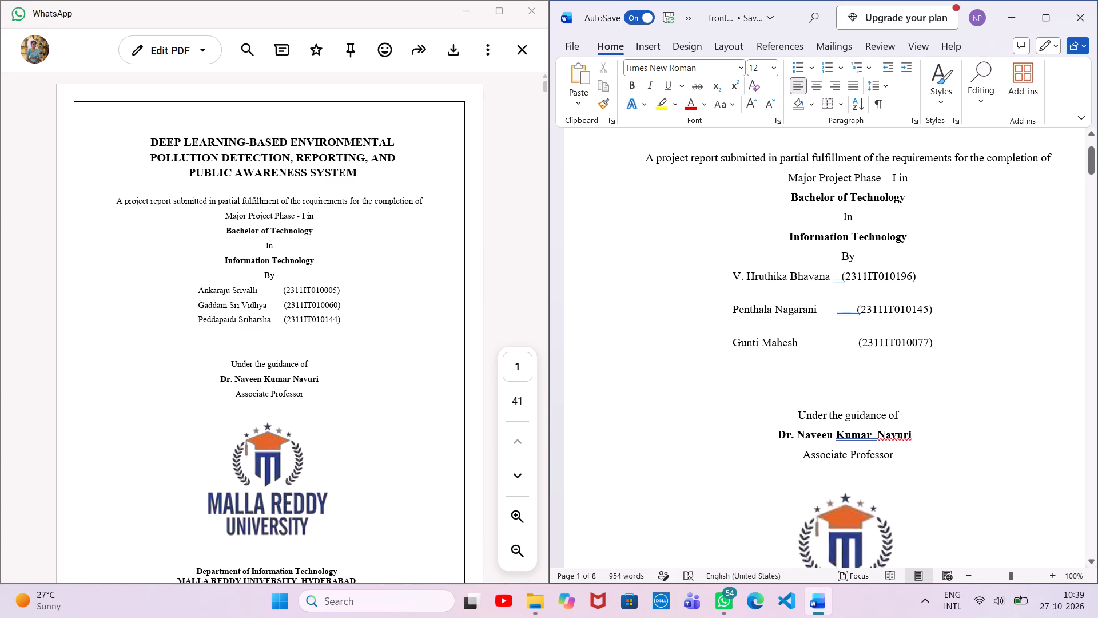
Switch the three student name and roll-number lines under "By" to justified alignment.
{"action": "left_click_drag", "start_coordinate": [933, 345], "coordinate": [724, 272]}
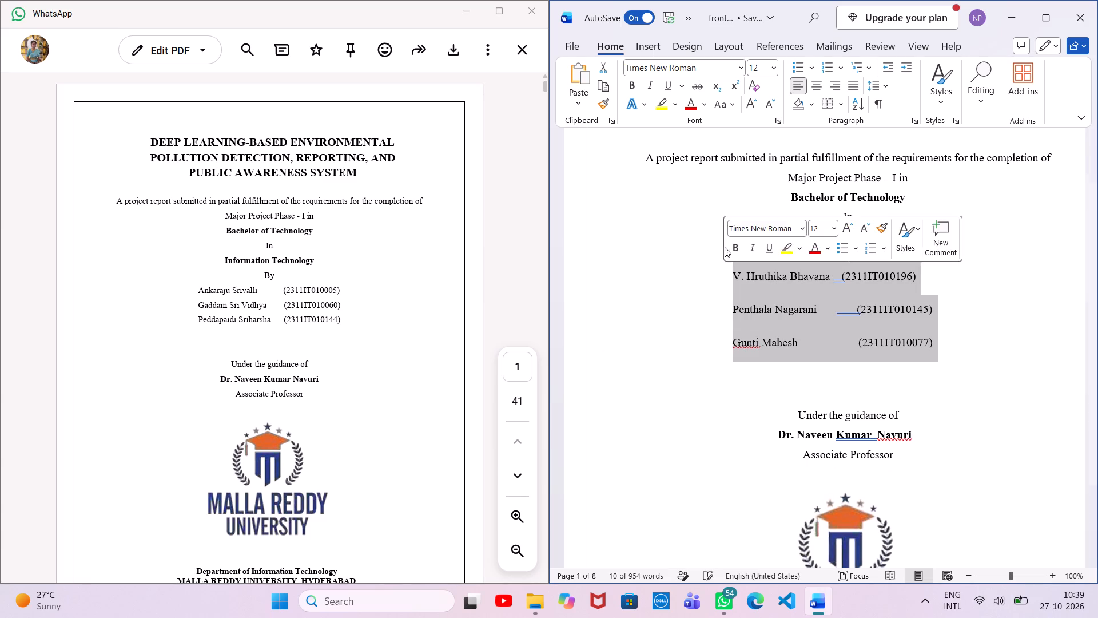
{"action": "left_click", "coordinate": [792, 84]}
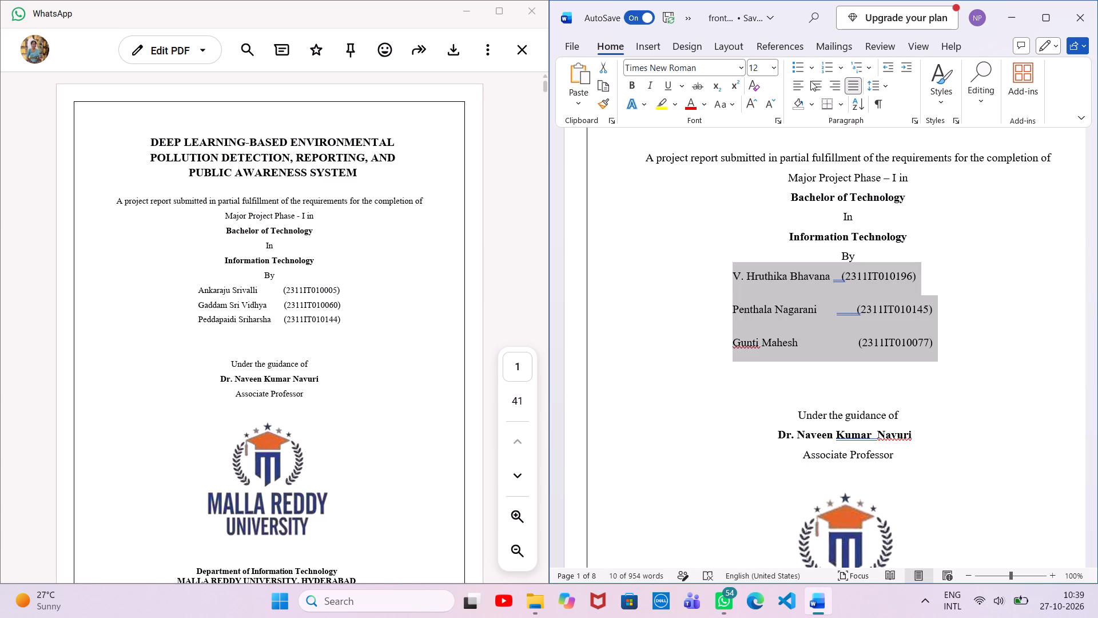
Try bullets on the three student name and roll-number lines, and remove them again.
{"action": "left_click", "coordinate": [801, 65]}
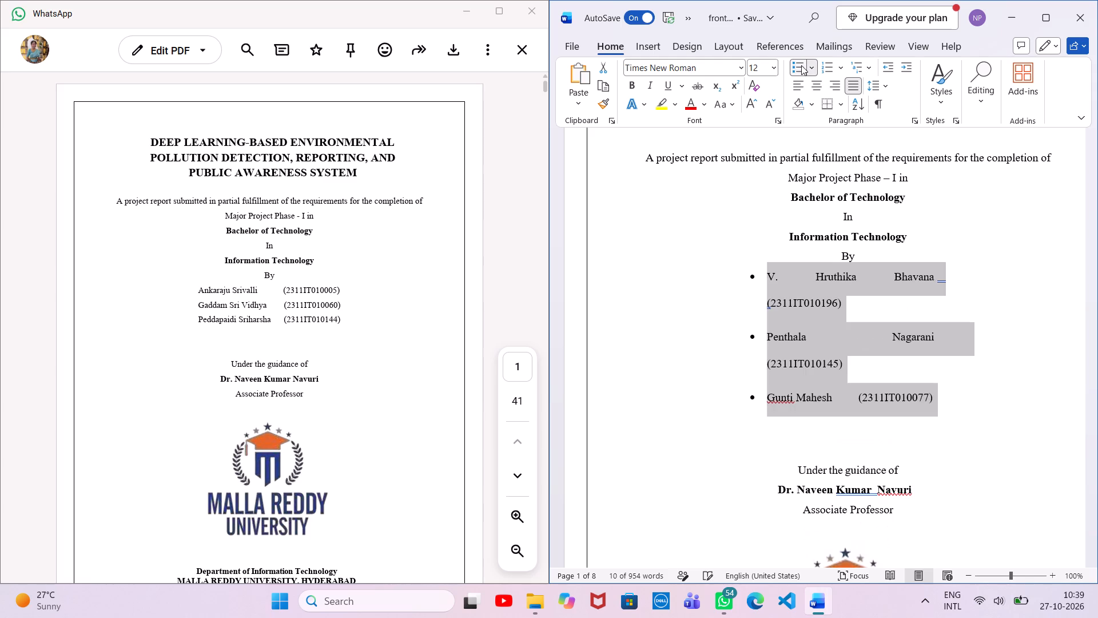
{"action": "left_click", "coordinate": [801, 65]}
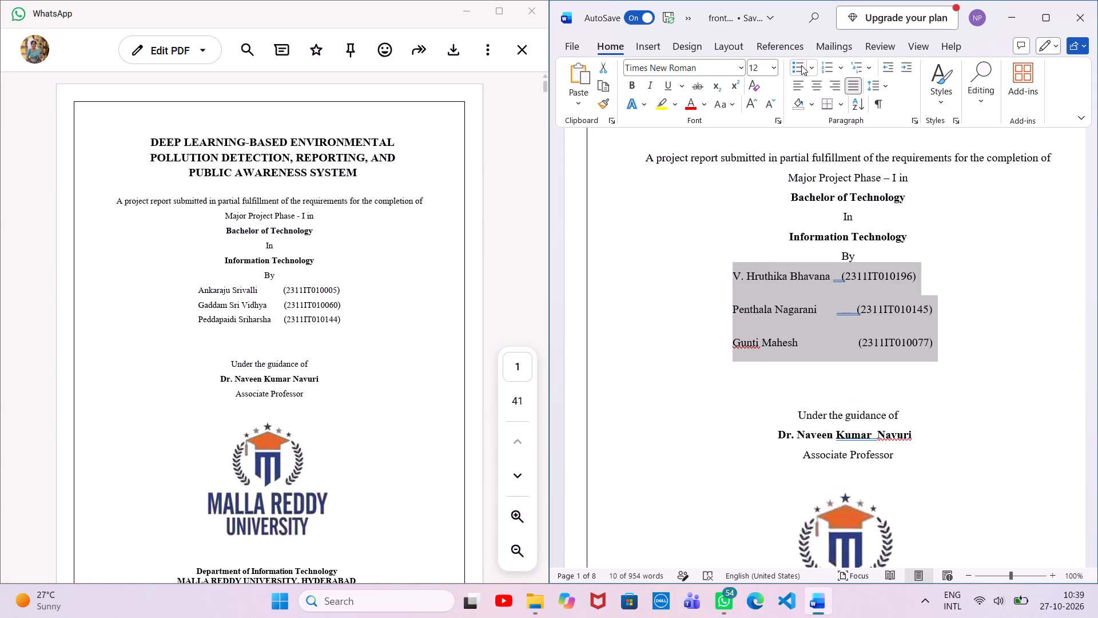
Open the line spacing choices for the three student name and roll-number lines.
{"action": "left_click", "coordinate": [866, 86]}
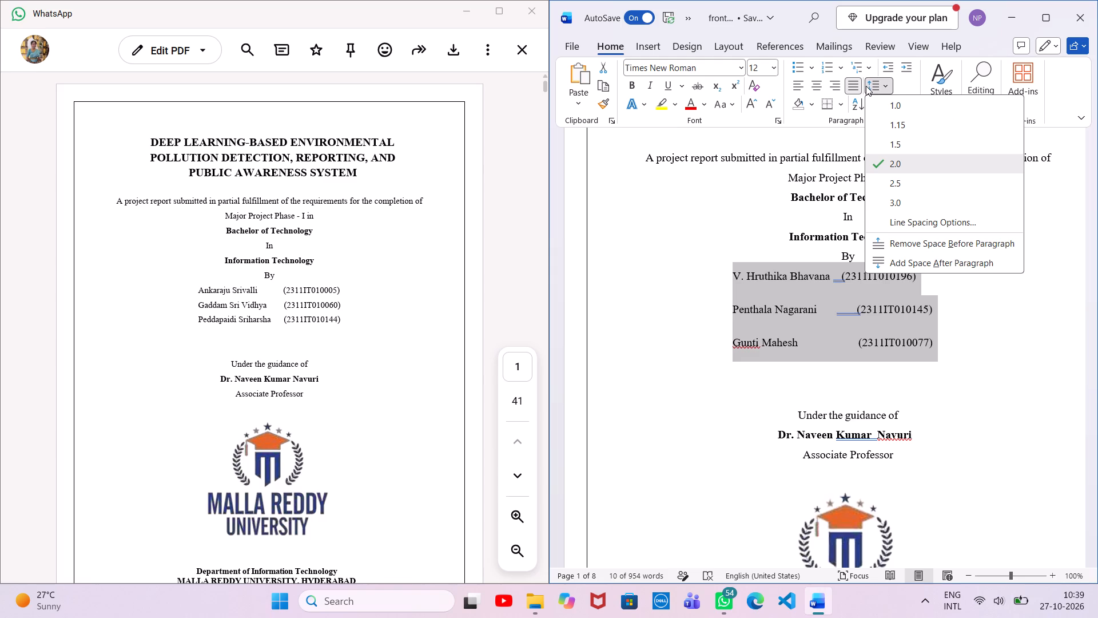
Set the line spacing of the three student name and roll-number lines under "By" to 1.5 and deselect them.
{"action": "left_click", "coordinate": [877, 142]}
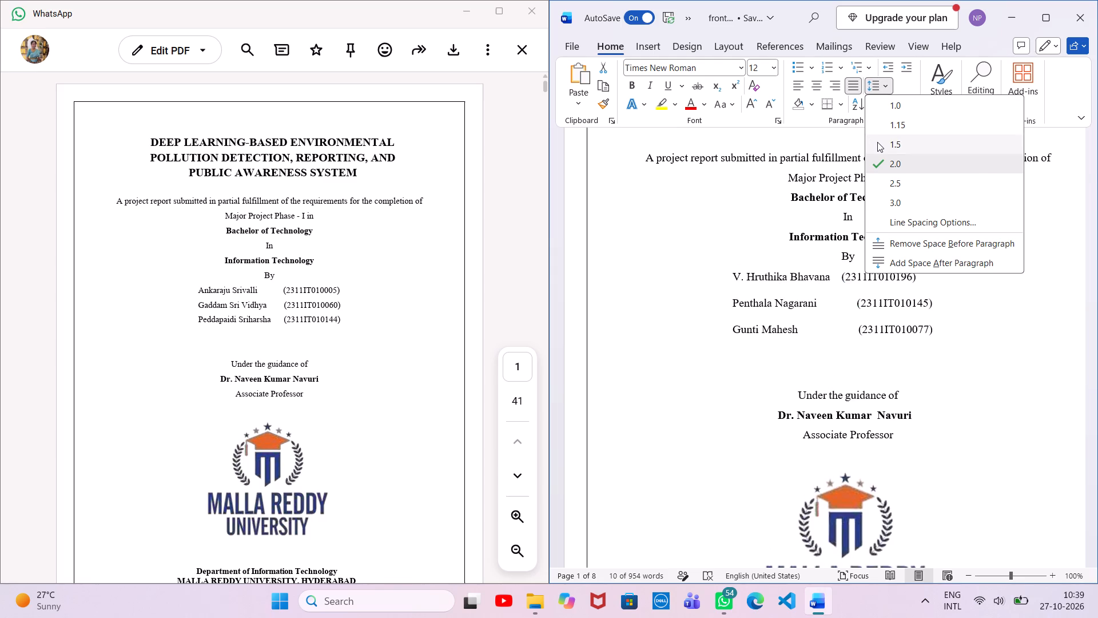
{"action": "left_click", "coordinate": [973, 302]}
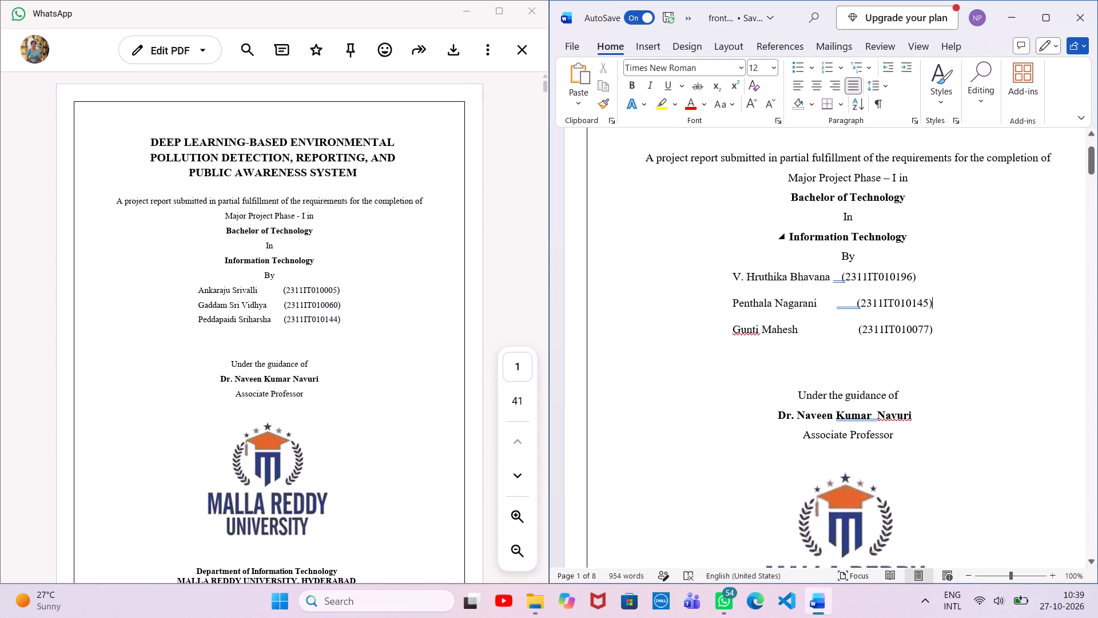
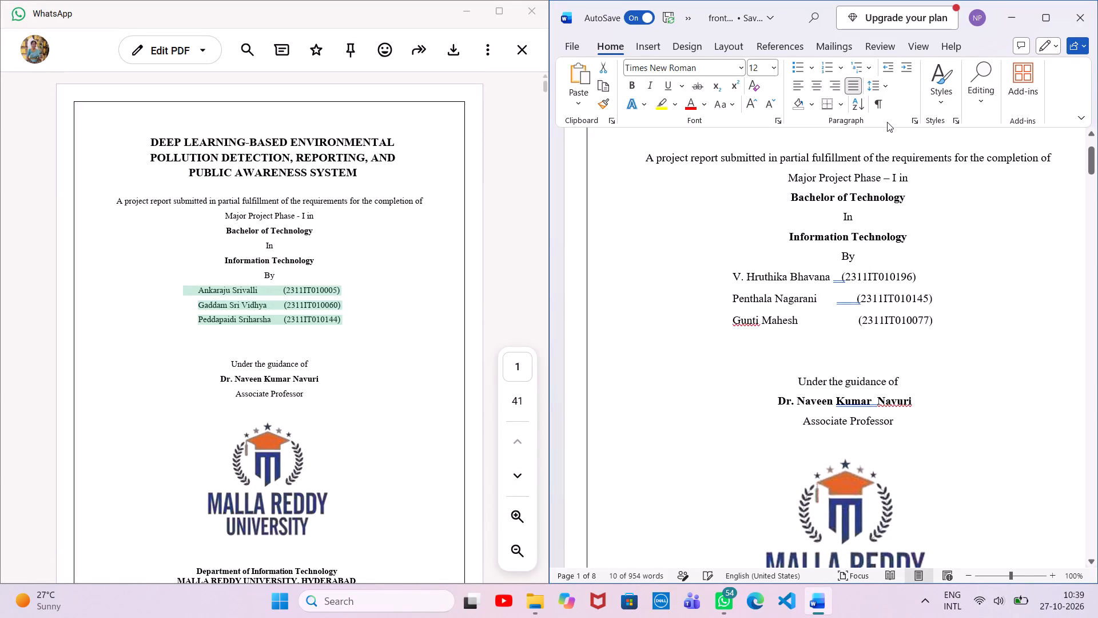
{"action": "left_click", "coordinate": [985, 300]}
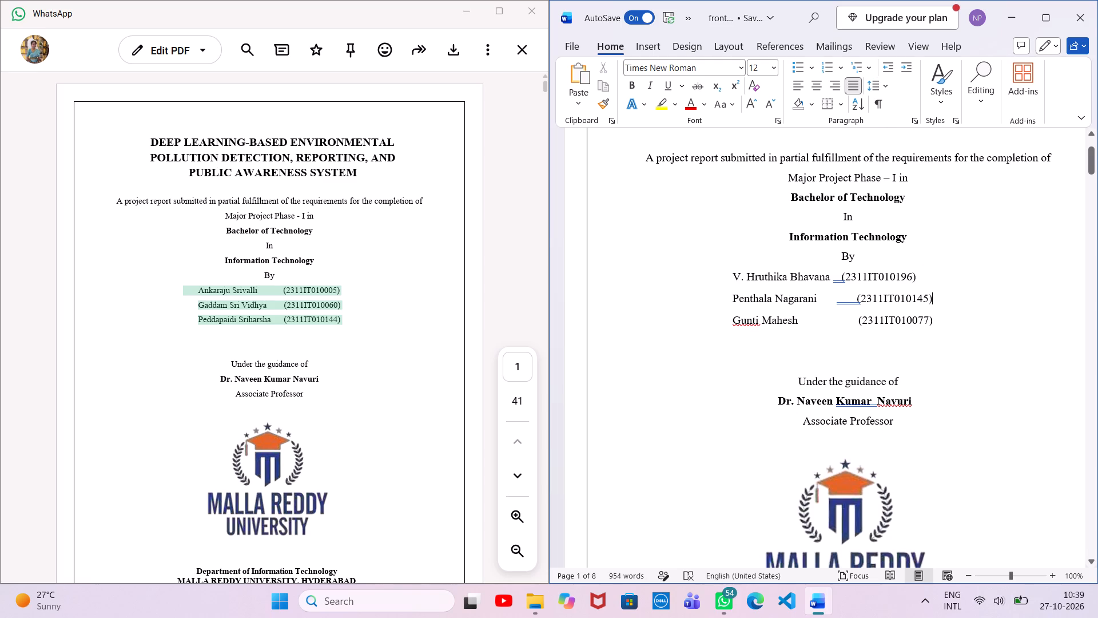
Narrow the gap before the second student's roll number by deleting spaces in front of its opening parenthesis.
{"action": "left_click", "coordinate": [860, 299]}
{"action": "key", "text": "Left"}
{"action": "key", "text": "BackSpace"}
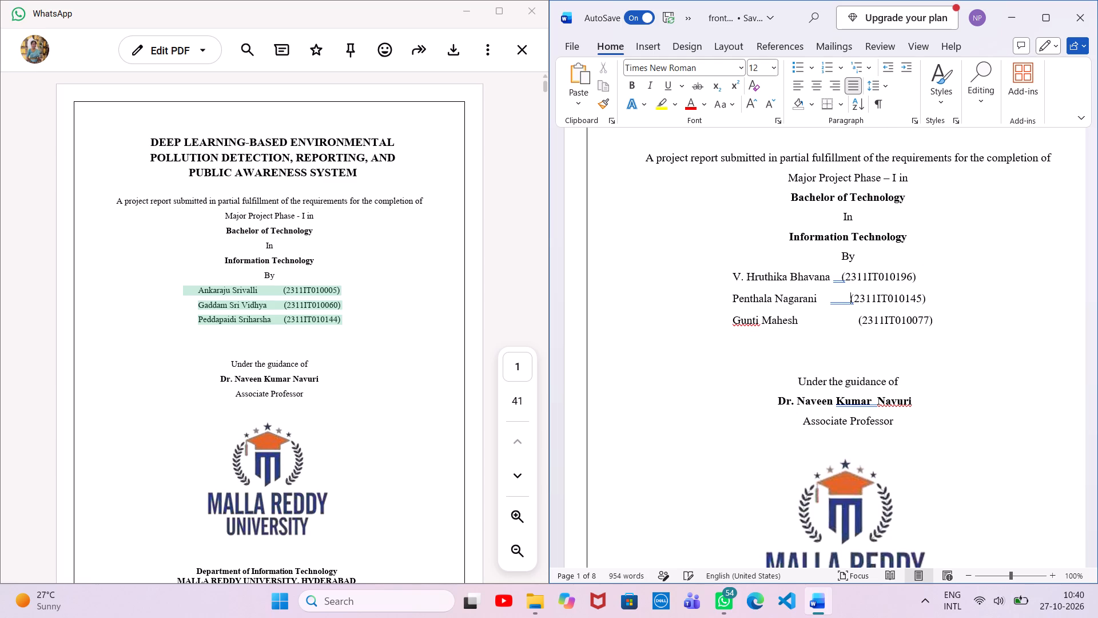
{"action": "key", "text": "BackSpace"}
Replace the wide gap before the third student's roll number with a run of single spaces, bringing it closer to the name.
{"action": "key", "text": "Down"}
{"action": "key", "text": "BackSpace"}
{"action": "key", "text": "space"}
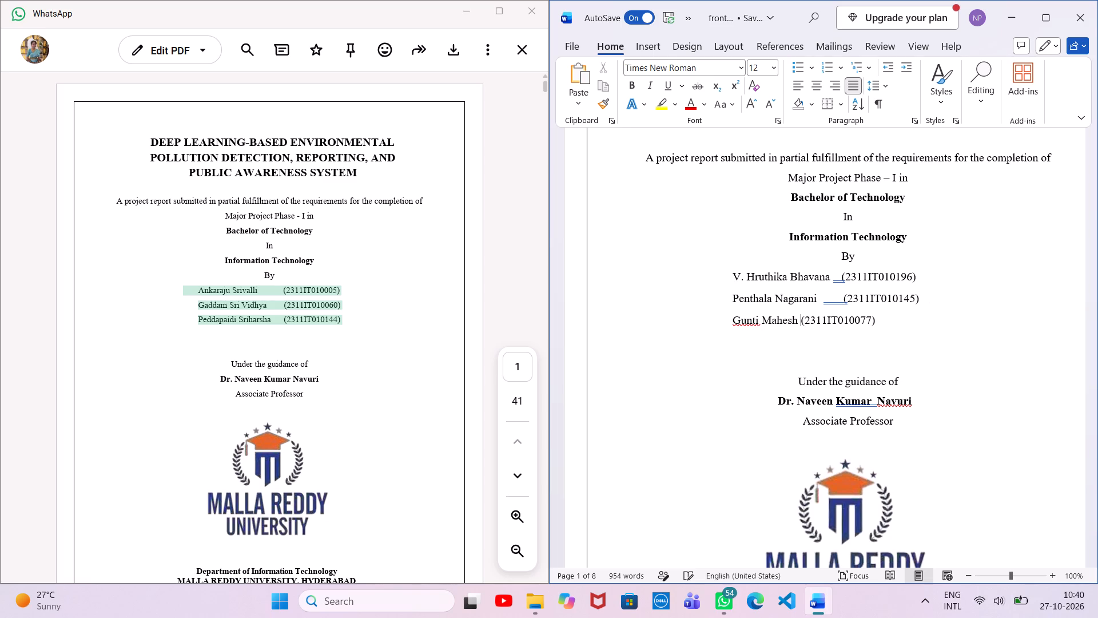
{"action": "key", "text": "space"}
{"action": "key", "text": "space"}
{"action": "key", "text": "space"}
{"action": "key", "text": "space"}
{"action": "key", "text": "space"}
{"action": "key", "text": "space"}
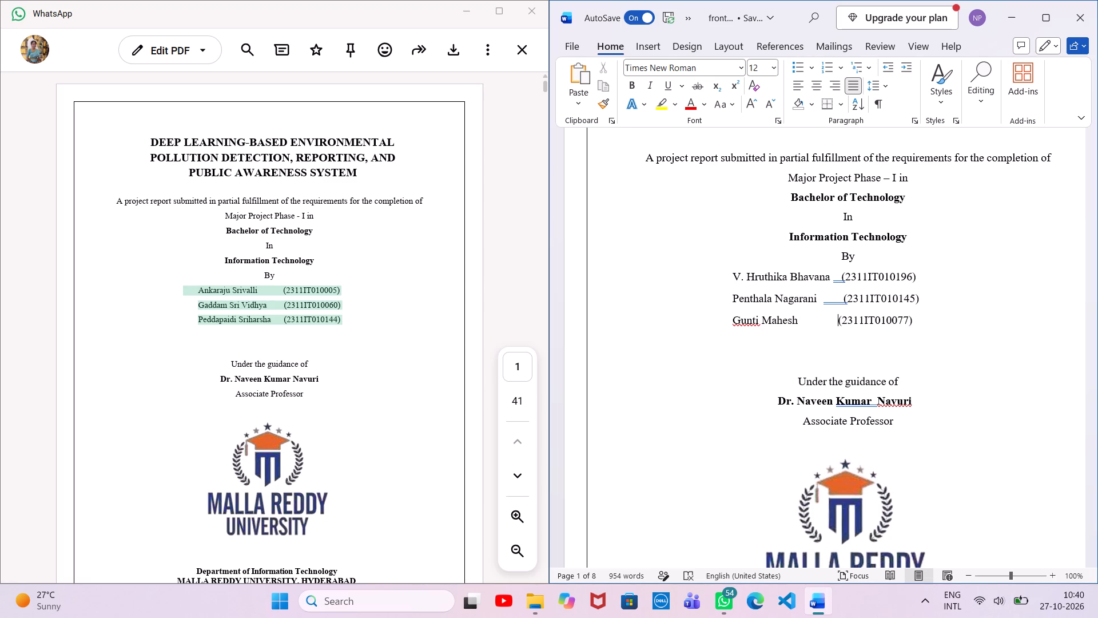
Fine-tune the spaces before the roll numbers, adding some on the third and first students' lines so all three opening parentheses align vertically.
{"action": "key", "text": "Up"}
{"action": "key", "text": "BackSpace"}
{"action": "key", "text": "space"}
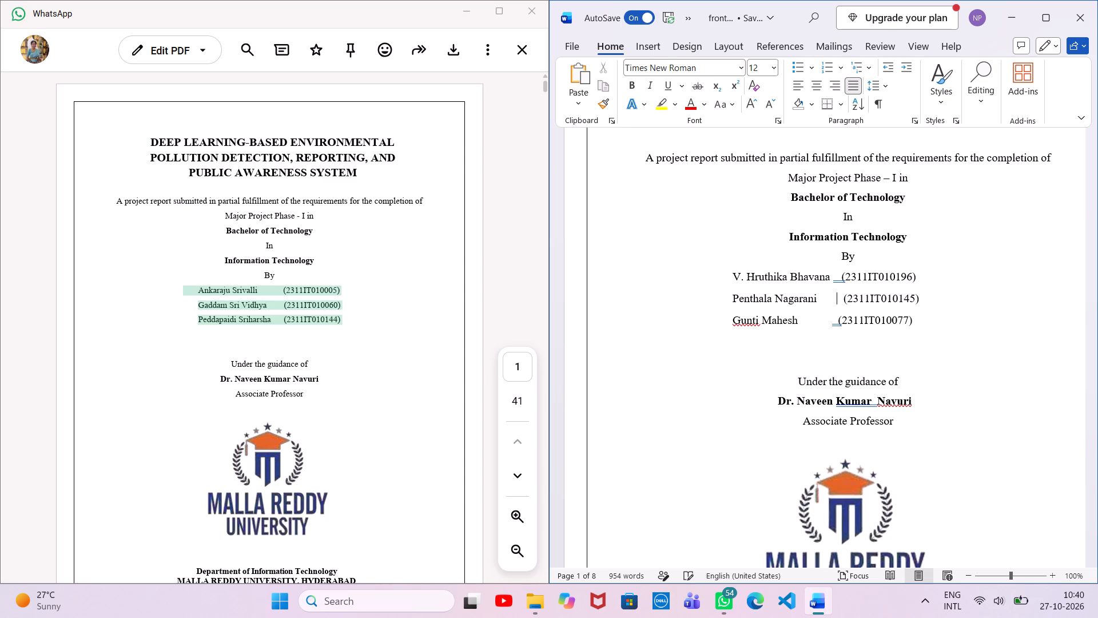
{"action": "key", "text": "Down"}
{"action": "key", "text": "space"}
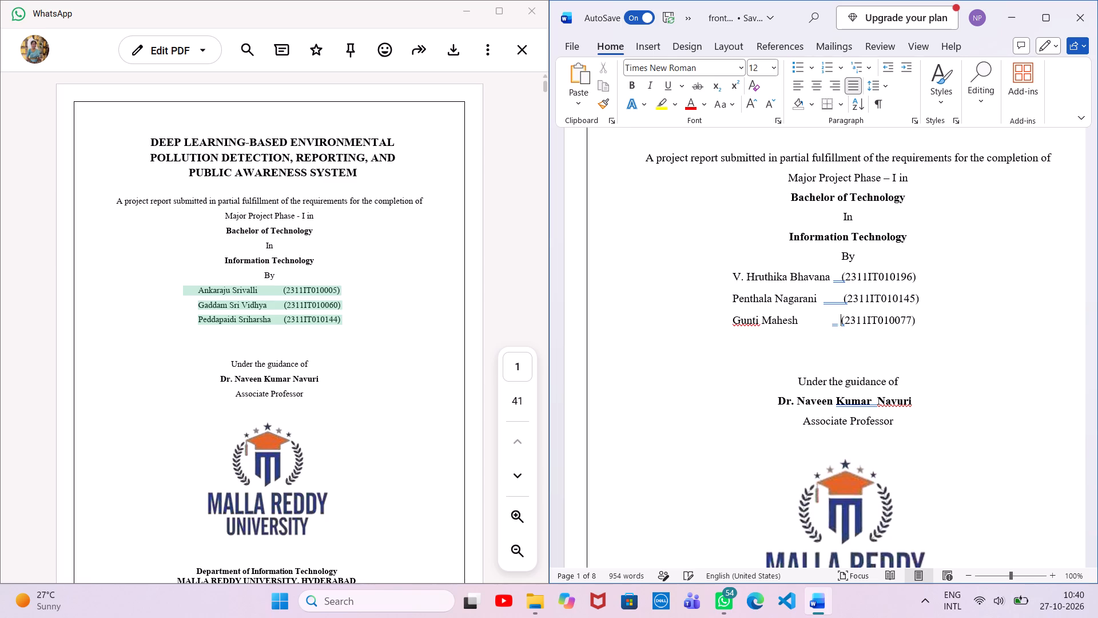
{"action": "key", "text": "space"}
{"action": "key", "text": "Up"}
{"action": "key", "text": "Up"}
{"action": "key", "text": "Left"}
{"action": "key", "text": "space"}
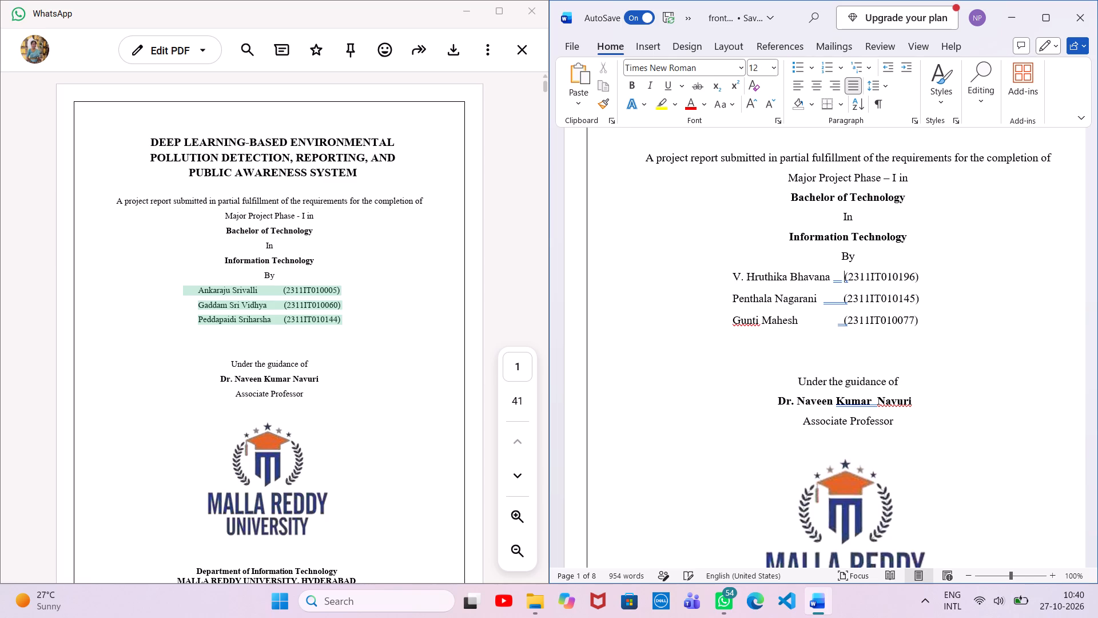
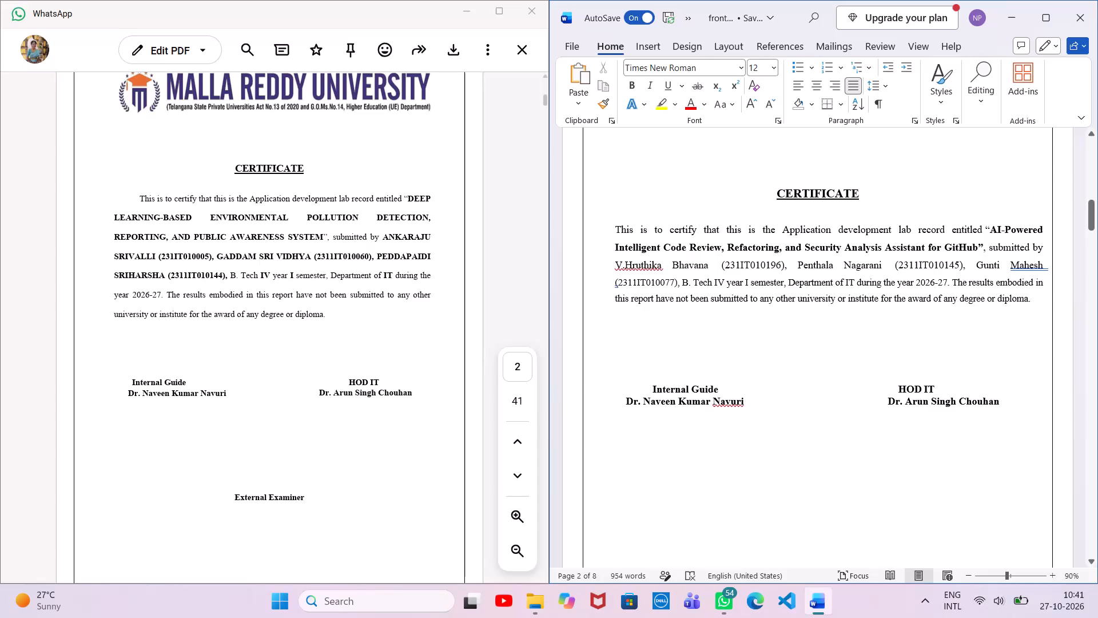
Make the three student names and roll numbers in the certificate paragraph bold.
{"action": "left_click_drag", "start_coordinate": [613, 267], "coordinate": [675, 278]}
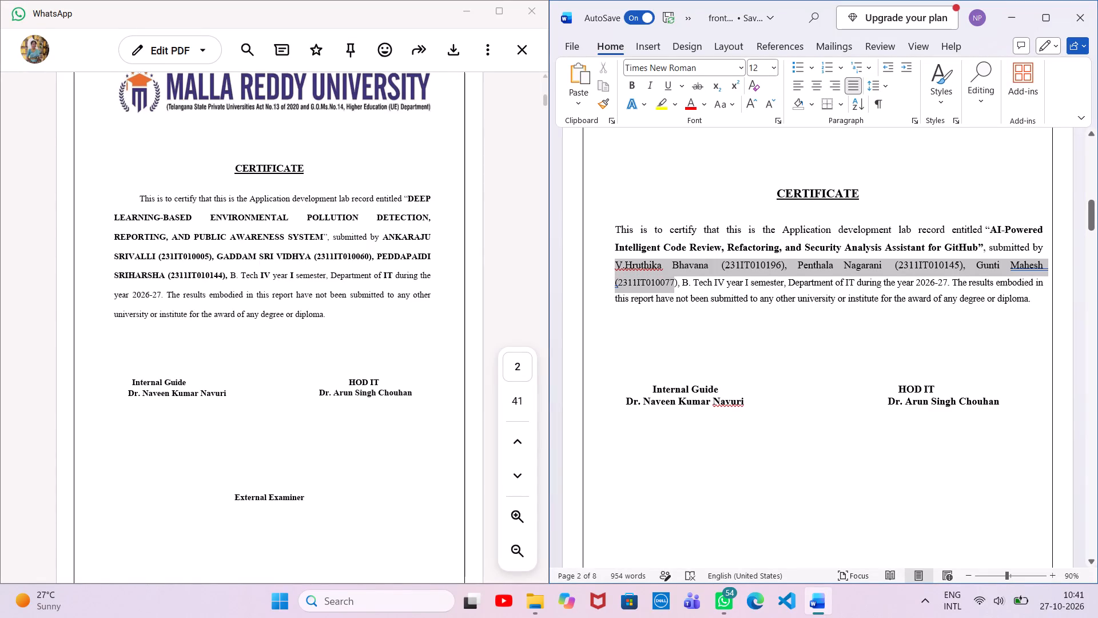
{"action": "left_click_drag", "start_coordinate": [675, 278], "coordinate": [679, 279]}
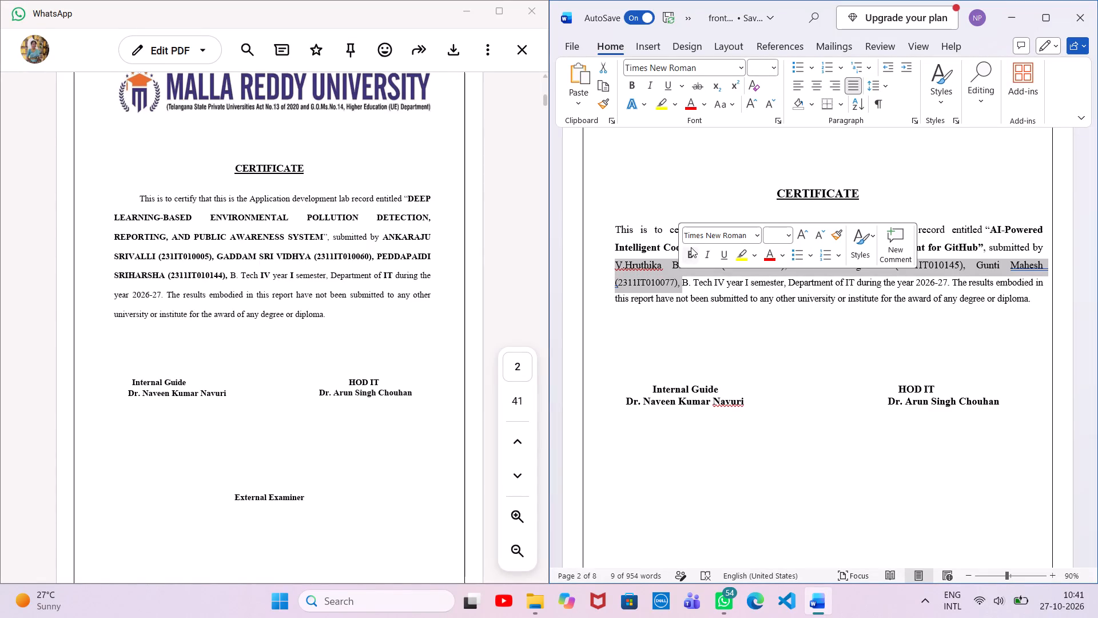
{"action": "left_click", "coordinate": [691, 247]}
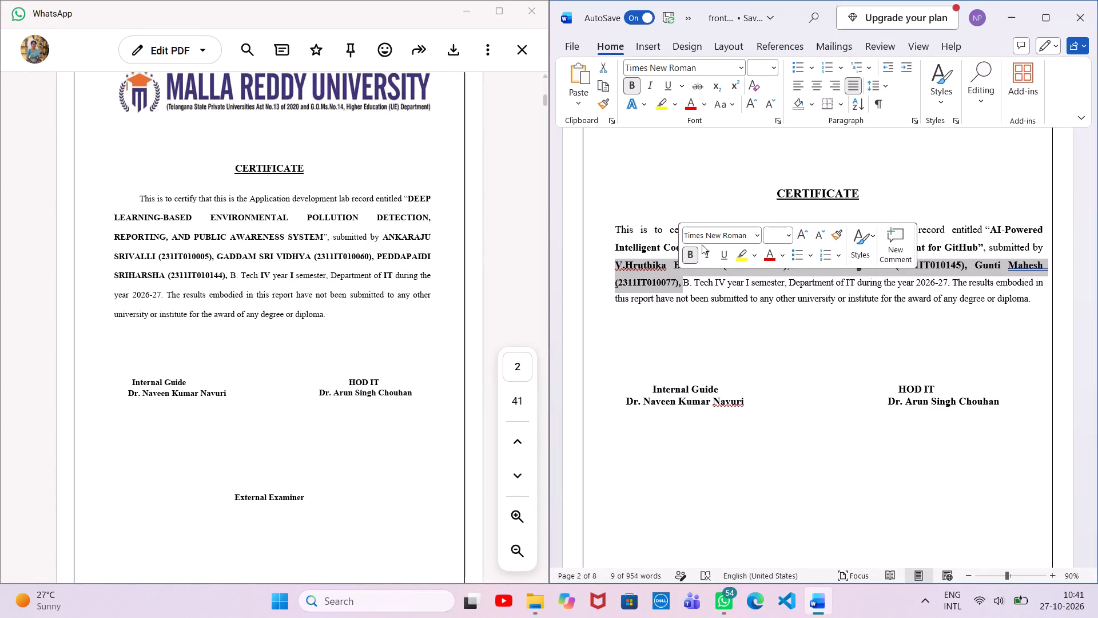
Open the font size choices for the three student names and roll numbers in the certificate paragraph.
{"action": "left_click", "coordinate": [787, 235]}
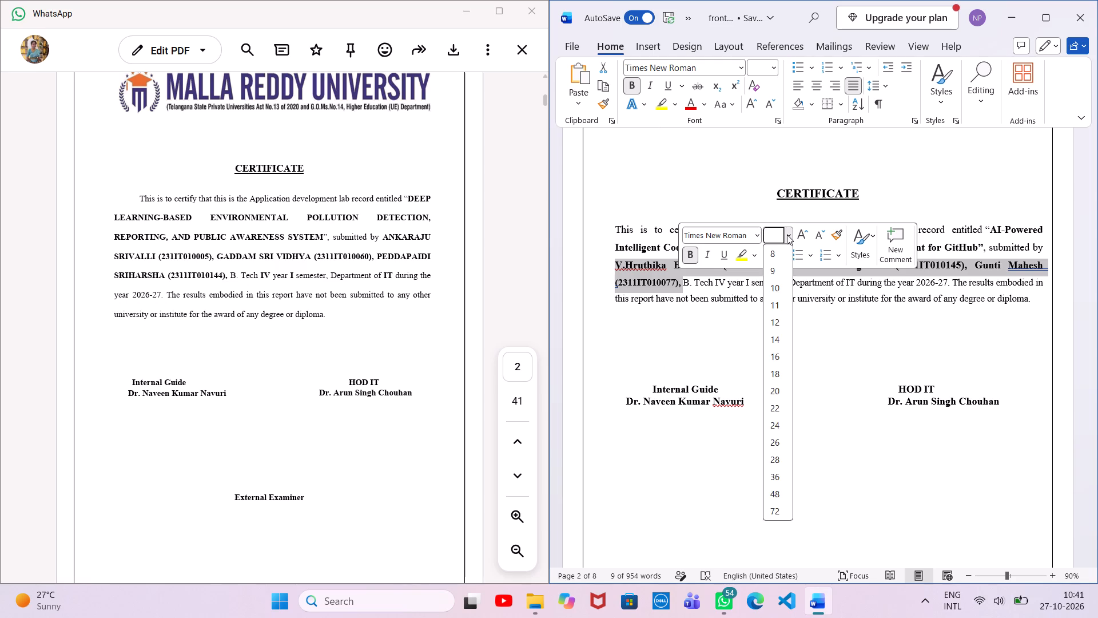
Set the font size of the selected student names and roll numbers in the certificate paragraph to 12.
{"action": "left_click", "coordinate": [775, 316]}
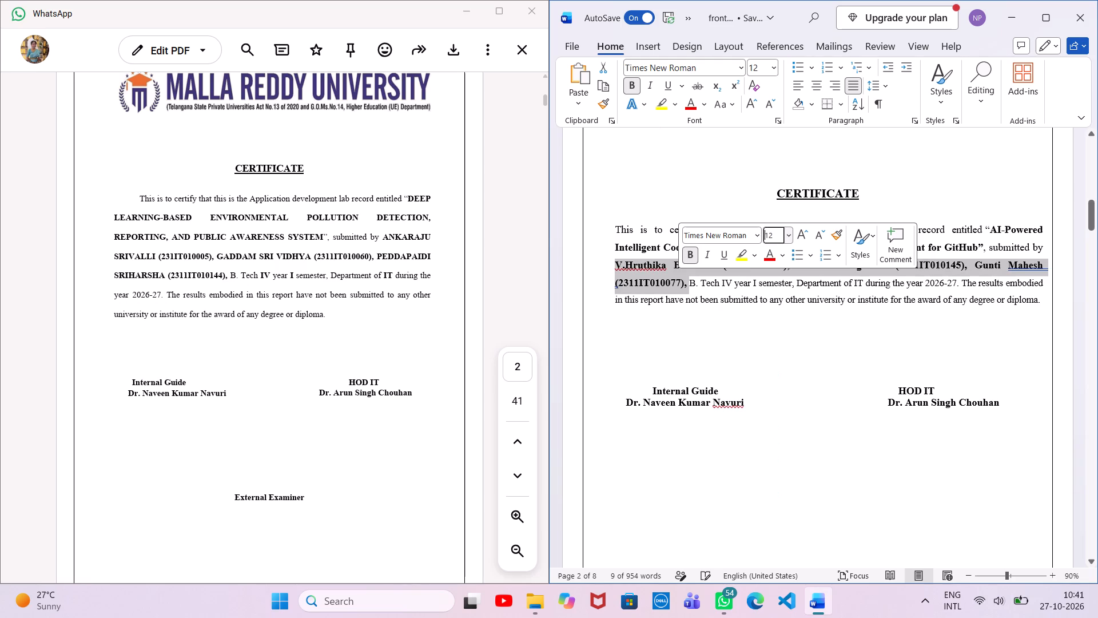
{"action": "left_click", "coordinate": [825, 344]}
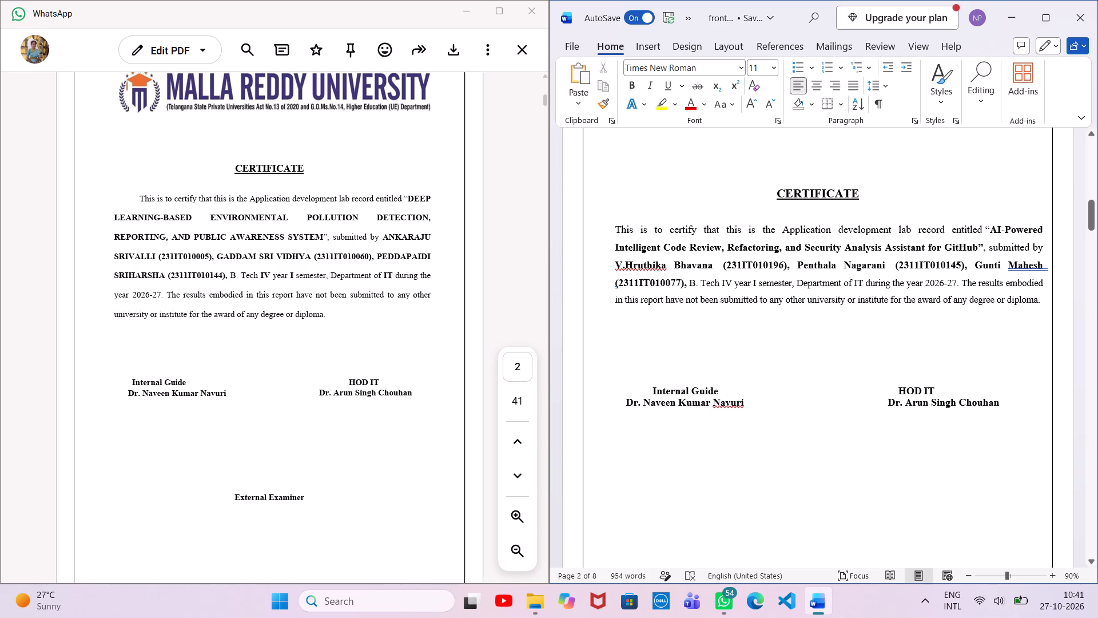
Make the year numeral "IV" after "B. Tech" bold in the certificate paragraph.
{"action": "left_click_drag", "start_coordinate": [731, 285], "coordinate": [717, 282]}
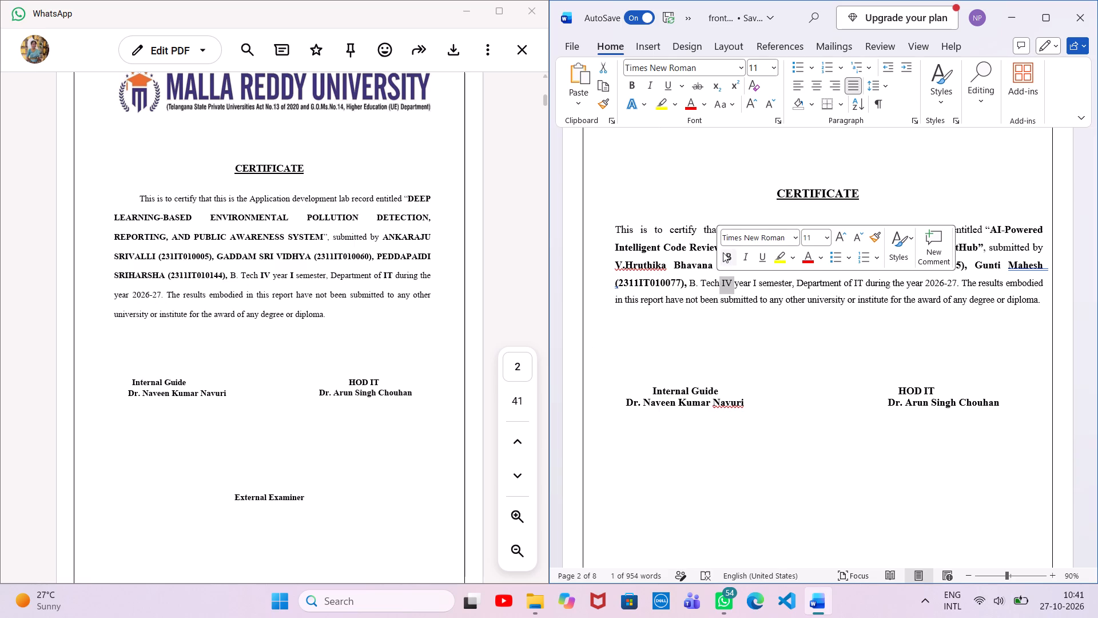
Make the year "IV", the semester "I" and the department "IT" bold in the certificate paragraph.
{"action": "left_click", "coordinate": [723, 252]}
{"action": "left_click", "coordinate": [755, 283]}
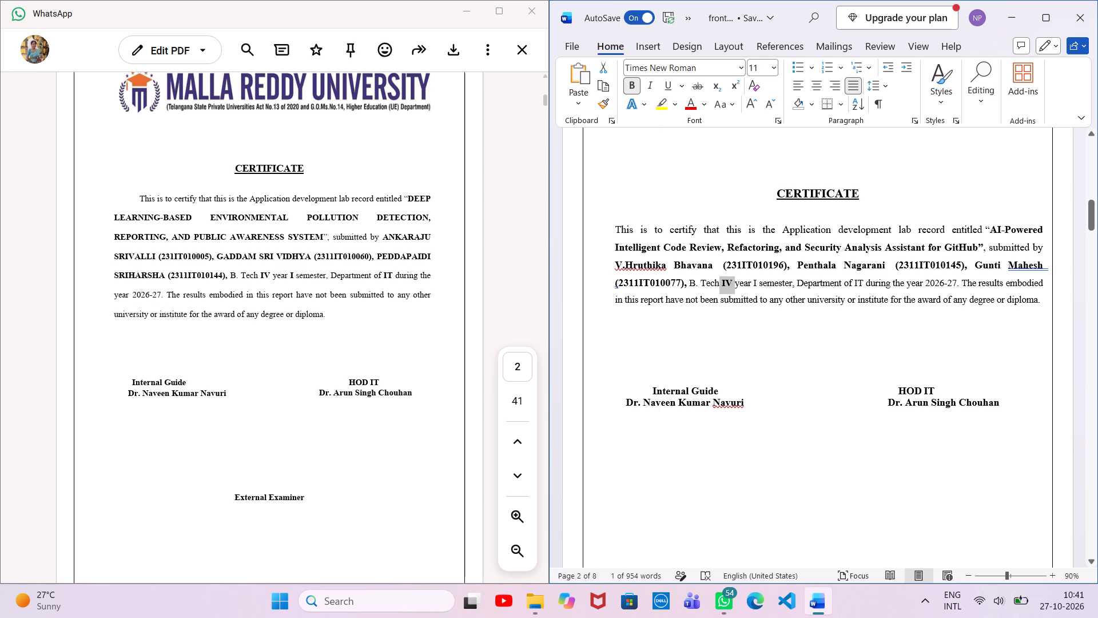
{"action": "left_click", "coordinate": [759, 256]}
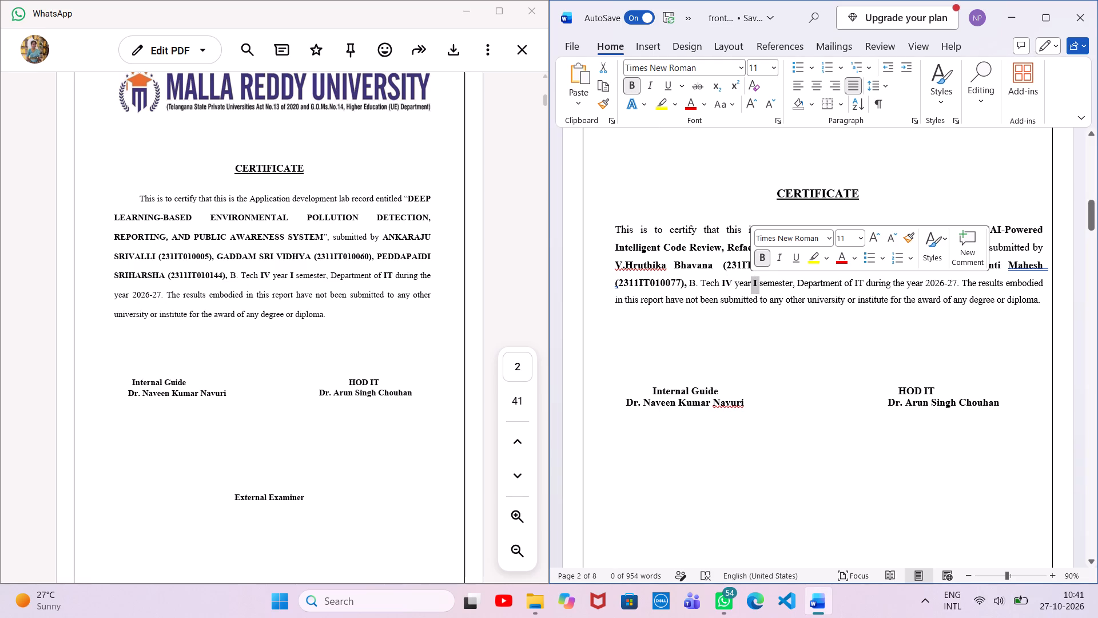
{"action": "left_click_drag", "start_coordinate": [865, 282], "coordinate": [851, 279]}
{"action": "left_click", "coordinate": [858, 250]}
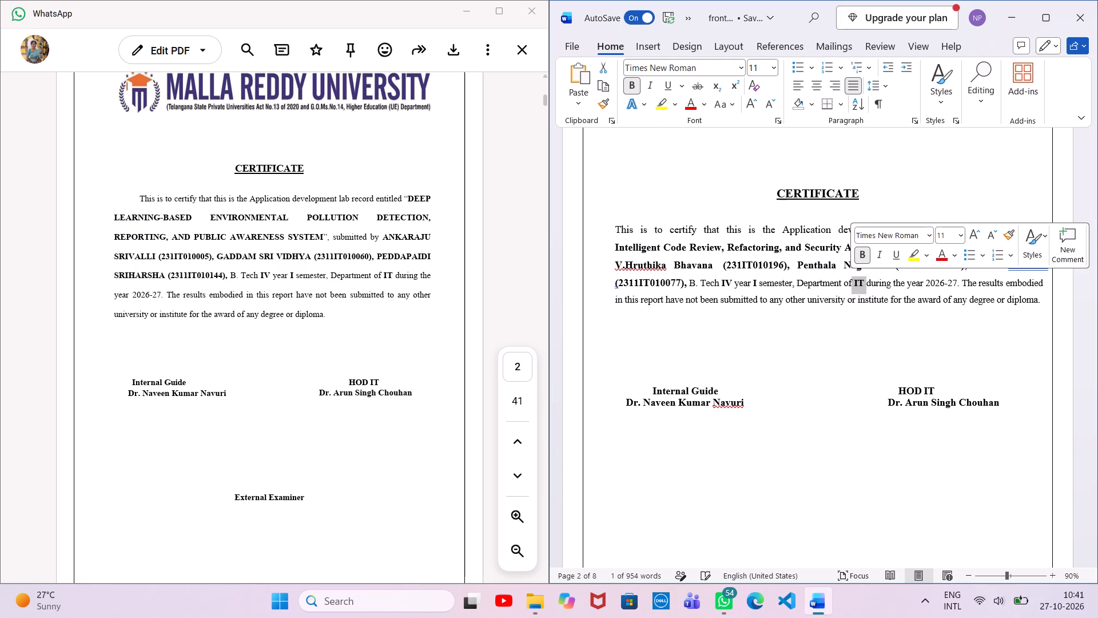
{"action": "left_click", "coordinate": [864, 340]}
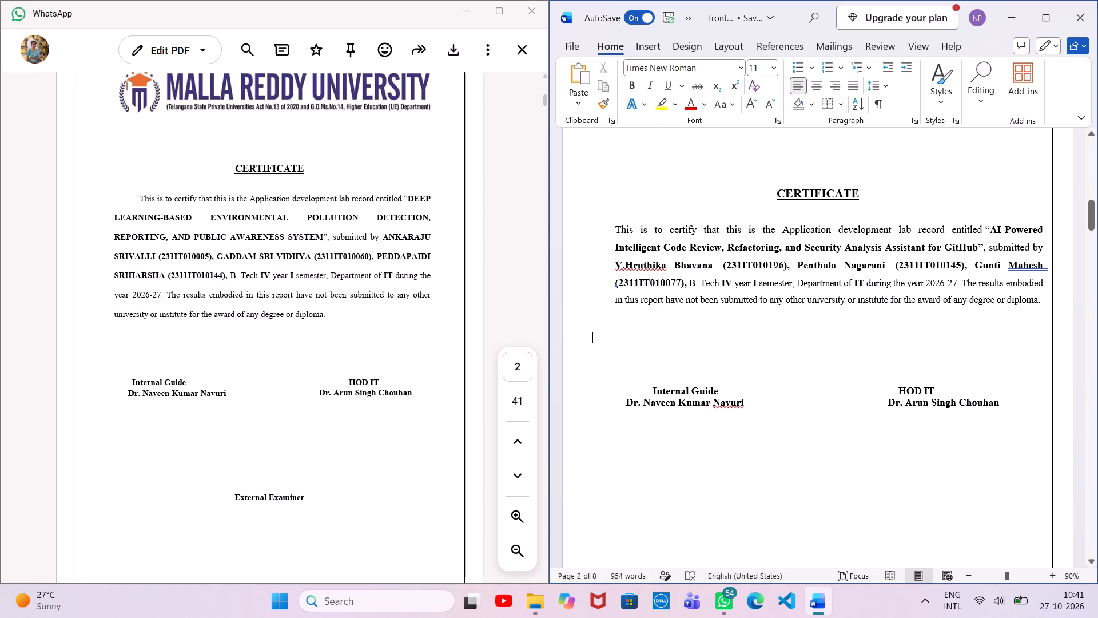
Examine the declaration, certificate and title pages of the report against the corresponding pages of the reference PDF.
{"action": "scroll", "coordinate": [781, 446], "scroll_direction": "down", "scroll_amount": 2}
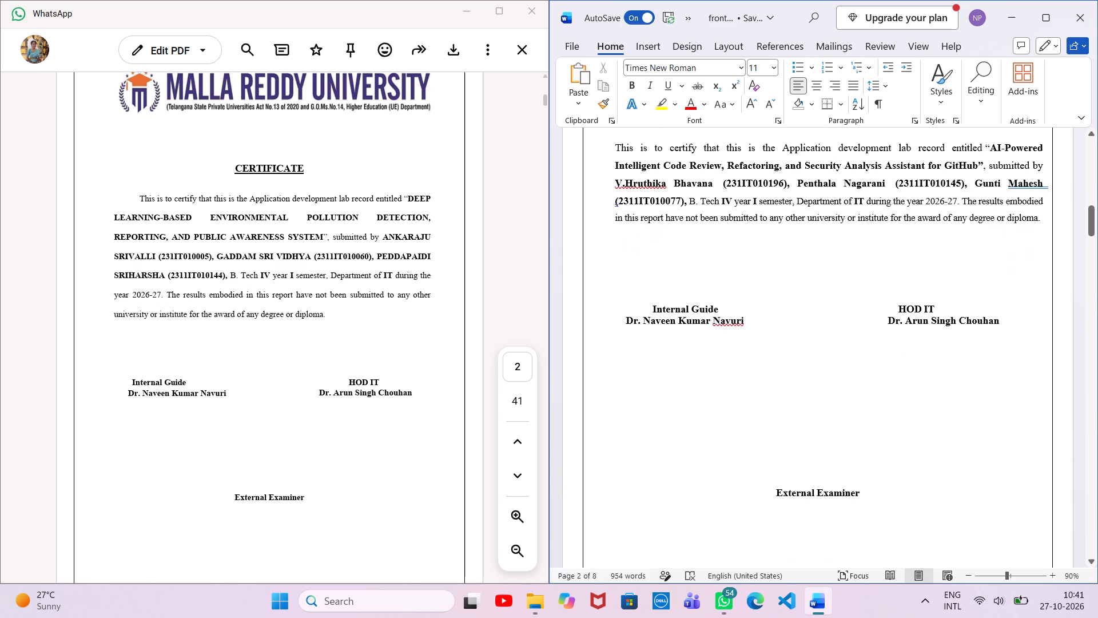
{"action": "scroll", "coordinate": [781, 446], "scroll_direction": "down", "scroll_amount": 6}
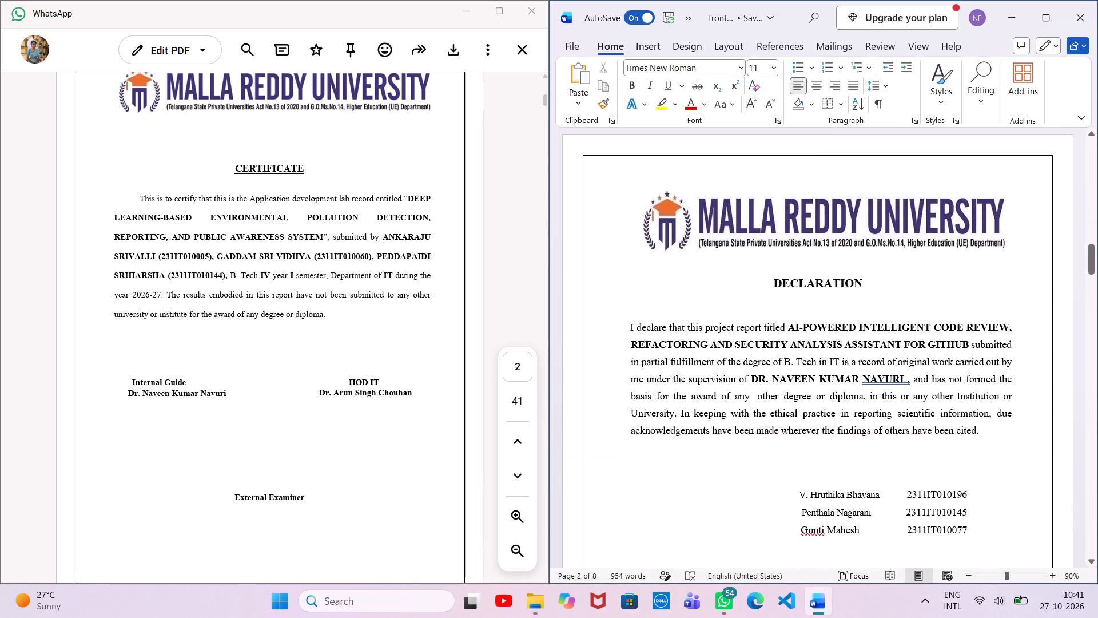
{"action": "scroll", "coordinate": [781, 446], "scroll_direction": "down", "scroll_amount": 2}
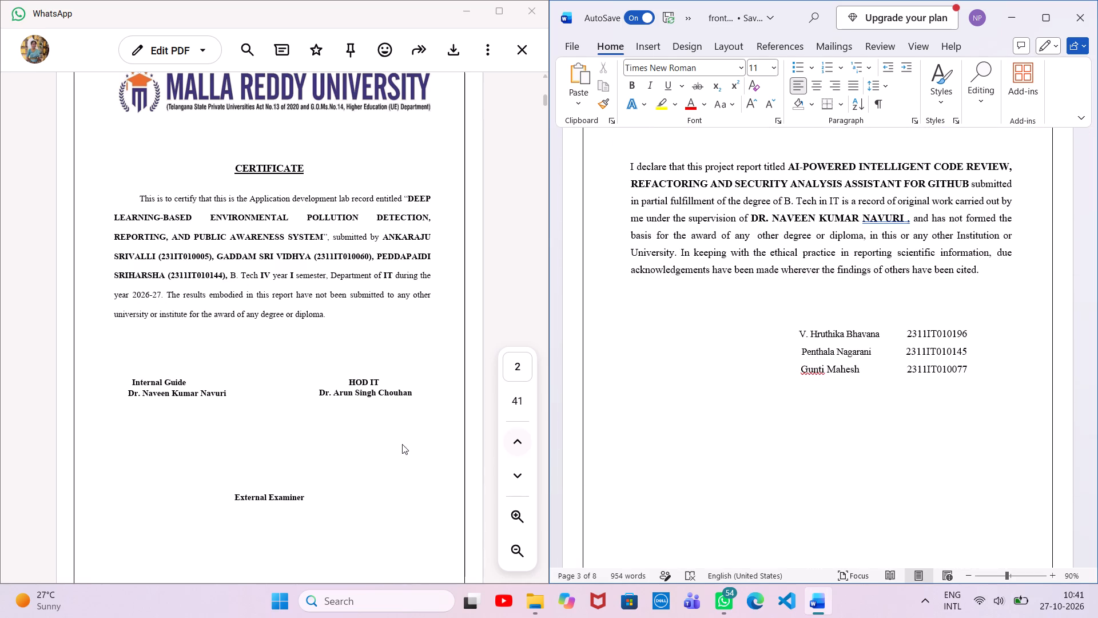
{"action": "scroll", "coordinate": [402, 444], "scroll_direction": "down", "scroll_amount": 2}
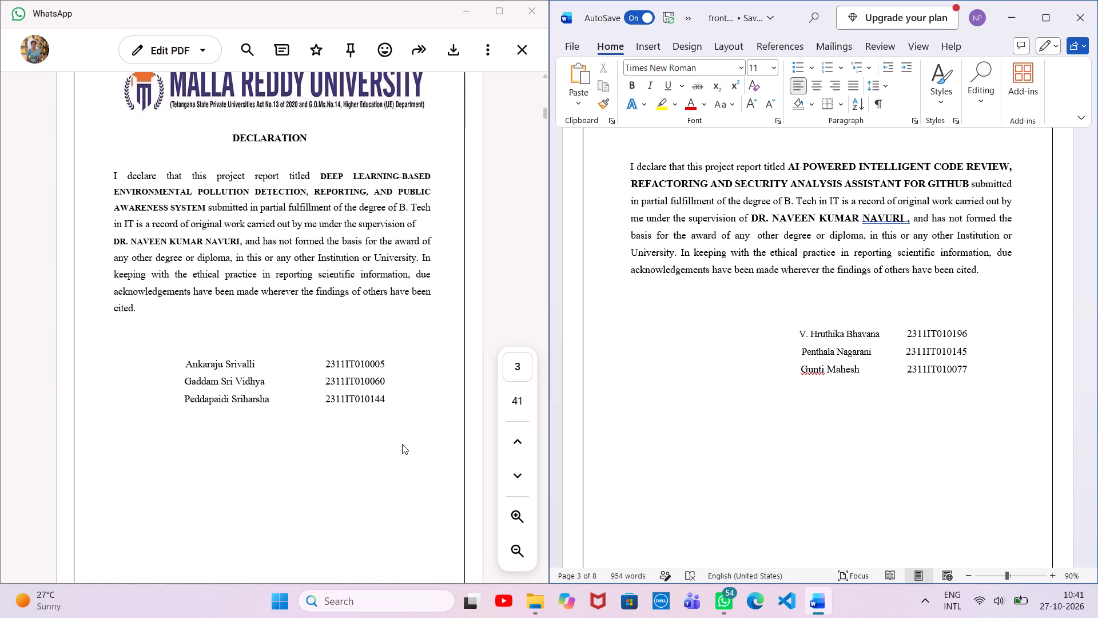
{"action": "scroll", "coordinate": [402, 444], "scroll_direction": "up", "scroll_amount": 3}
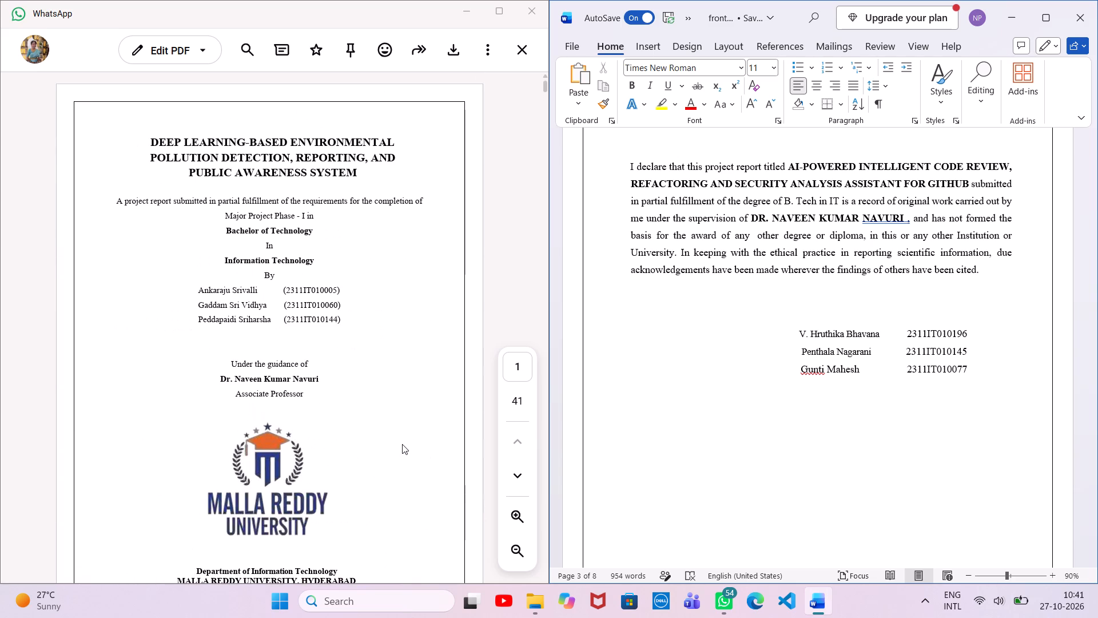
{"action": "scroll", "coordinate": [648, 337], "scroll_direction": "up", "scroll_amount": 5}
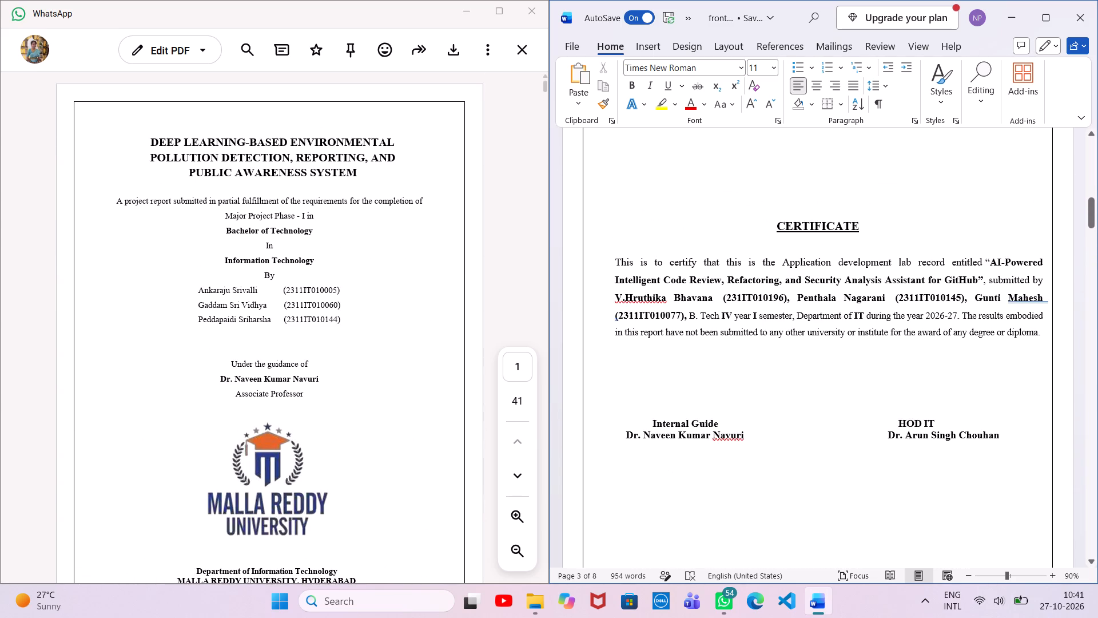
{"action": "scroll", "coordinate": [648, 337], "scroll_direction": "up", "scroll_amount": 4}
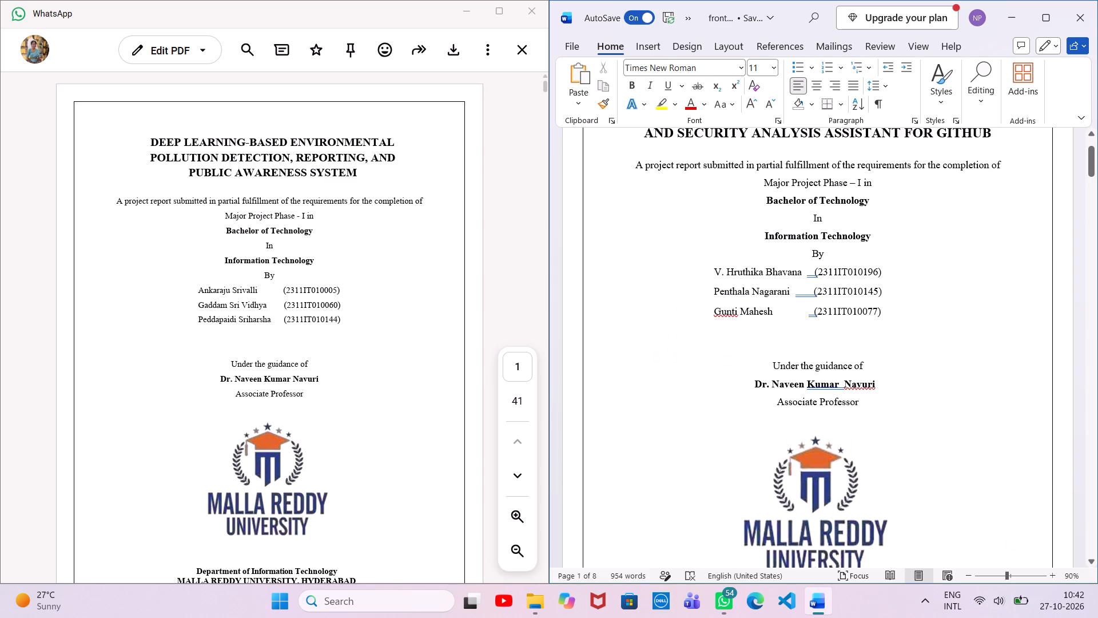
Review the report's front, certificate and declaration pages, comparing the declaration's student list with the reference PDF.
{"action": "scroll", "coordinate": [648, 337], "scroll_direction": "down", "scroll_amount": 4}
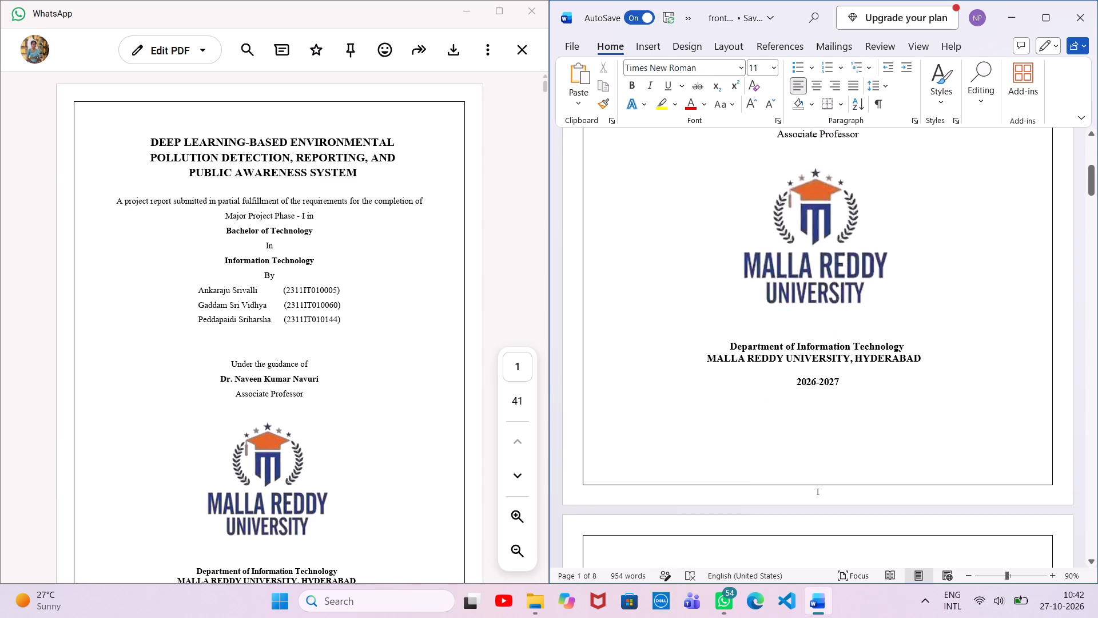
{"action": "scroll", "coordinate": [648, 337], "scroll_direction": "down", "scroll_amount": 8}
{"action": "scroll", "coordinate": [648, 337], "scroll_direction": "up", "scroll_amount": 2}
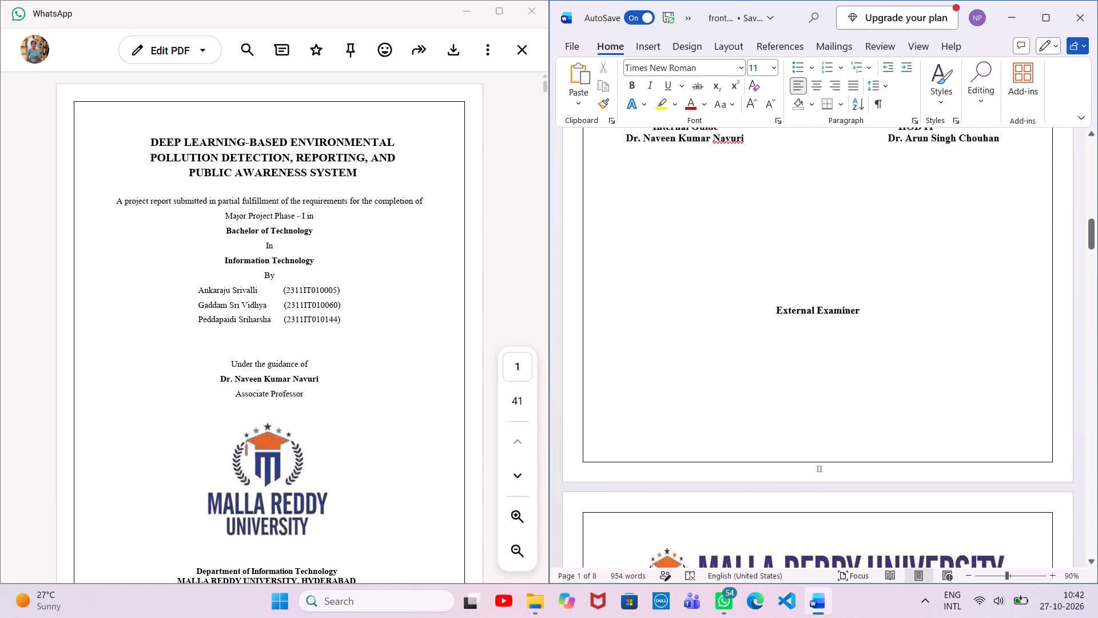
{"action": "scroll", "coordinate": [648, 337], "scroll_direction": "up", "scroll_amount": 1}
{"action": "scroll", "coordinate": [648, 337], "scroll_direction": "down", "scroll_amount": 4}
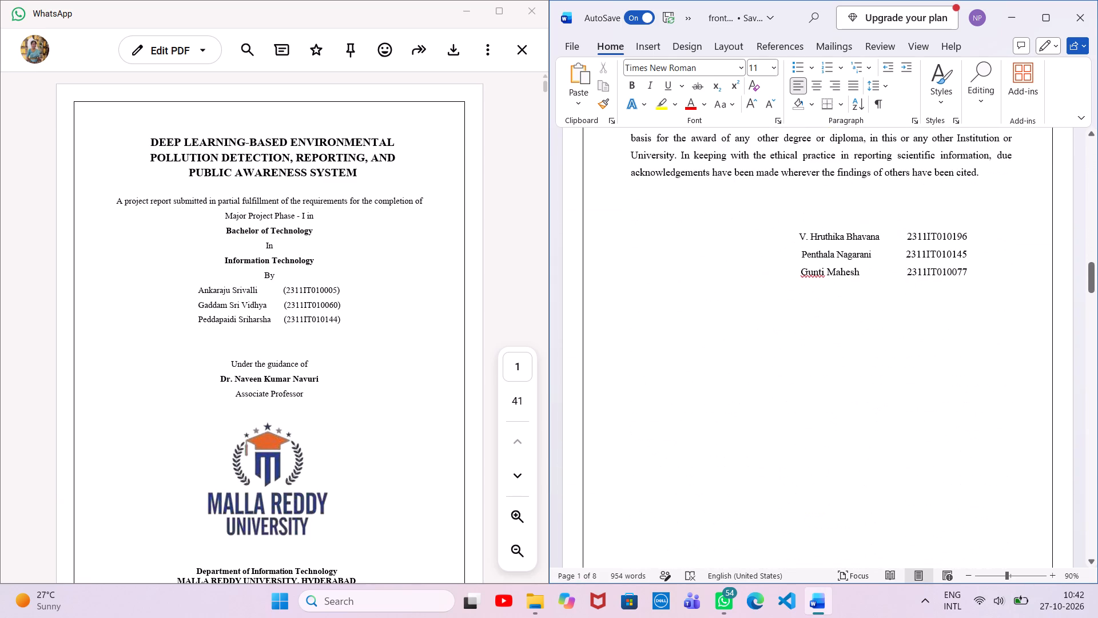
{"action": "scroll", "coordinate": [237, 356], "scroll_direction": "down", "scroll_amount": 6}
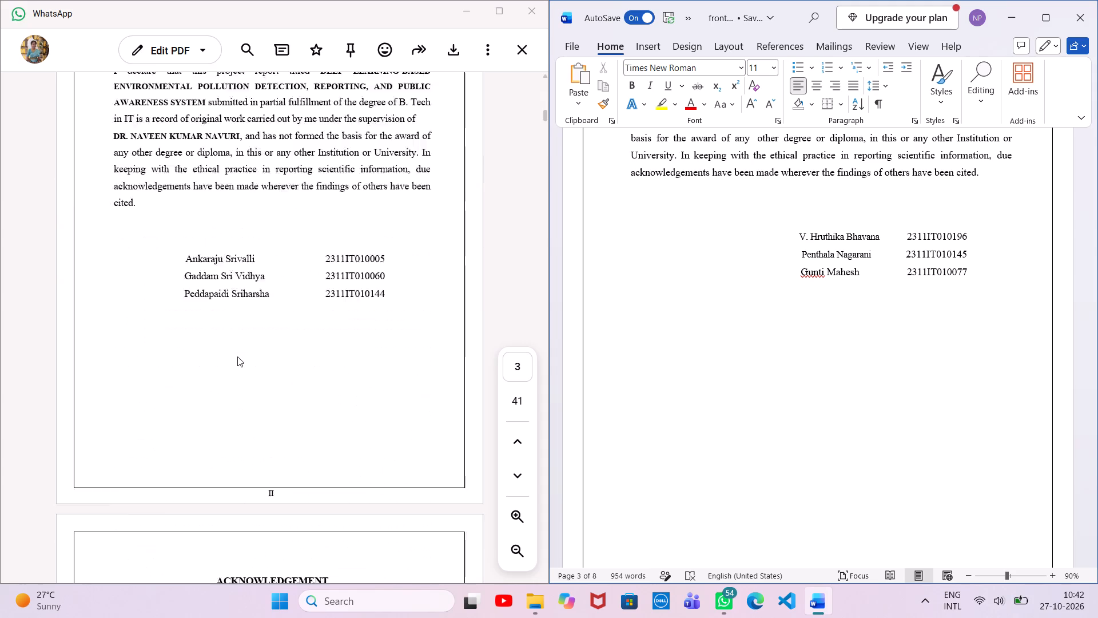
Compare the acknowledgement page's text and student list with the reference PDF's acknowledgement page.
{"action": "scroll", "coordinate": [237, 356], "scroll_direction": "down", "scroll_amount": 2}
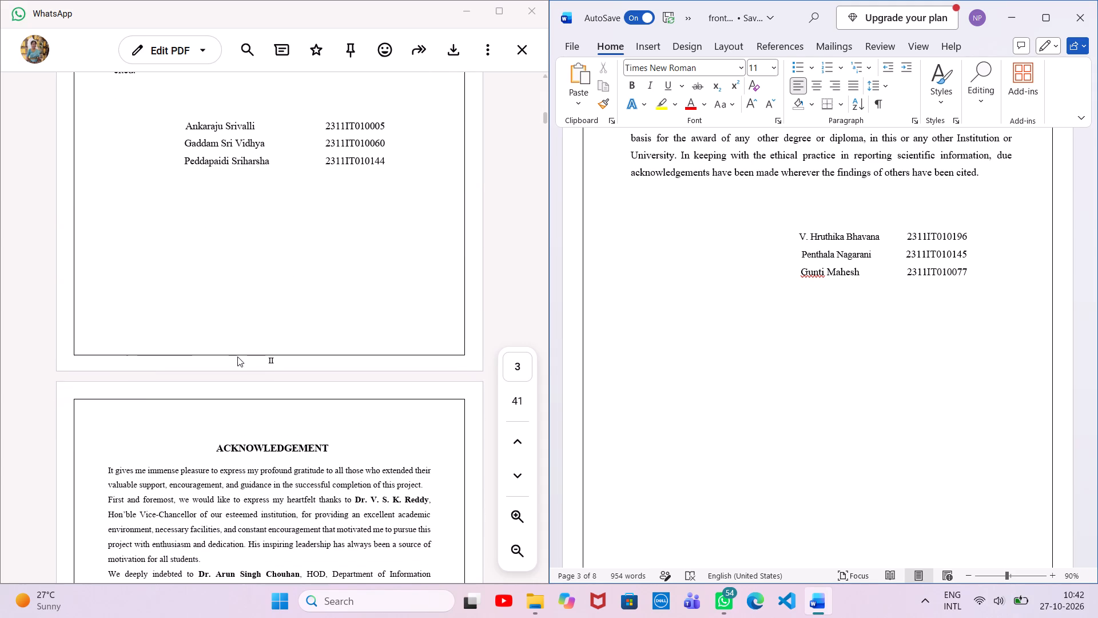
{"action": "scroll", "coordinate": [237, 356], "scroll_direction": "down", "scroll_amount": 2}
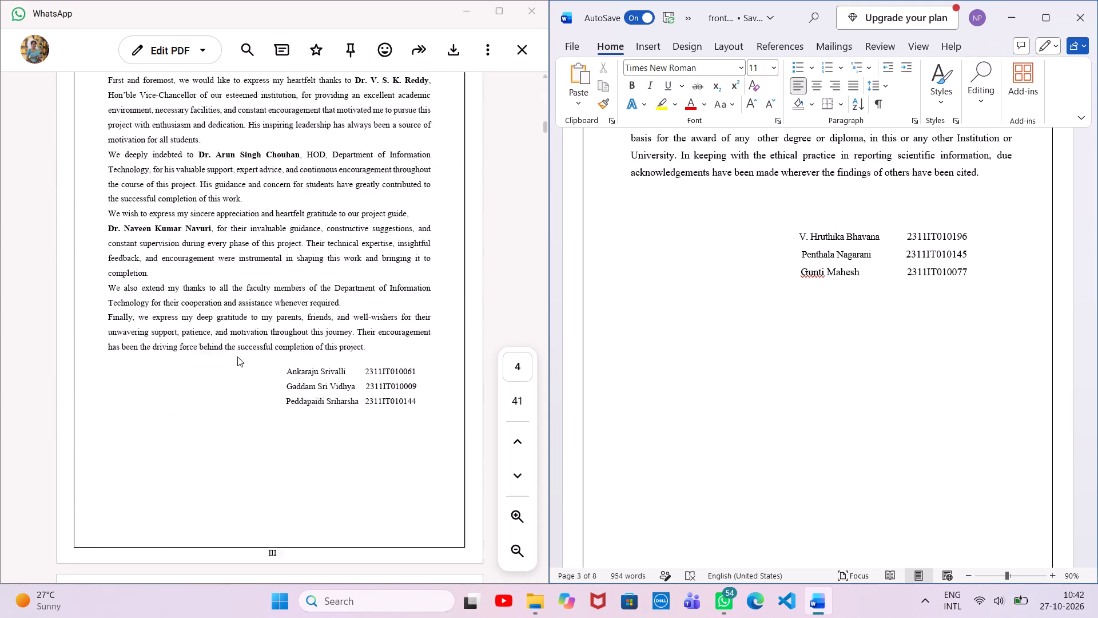
{"action": "scroll", "coordinate": [237, 356], "scroll_direction": "down", "scroll_amount": 1}
{"action": "scroll", "coordinate": [662, 395], "scroll_direction": "down", "scroll_amount": 1}
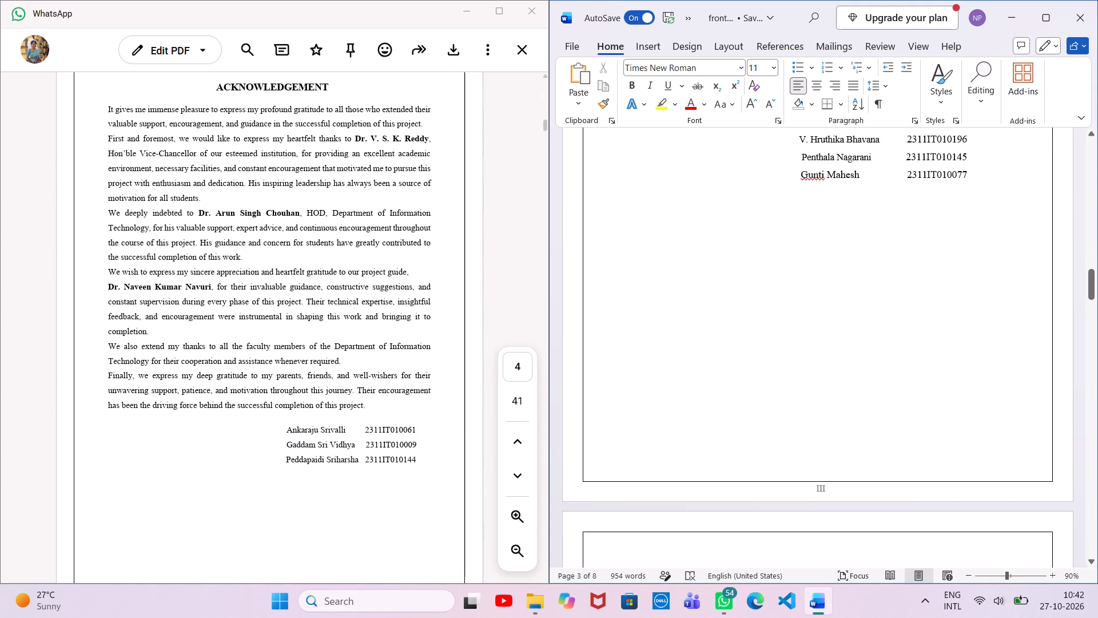
{"action": "scroll", "coordinate": [662, 395], "scroll_direction": "down", "scroll_amount": 4}
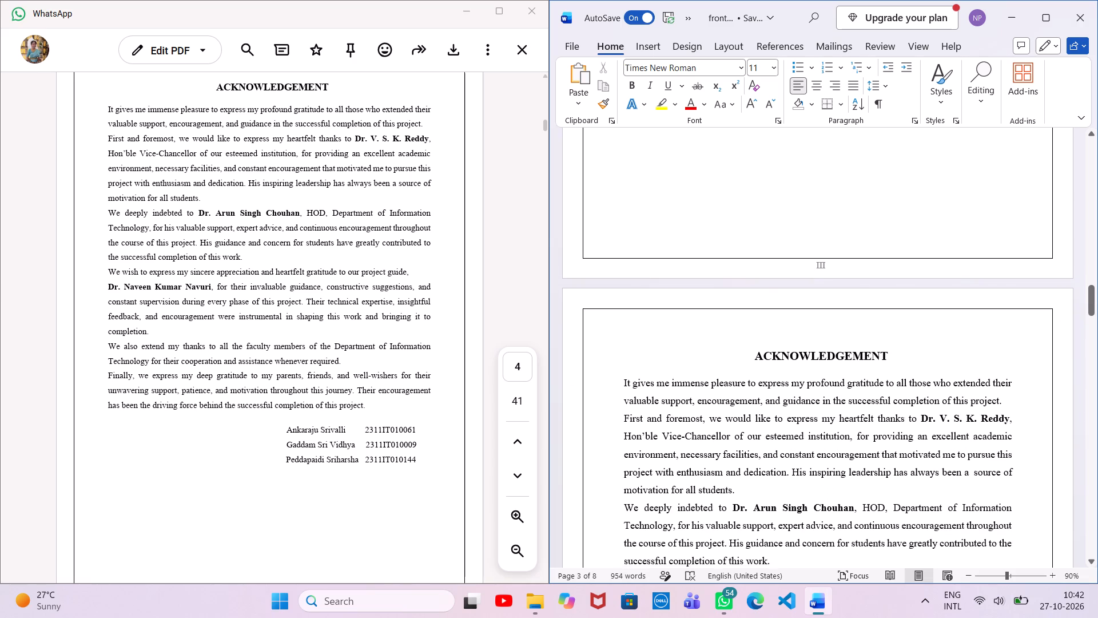
{"action": "scroll", "coordinate": [662, 395], "scroll_direction": "down", "scroll_amount": 5}
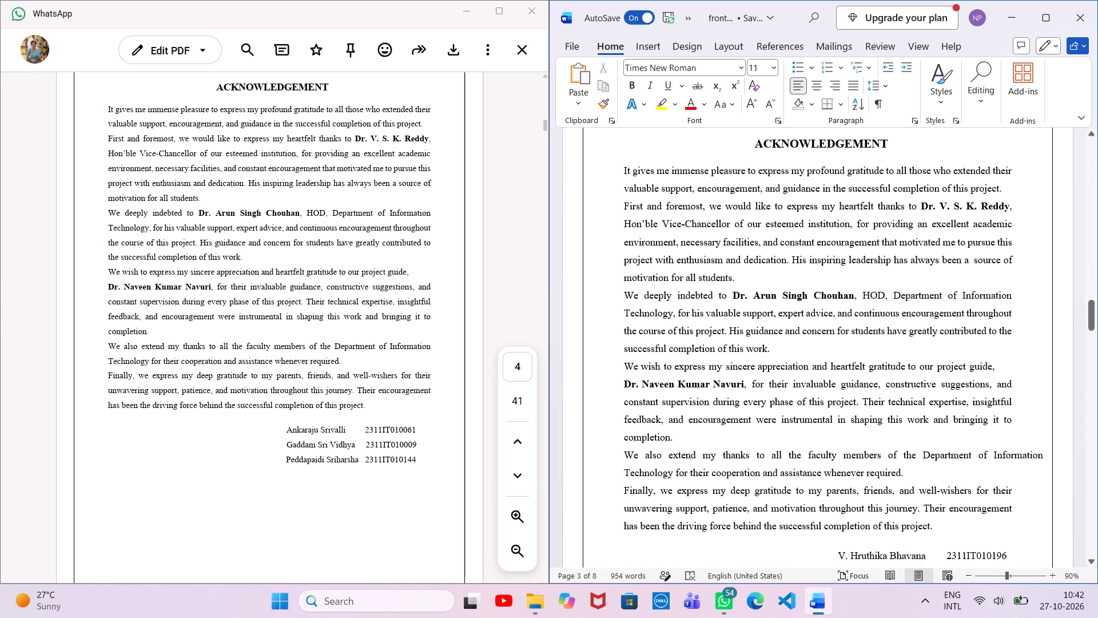
{"action": "scroll", "coordinate": [662, 395], "scroll_direction": "down", "scroll_amount": 4}
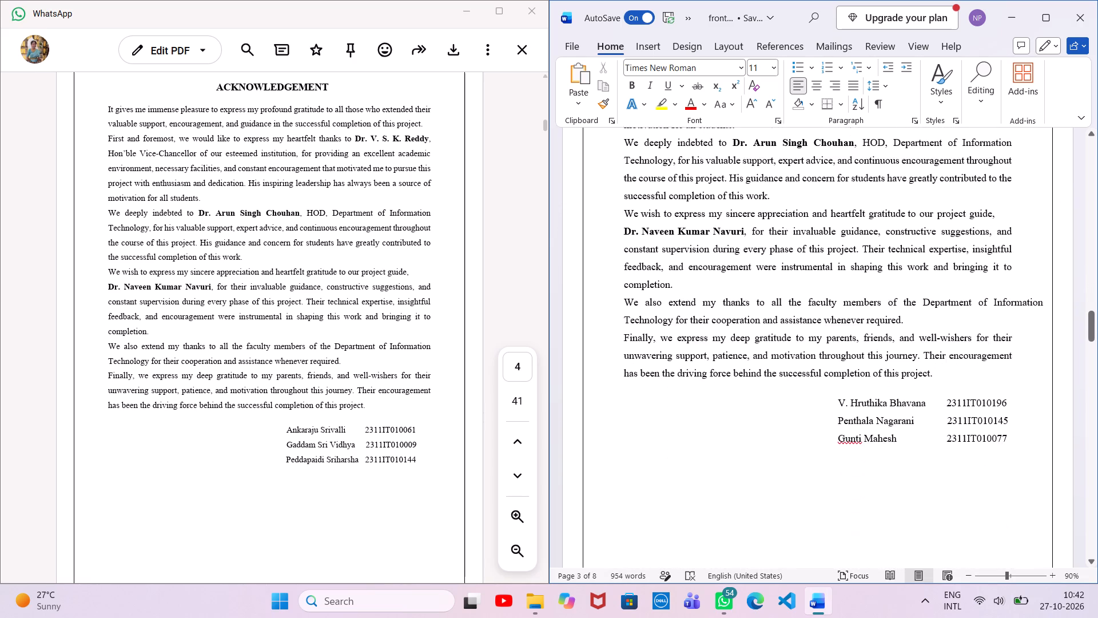
Compare the report's abstract page with the abstract in the reference PDF.
{"action": "scroll", "coordinate": [662, 395], "scroll_direction": "down", "scroll_amount": 7}
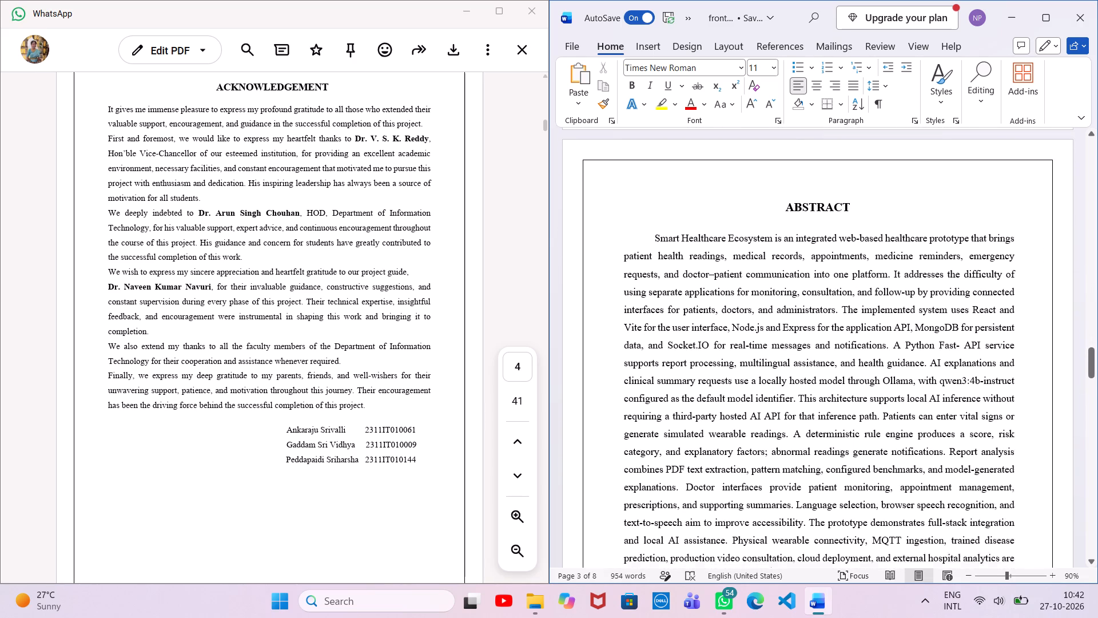
{"action": "scroll", "coordinate": [662, 395], "scroll_direction": "down", "scroll_amount": 1}
{"action": "scroll", "coordinate": [280, 408], "scroll_direction": "down", "scroll_amount": 1}
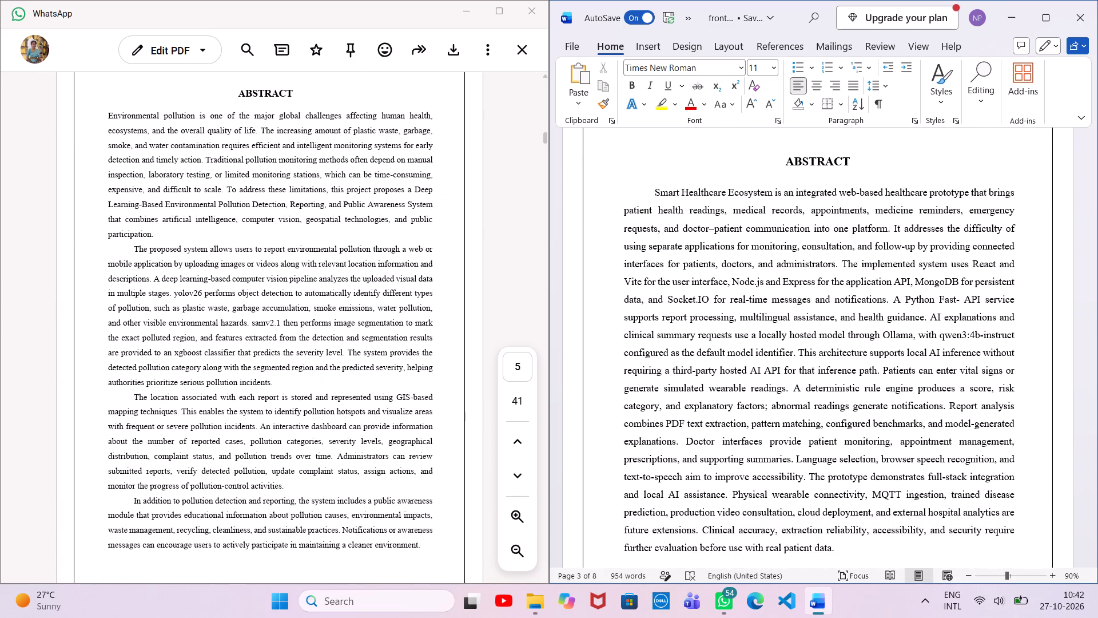
{"action": "scroll", "coordinate": [280, 408], "scroll_direction": "down", "scroll_amount": 1}
{"action": "scroll", "coordinate": [763, 245], "scroll_direction": "right", "scroll_amount": 1}
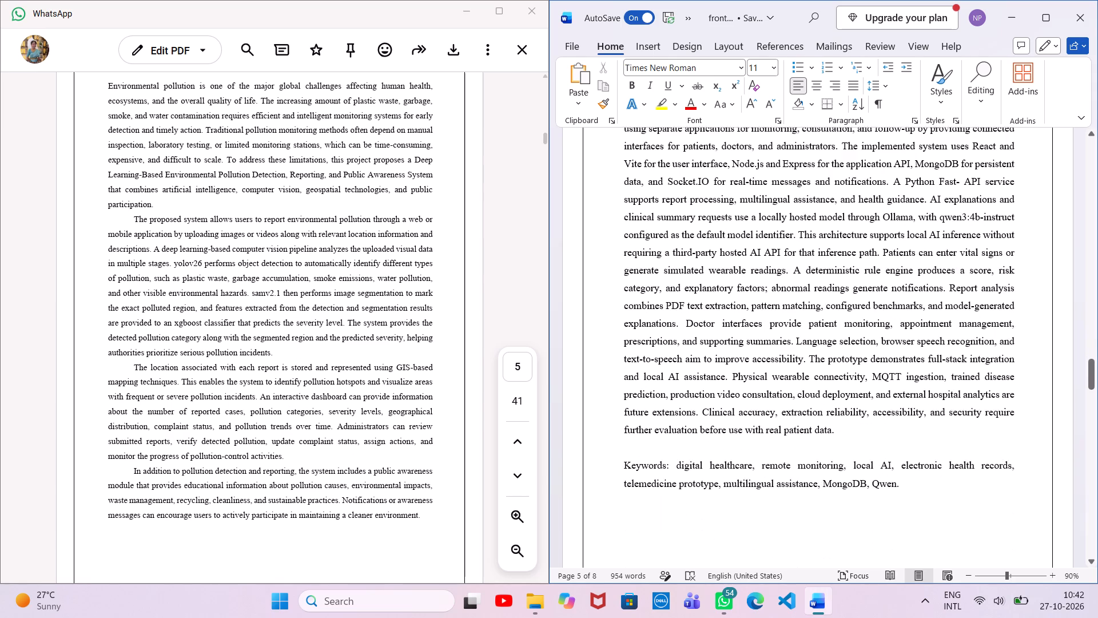
{"action": "scroll", "coordinate": [763, 245], "scroll_direction": "right", "scroll_amount": 1}
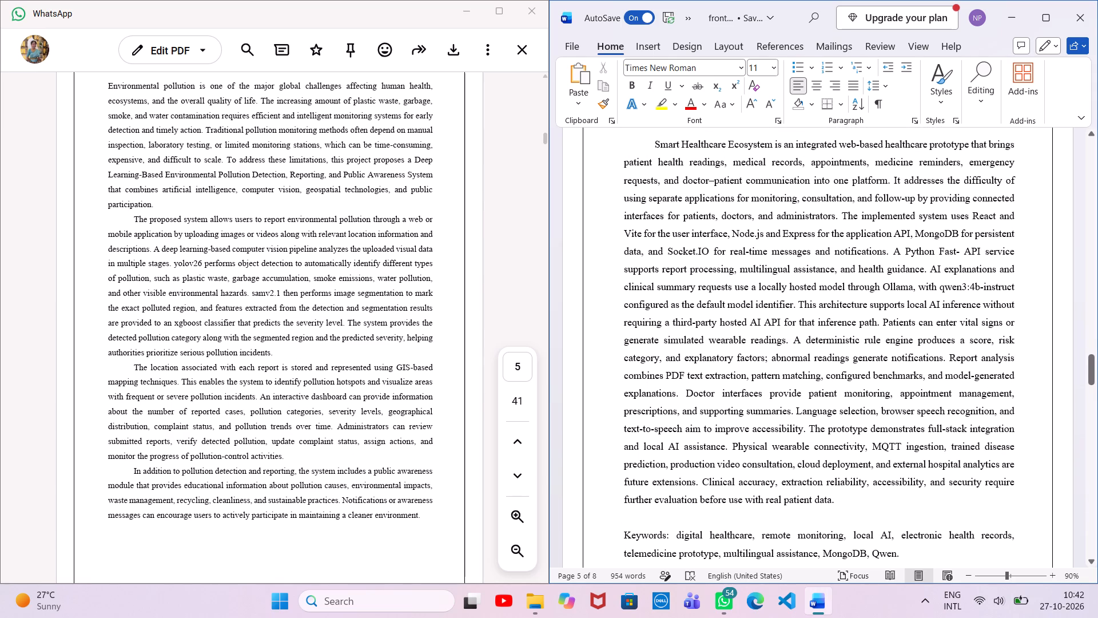
Maximize the report's window and look back over the front page and certificate page.
{"action": "left_click", "coordinate": [1053, 19]}
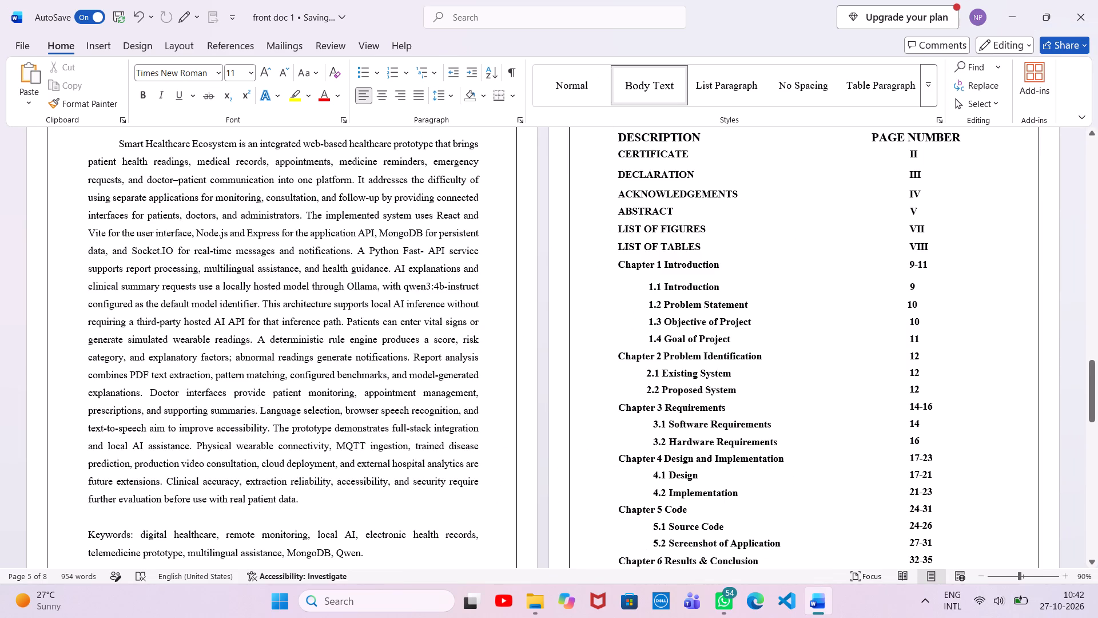
{"action": "scroll", "coordinate": [731, 239], "scroll_direction": "up", "scroll_amount": 2}
{"action": "scroll", "coordinate": [731, 239], "scroll_direction": "down", "scroll_amount": 1, "text": "ctrl"}
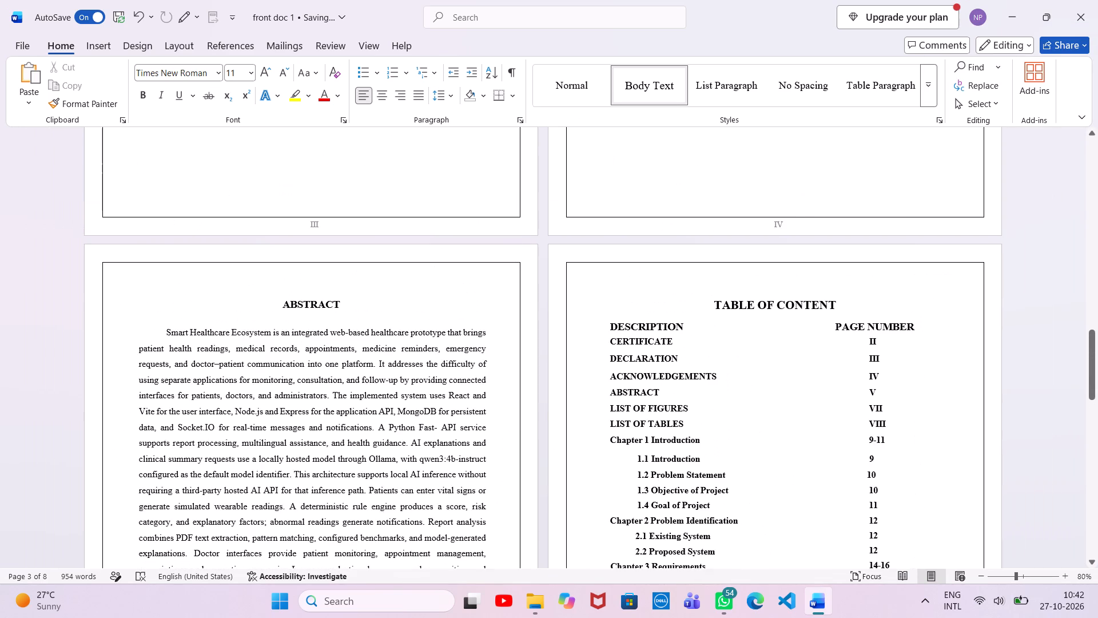
{"action": "scroll", "coordinate": [731, 239], "scroll_direction": "up", "scroll_amount": 10}
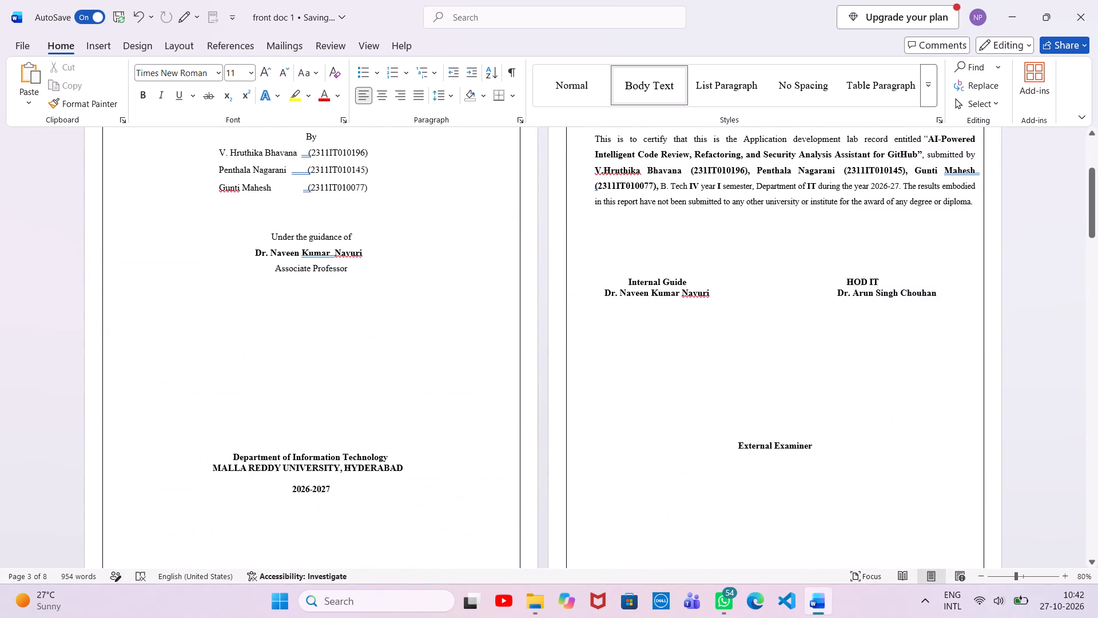
{"action": "scroll", "coordinate": [731, 239], "scroll_direction": "up", "scroll_amount": 3}
{"action": "scroll", "coordinate": [731, 239], "scroll_direction": "up", "scroll_amount": 3, "text": "ctrl"}
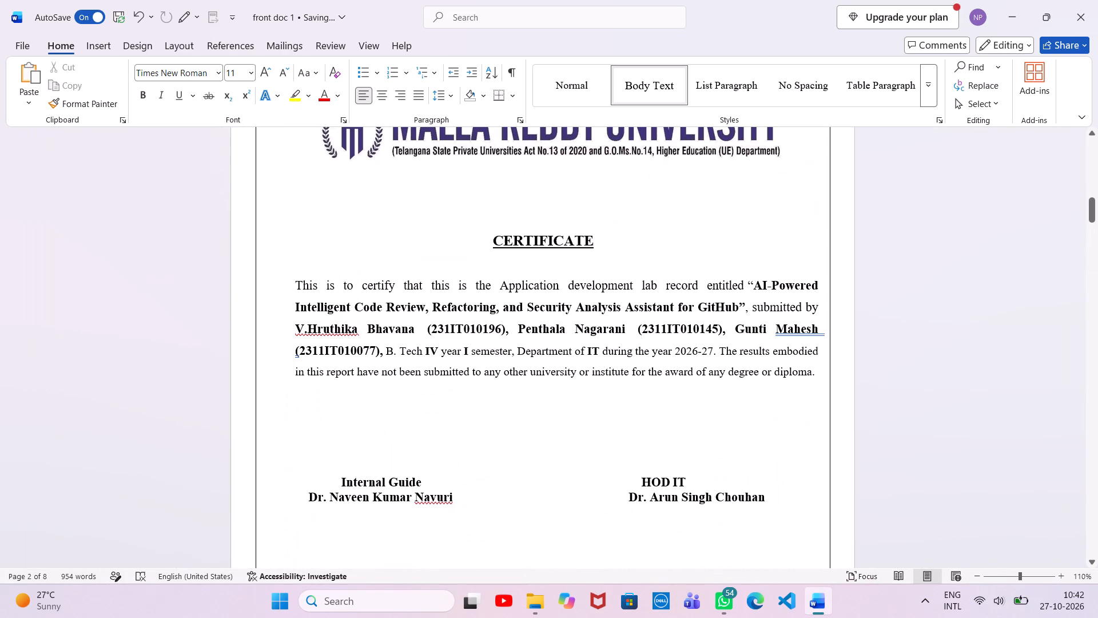
Read through the abstract and its keywords, and examine the neighbouring table of contents.
{"action": "scroll", "coordinate": [731, 239], "scroll_direction": "down", "scroll_amount": 16}
{"action": "scroll", "coordinate": [731, 239], "scroll_direction": "up", "scroll_amount": 2}
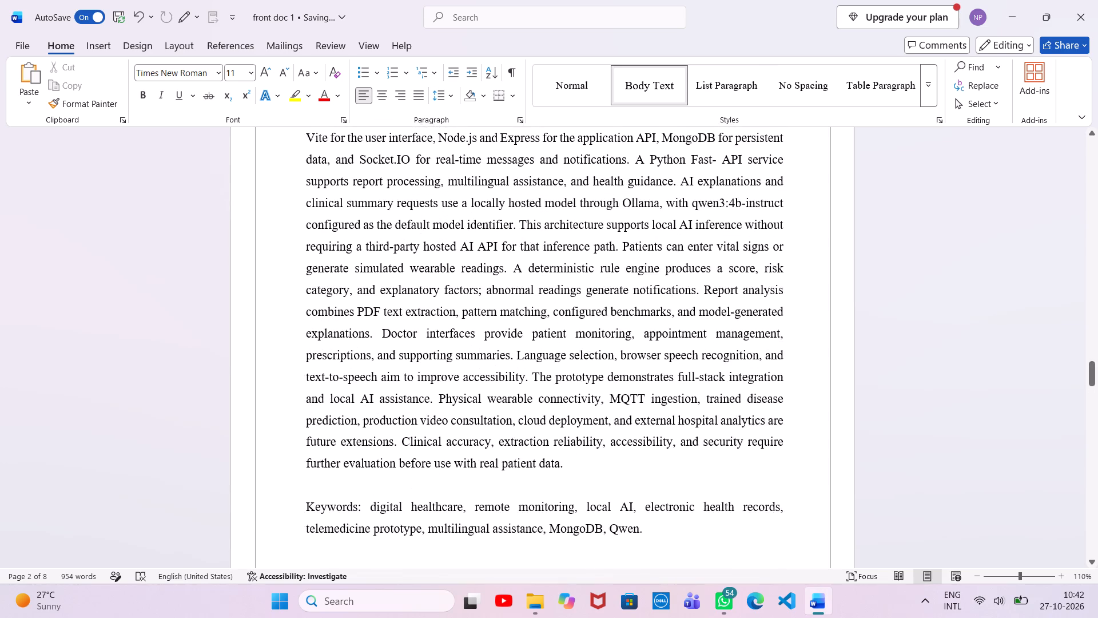
{"action": "scroll", "coordinate": [731, 239], "scroll_direction": "up", "scroll_amount": 1}
{"action": "scroll", "coordinate": [731, 239], "scroll_direction": "right", "scroll_amount": 1}
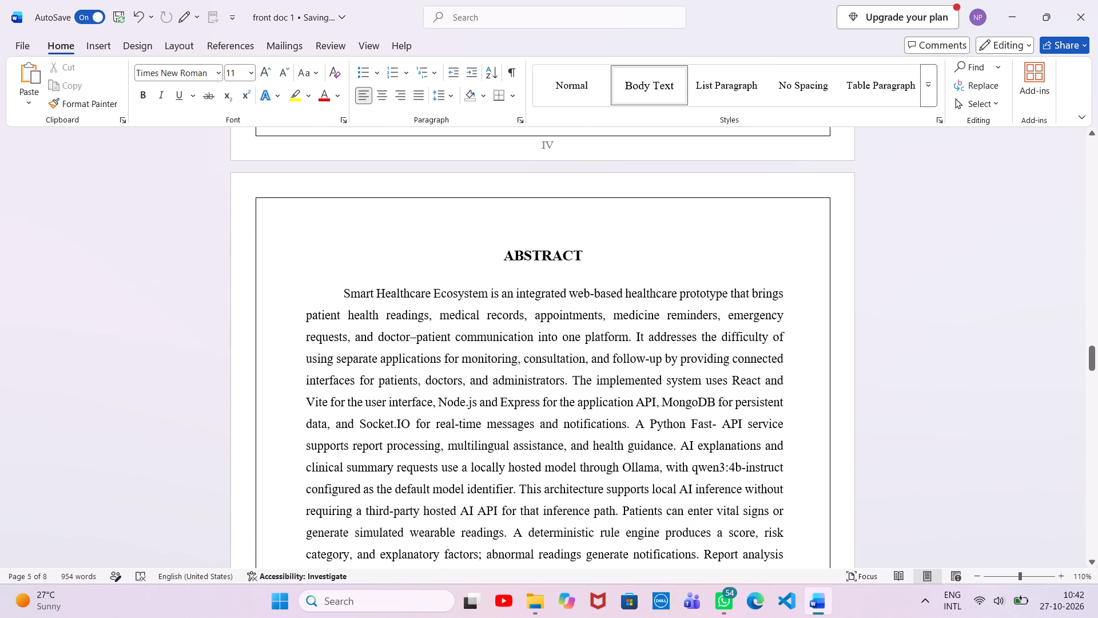
{"action": "scroll", "coordinate": [731, 239], "scroll_direction": "right", "scroll_amount": 1}
{"action": "scroll", "coordinate": [731, 239], "scroll_direction": "down", "scroll_amount": 1, "text": "ctrl"}
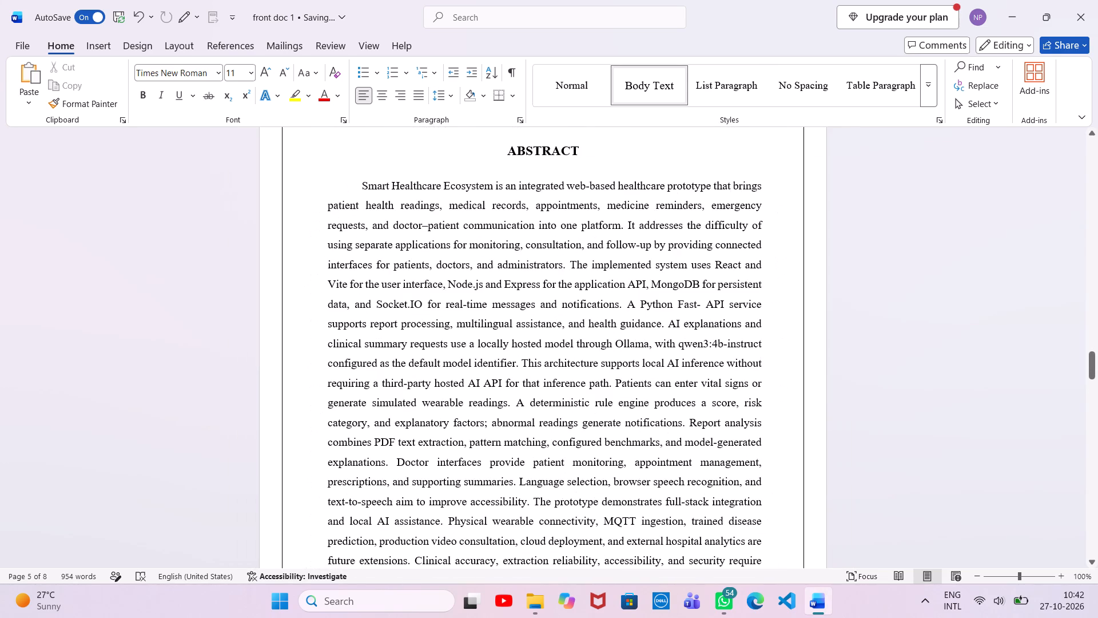
{"action": "scroll", "coordinate": [731, 239], "scroll_direction": "down", "scroll_amount": 1}
{"action": "scroll", "coordinate": [731, 239], "scroll_direction": "up", "scroll_amount": 1}
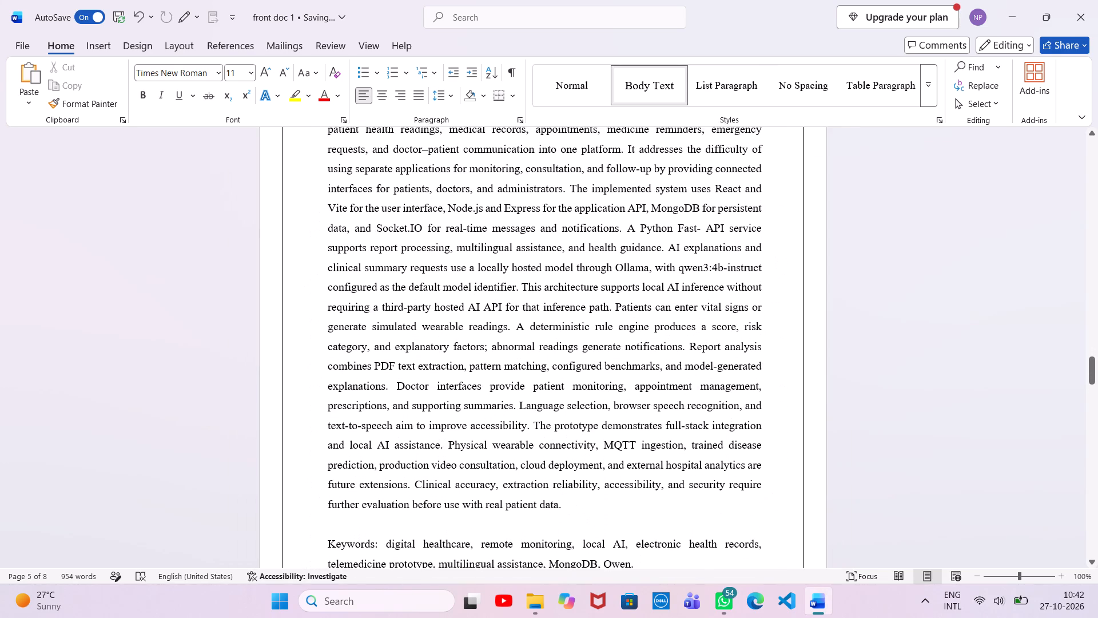
{"action": "scroll", "coordinate": [731, 239], "scroll_direction": "down", "scroll_amount": 1, "text": "ctrl"}
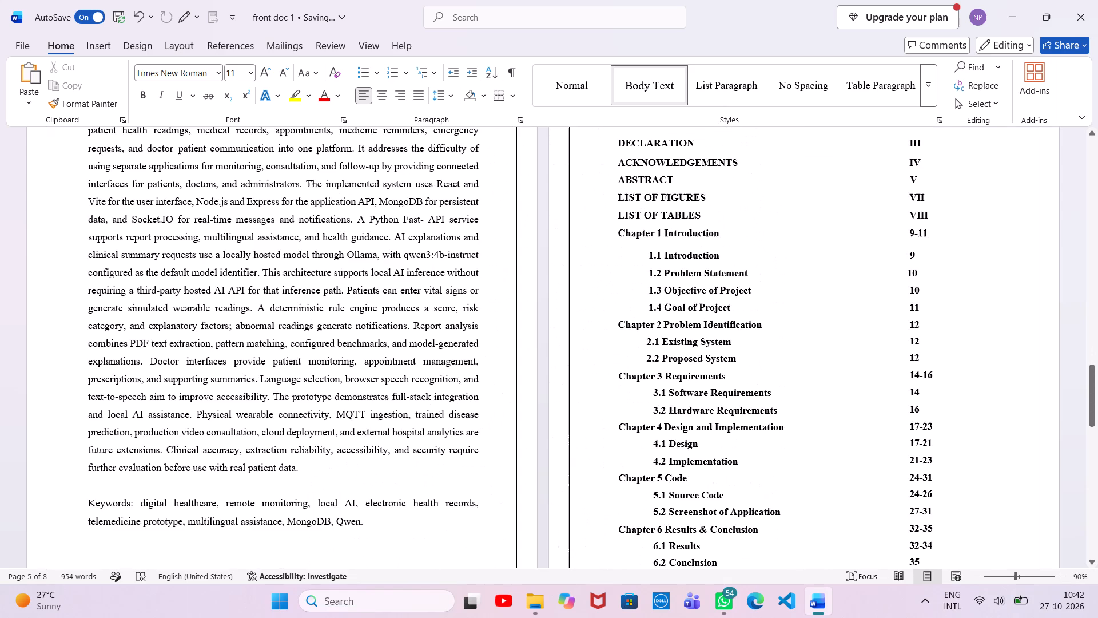
{"action": "scroll", "coordinate": [731, 239], "scroll_direction": "down", "scroll_amount": 2}
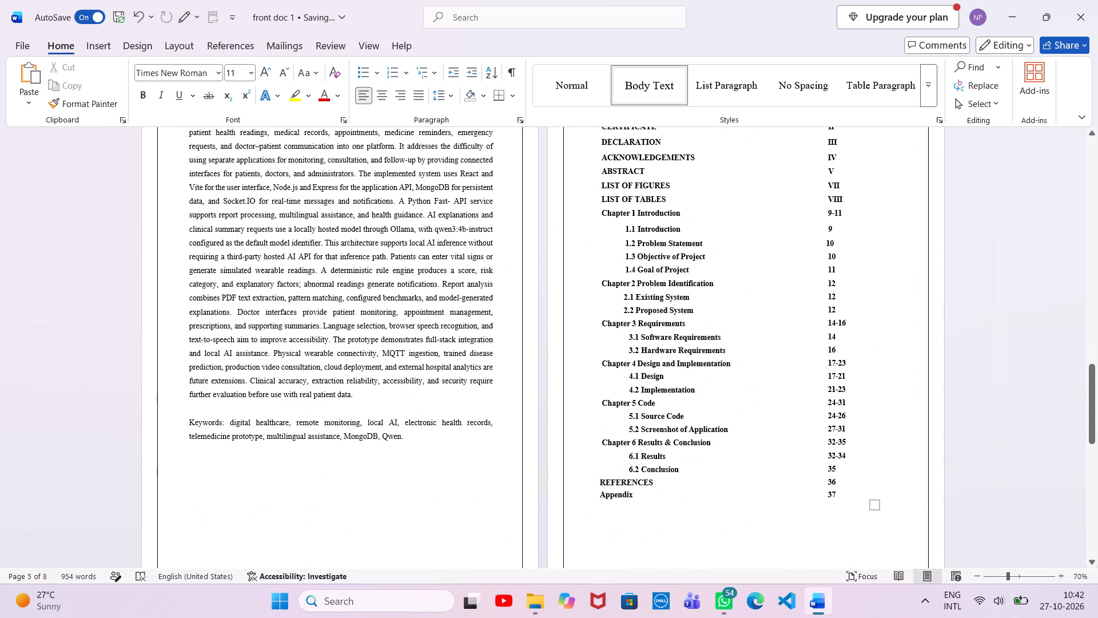
{"action": "scroll", "coordinate": [731, 239], "scroll_direction": "up", "scroll_amount": 7, "text": "ctrl"}
{"action": "scroll", "coordinate": [731, 239], "scroll_direction": "up", "scroll_amount": 2}
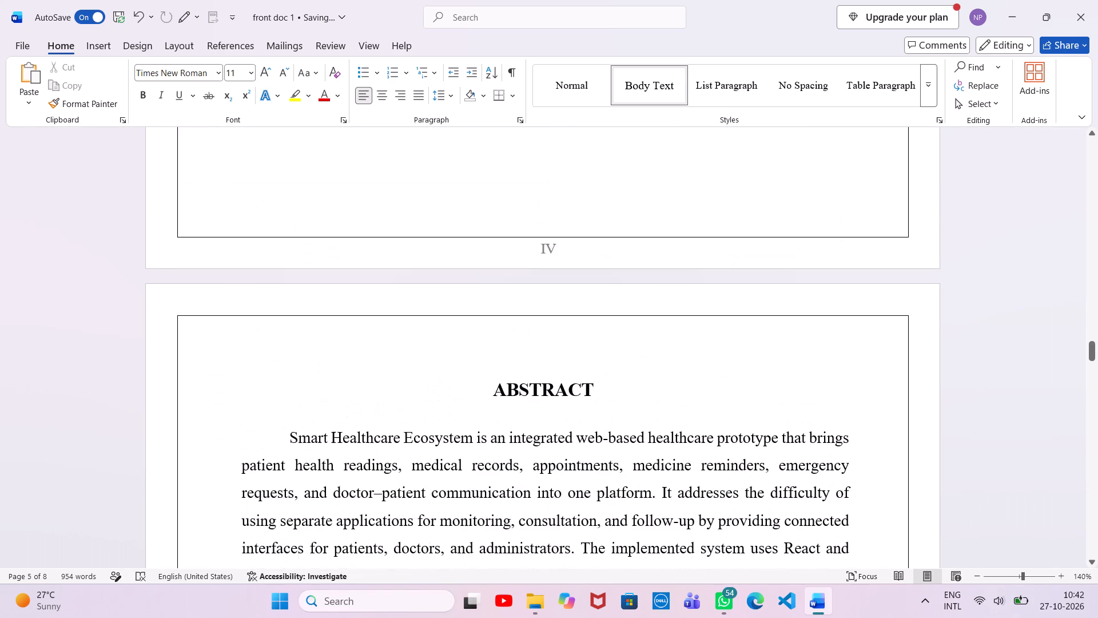
{"action": "scroll", "coordinate": [731, 239], "scroll_direction": "down", "scroll_amount": 2}
{"action": "scroll", "coordinate": [731, 239], "scroll_direction": "down", "scroll_amount": 2, "text": "ctrl"}
{"action": "scroll", "coordinate": [731, 239], "scroll_direction": "down", "scroll_amount": 1}
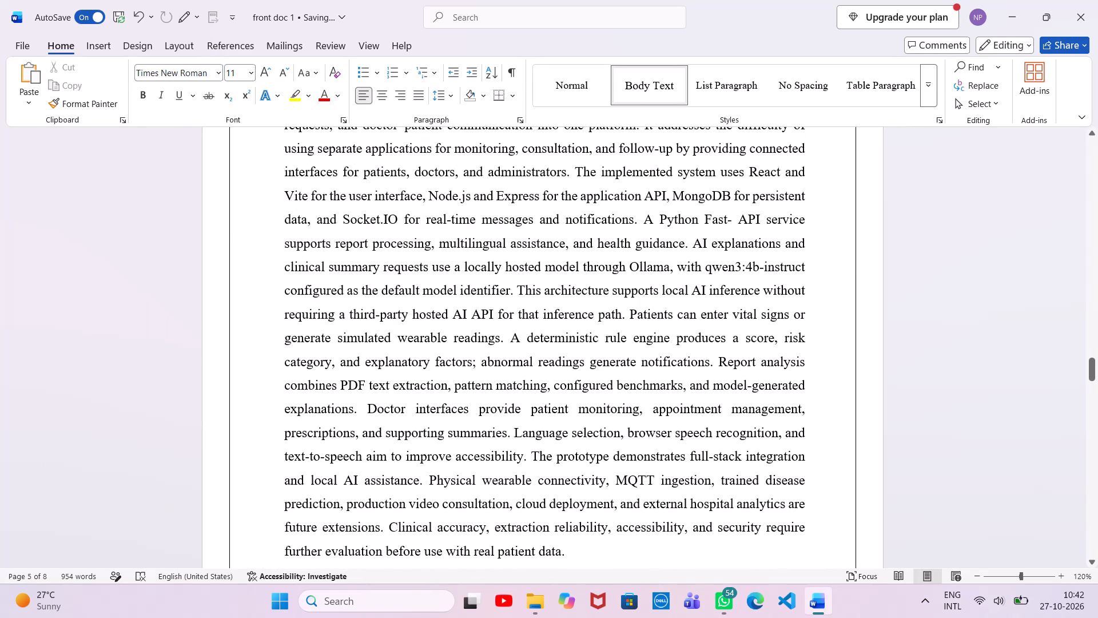
{"action": "scroll", "coordinate": [731, 239], "scroll_direction": "down", "scroll_amount": 1}
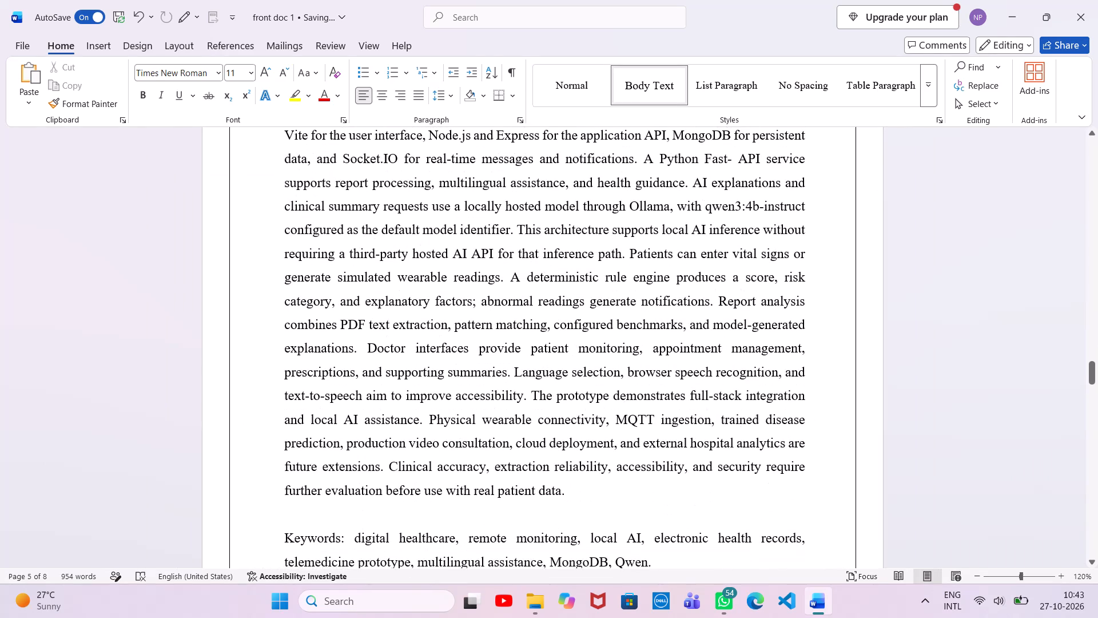
{"action": "scroll", "coordinate": [893, 238], "scroll_direction": "down", "scroll_amount": 1, "text": "ctrl"}
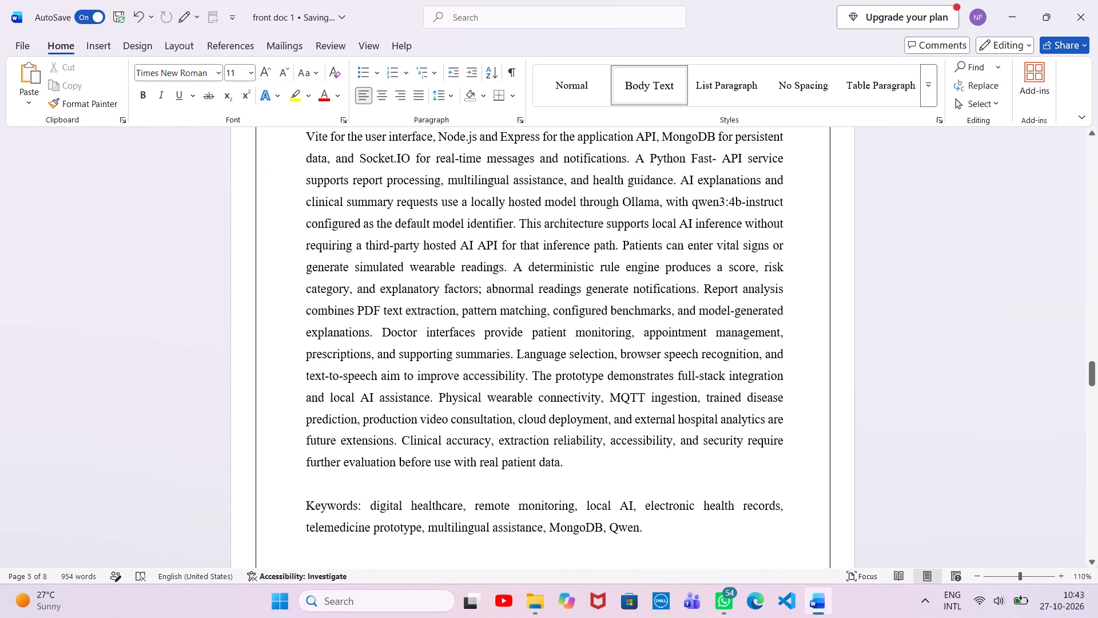
{"action": "scroll", "coordinate": [893, 238], "scroll_direction": "up", "scroll_amount": 1}
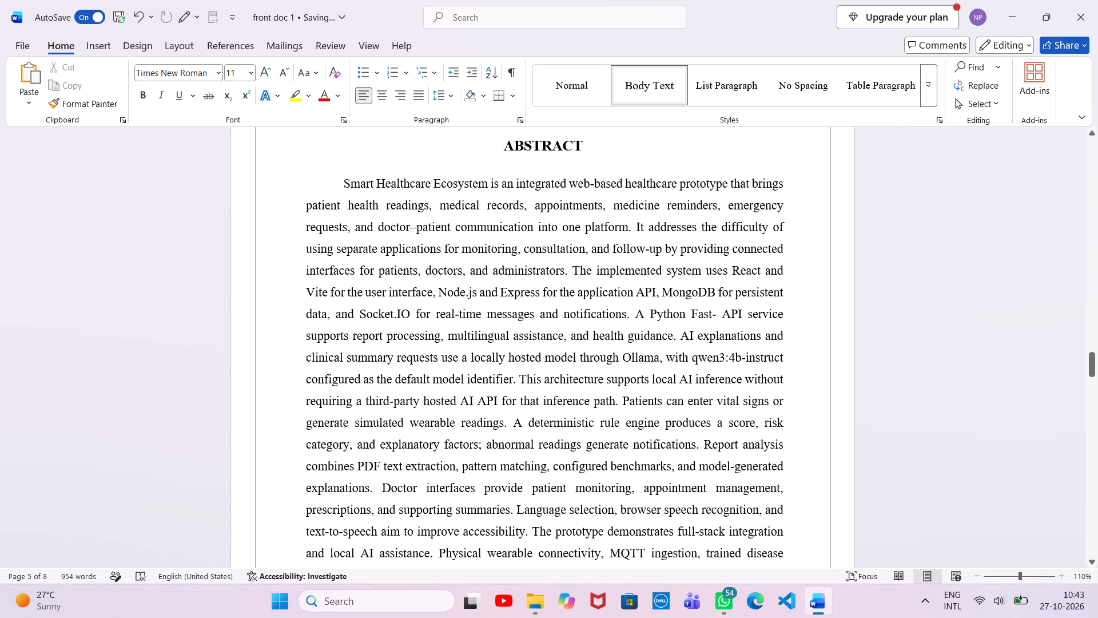
{"action": "scroll", "coordinate": [893, 238], "scroll_direction": "up", "scroll_amount": 1}
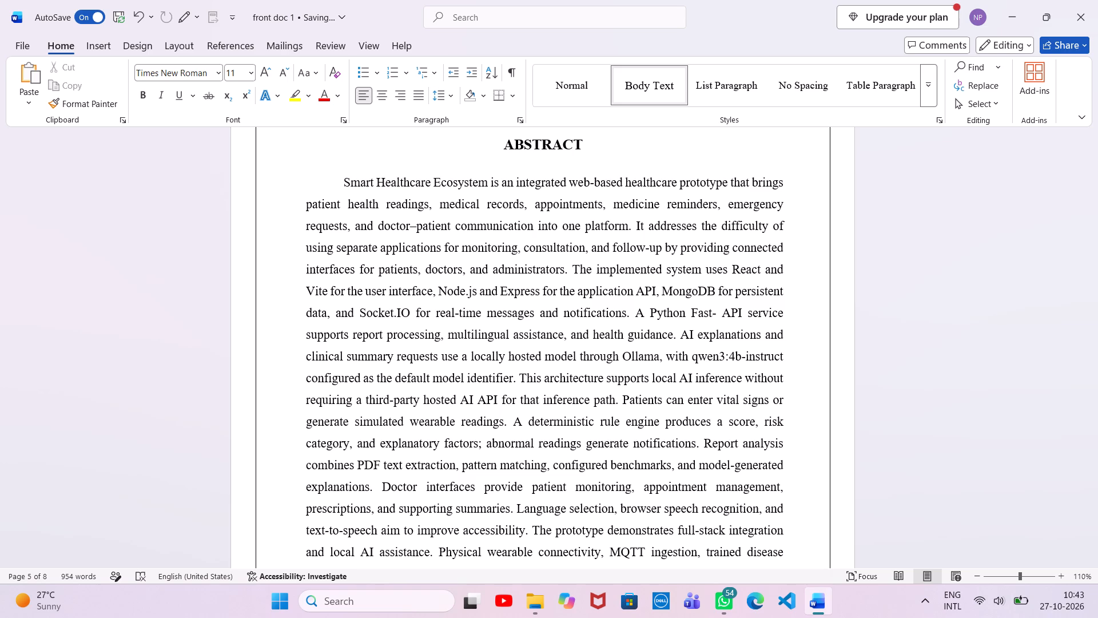
{"action": "scroll", "coordinate": [898, 238], "scroll_direction": "right", "scroll_amount": 2}
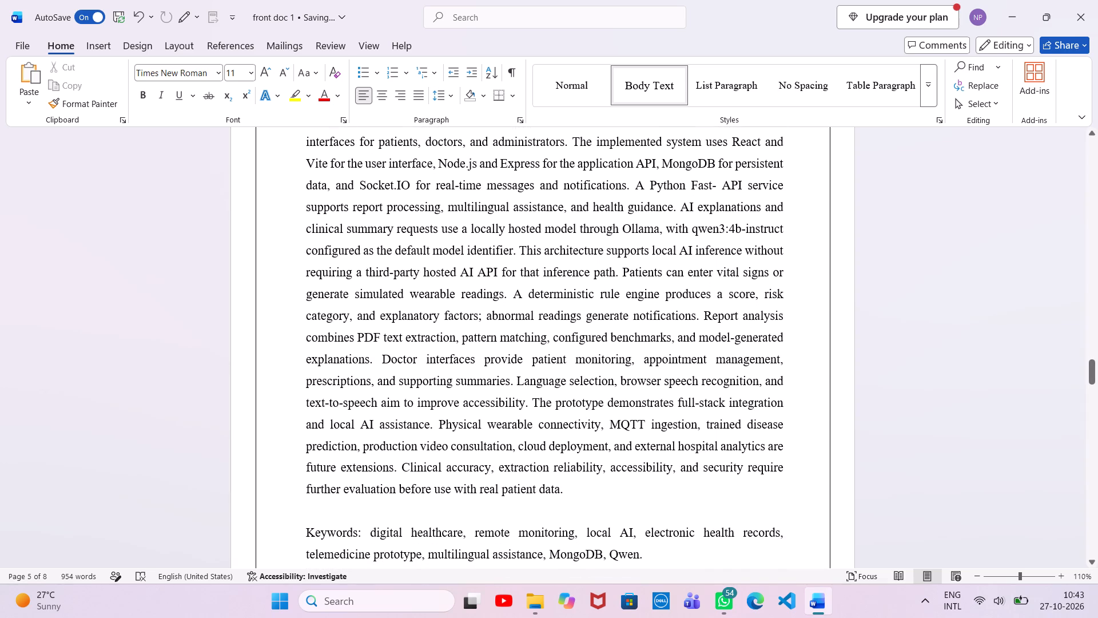
{"action": "scroll", "coordinate": [898, 238], "scroll_direction": "right", "scroll_amount": 2}
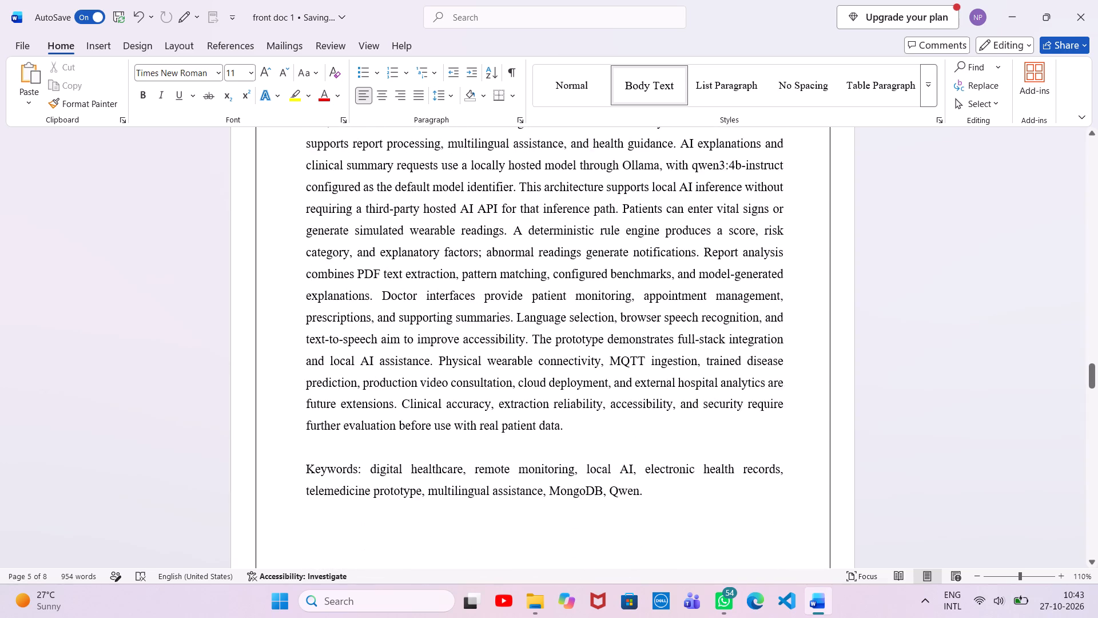
Reread the abstract page from its heading down to the keywords.
{"action": "scroll", "coordinate": [898, 238], "scroll_direction": "right", "scroll_amount": 1}
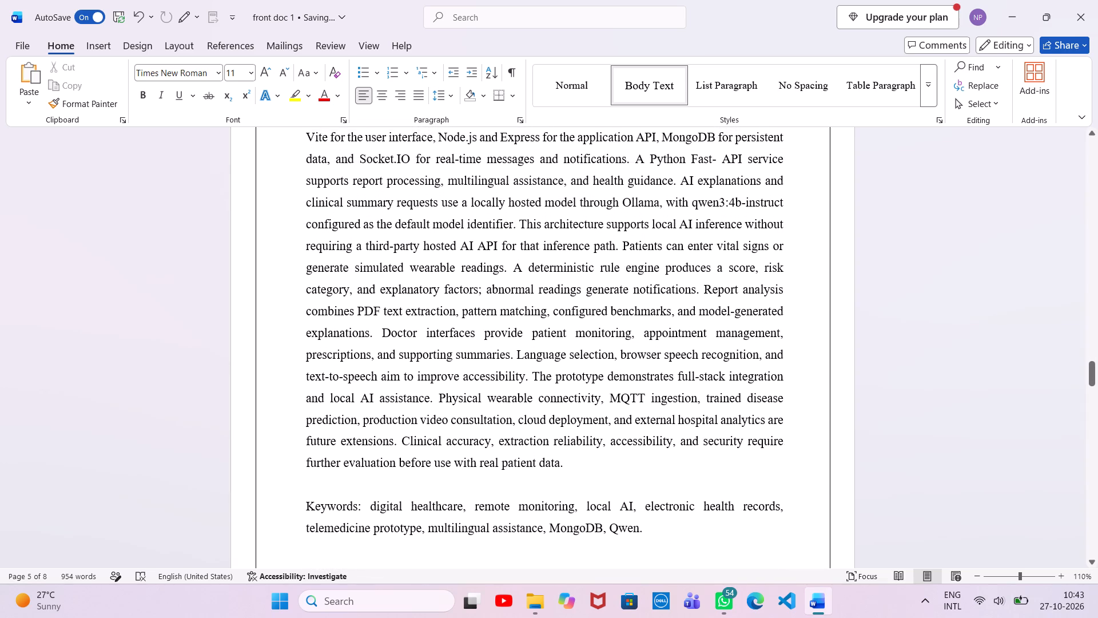
{"action": "scroll", "coordinate": [898, 238], "scroll_direction": "right", "scroll_amount": 1}
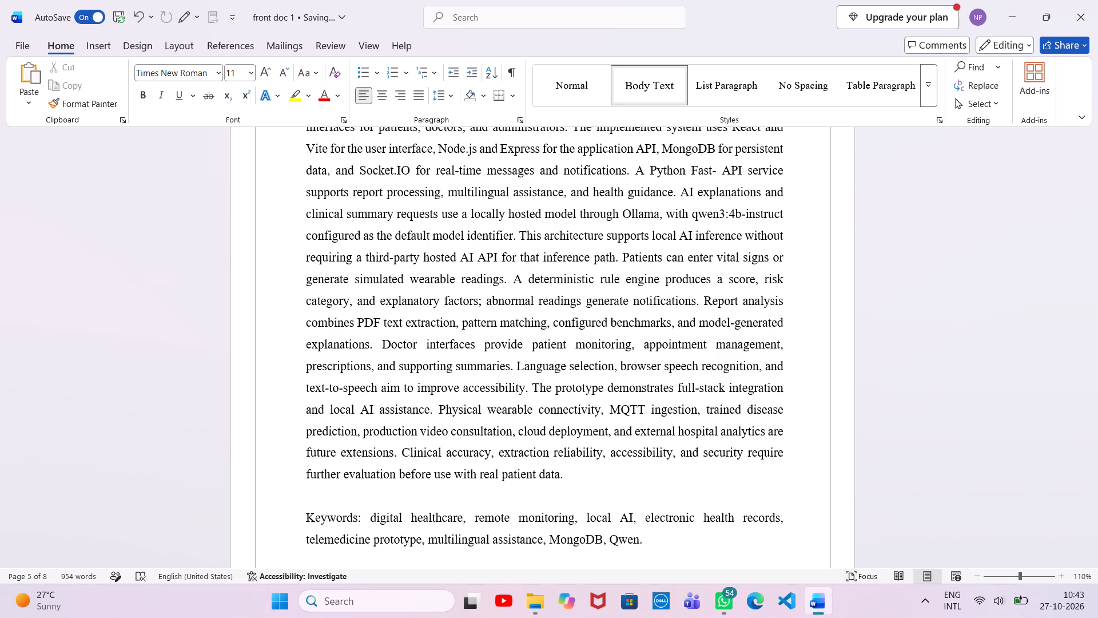
{"action": "scroll", "coordinate": [898, 238], "scroll_direction": "up", "scroll_amount": 2}
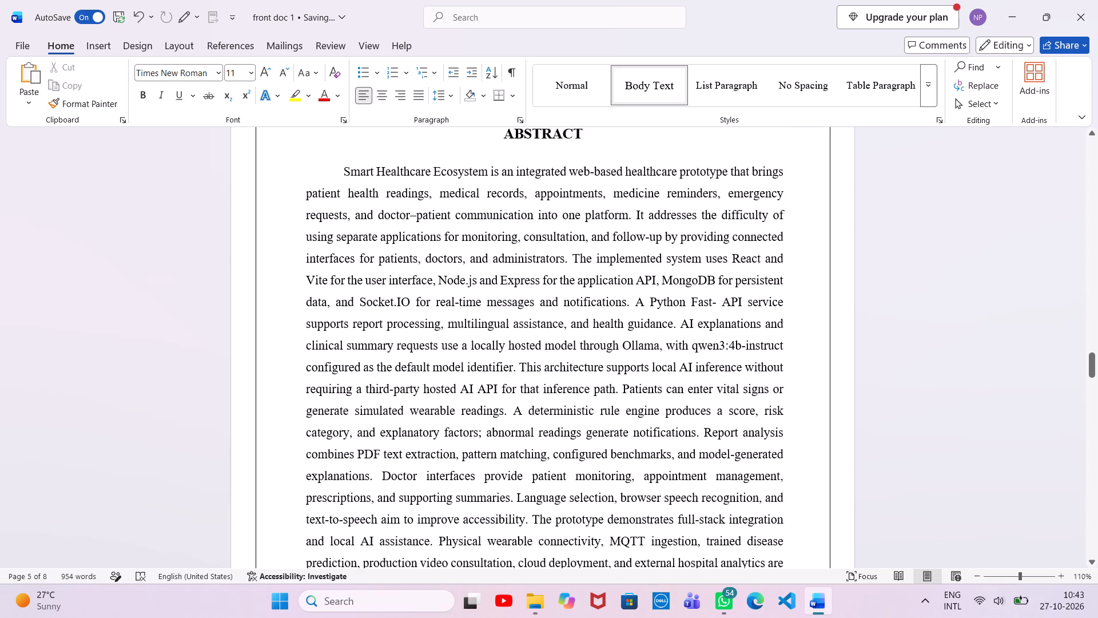
{"action": "scroll", "coordinate": [898, 238], "scroll_direction": "up", "scroll_amount": 2}
{"action": "scroll", "coordinate": [898, 238], "scroll_direction": "down", "scroll_amount": 3}
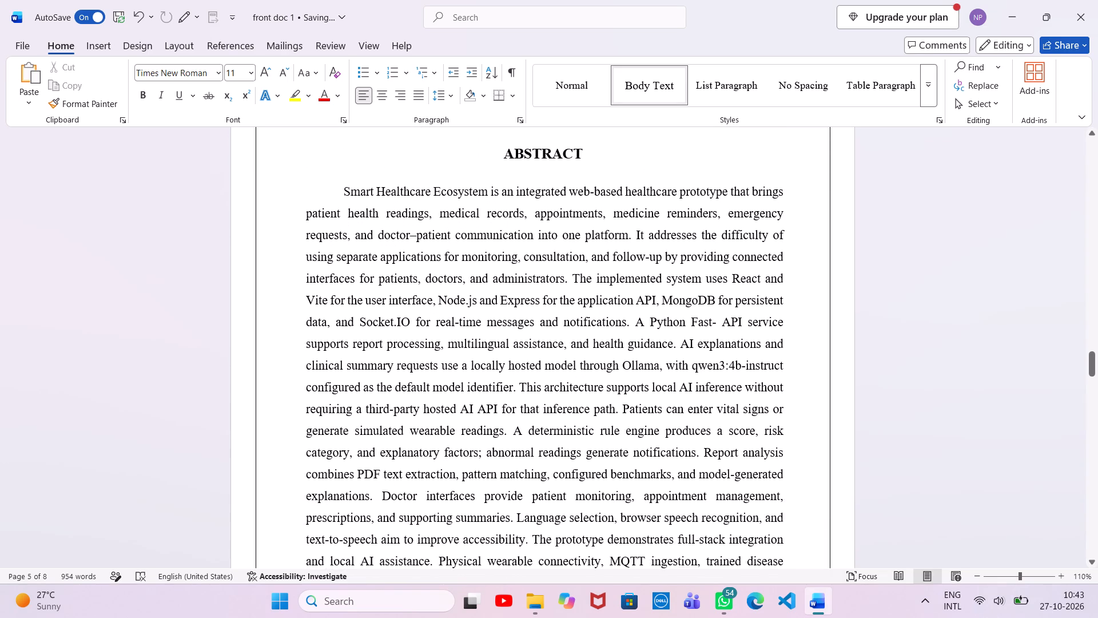
Look through the front matter's listing pages after the abstract: table of contents, list of figures and list of tables.
{"action": "scroll", "coordinate": [898, 238], "scroll_direction": "down", "scroll_amount": 6}
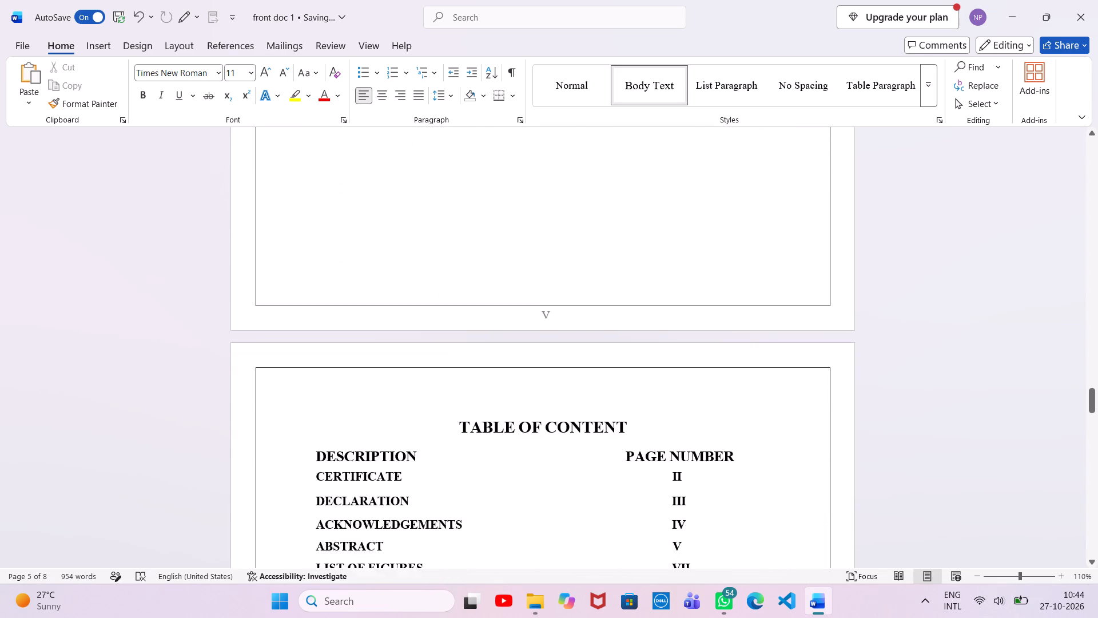
{"action": "scroll", "coordinate": [898, 238], "scroll_direction": "down", "scroll_amount": 6}
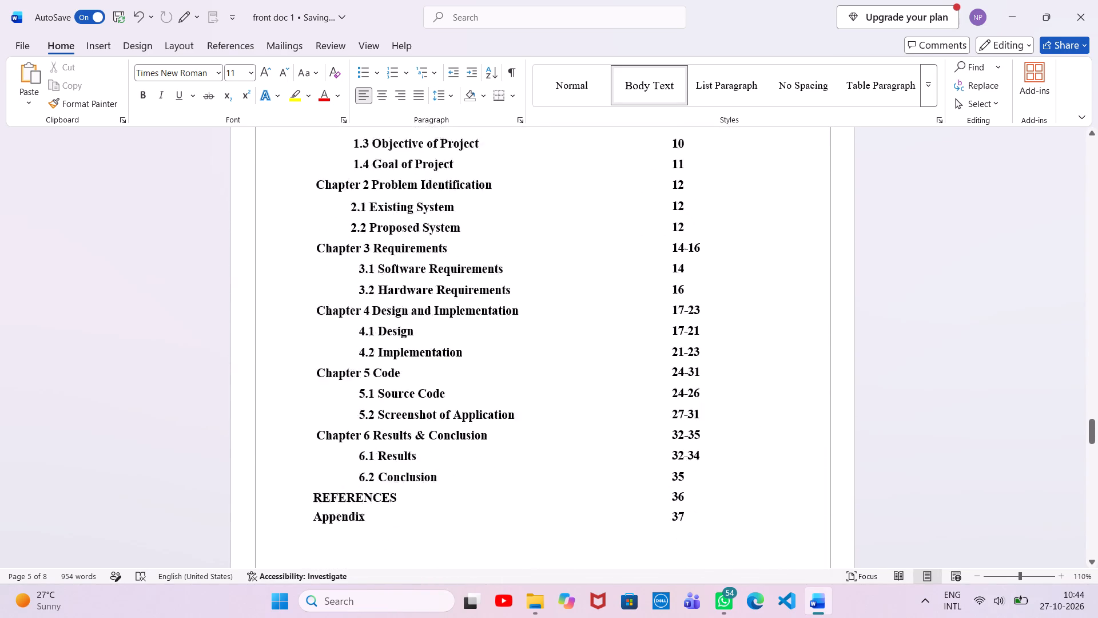
{"action": "scroll", "coordinate": [898, 238], "scroll_direction": "down", "scroll_amount": 5}
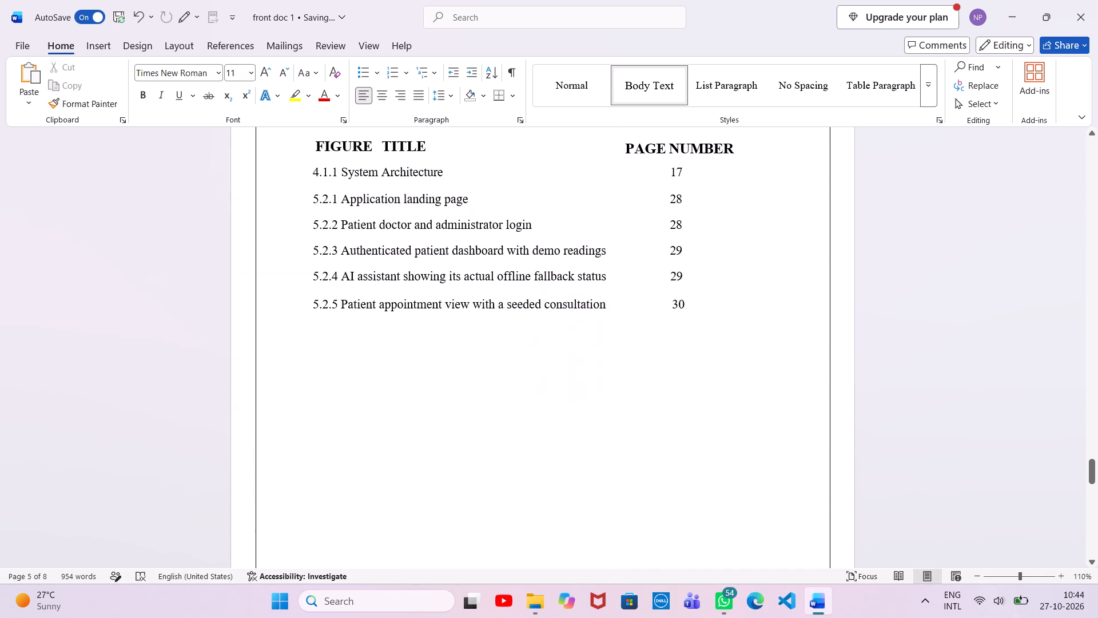
{"action": "scroll", "coordinate": [898, 238], "scroll_direction": "down", "scroll_amount": 8}
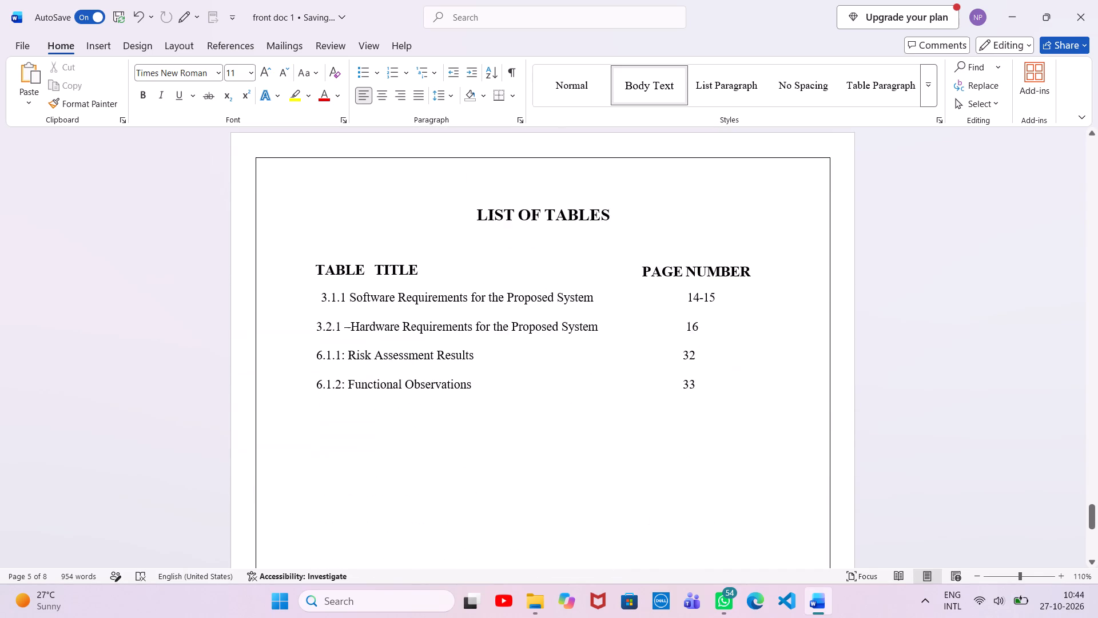
Look over the list of tables page from its heading and entries down to the page number in the footer.
{"action": "scroll", "coordinate": [898, 238], "scroll_direction": "down", "scroll_amount": 3}
{"action": "scroll", "coordinate": [898, 238], "scroll_direction": "up", "scroll_amount": 2}
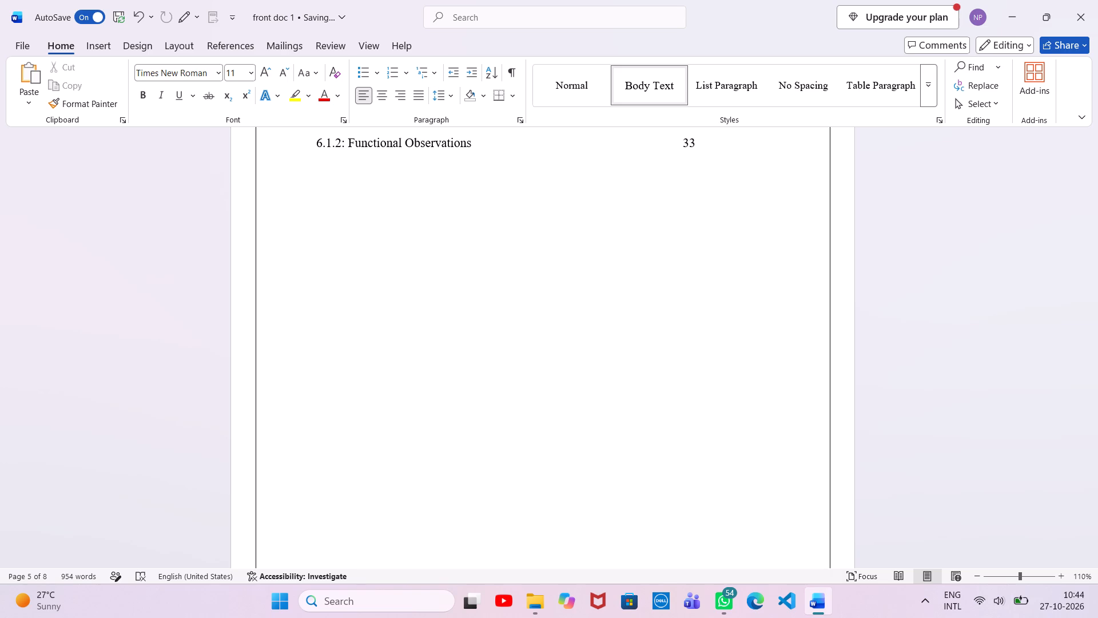
{"action": "scroll", "coordinate": [898, 238], "scroll_direction": "up", "scroll_amount": 2}
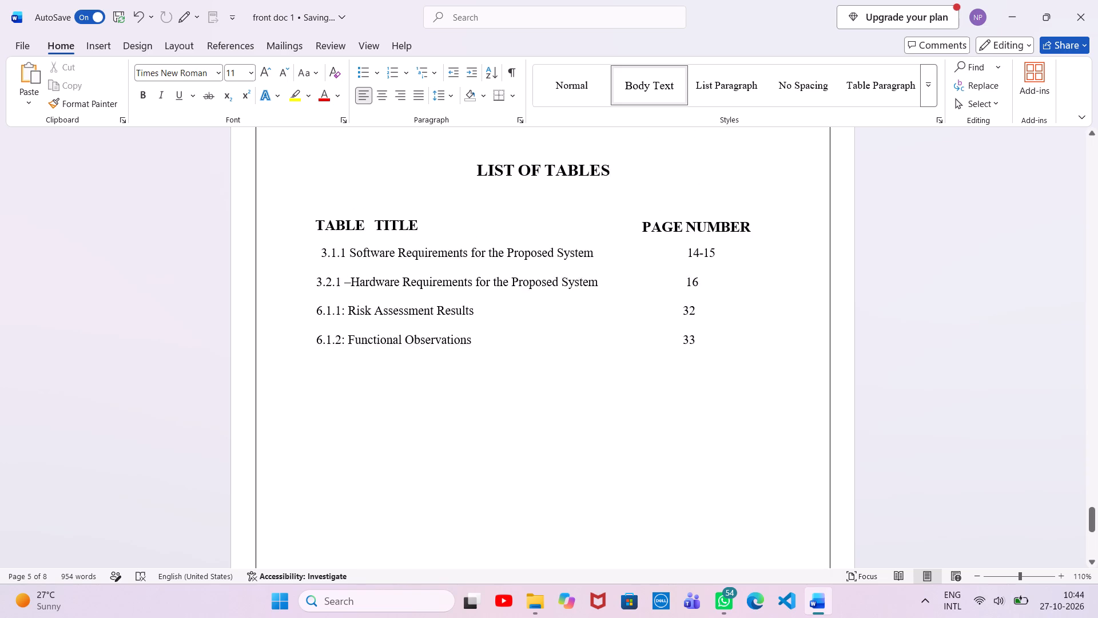
{"action": "scroll", "coordinate": [898, 238], "scroll_direction": "down", "scroll_amount": 7}
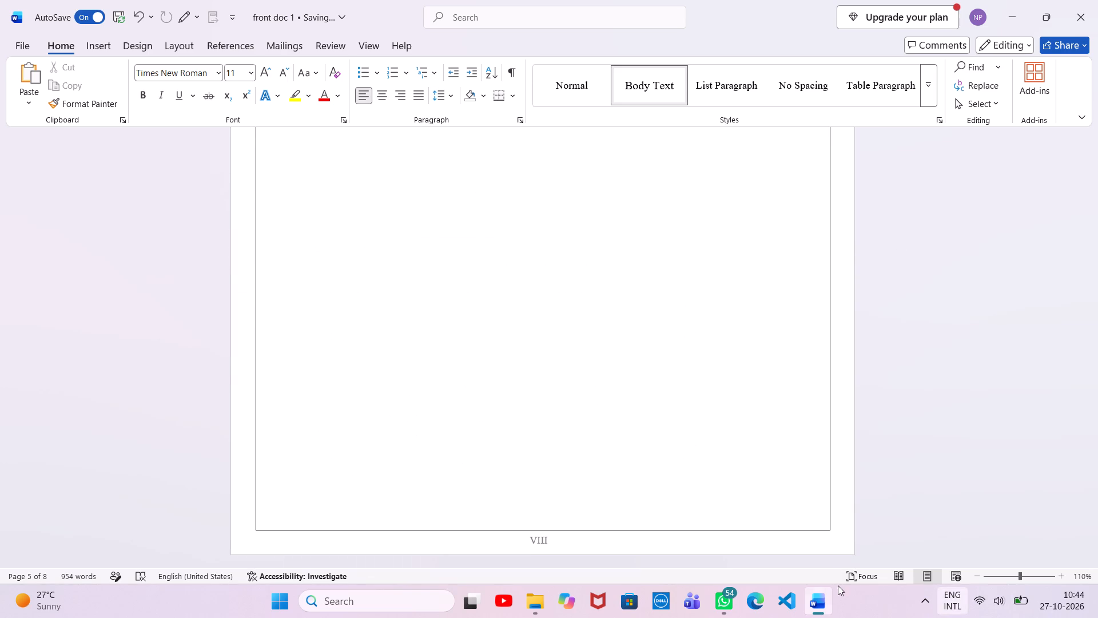
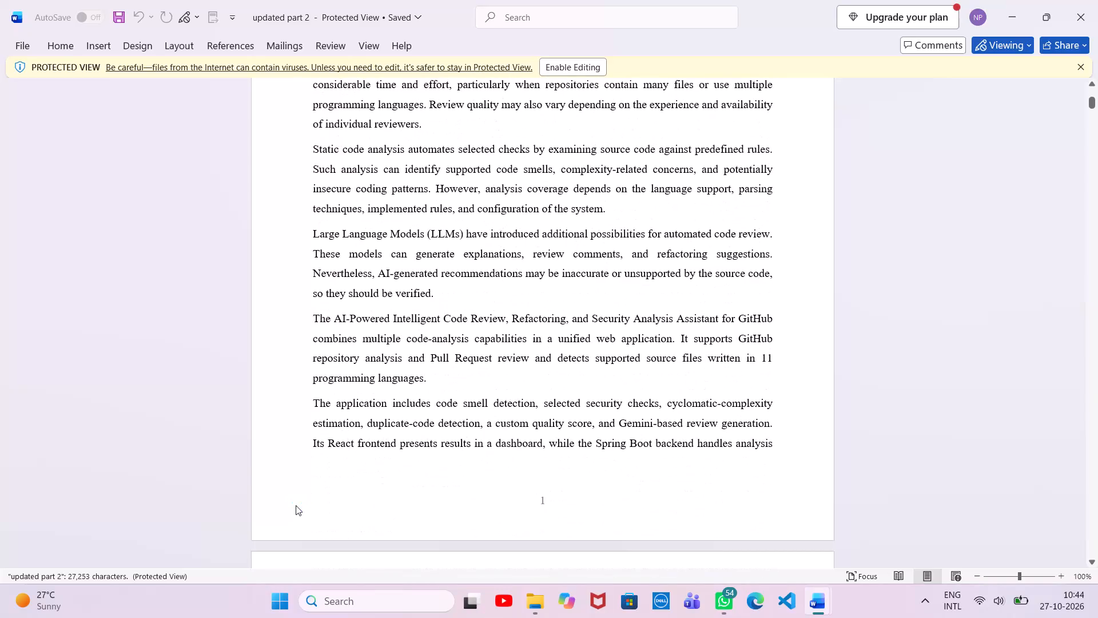
Skim the chapters of the "updated part 2" document and return to the Chapter 1 introduction page.
{"action": "scroll", "coordinate": [296, 505], "scroll_direction": "down", "scroll_amount": 16}
{"action": "scroll", "coordinate": [296, 505], "scroll_direction": "down", "scroll_amount": 9}
{"action": "scroll", "coordinate": [296, 505], "scroll_direction": "down", "scroll_amount": 20}
{"action": "scroll", "coordinate": [296, 505], "scroll_direction": "down", "scroll_amount": 12}
{"action": "scroll", "coordinate": [296, 505], "scroll_direction": "up", "scroll_amount": 12}
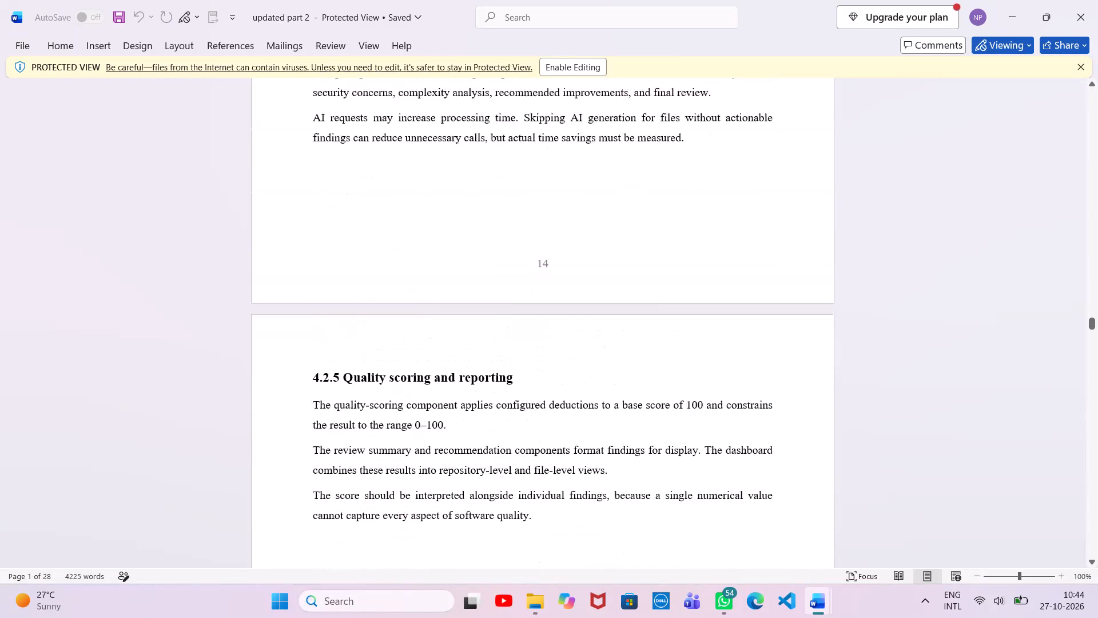
{"action": "scroll", "coordinate": [296, 505], "scroll_direction": "up", "scroll_amount": 16}
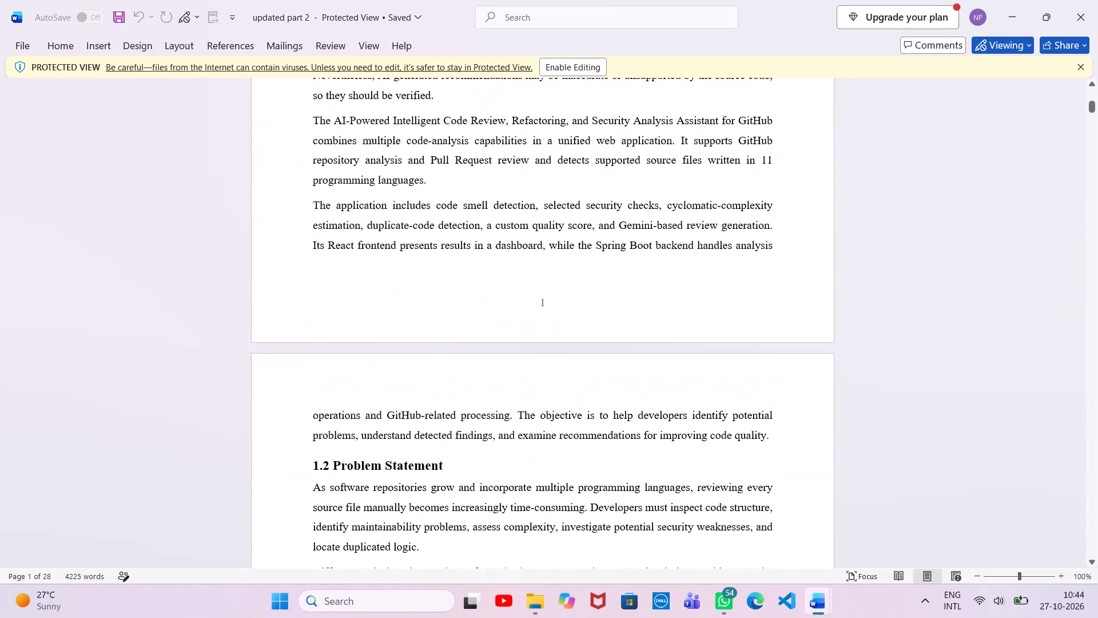
{"action": "scroll", "coordinate": [296, 505], "scroll_direction": "up", "scroll_amount": 3}
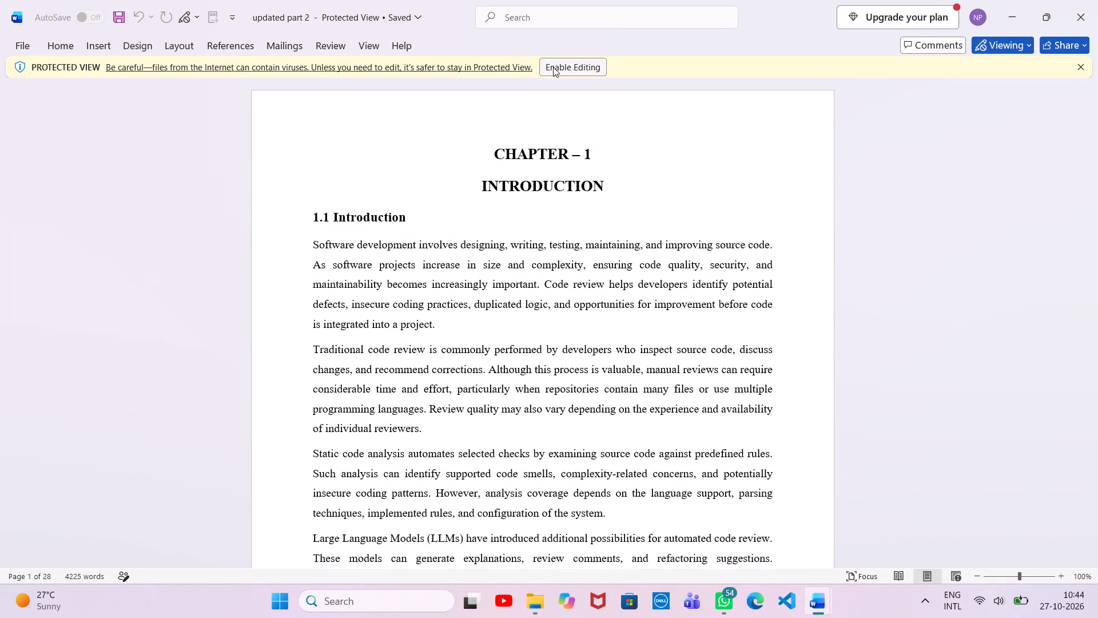
Take the "updated part 2" document out of Protected View so it can be edited.
{"action": "left_click", "coordinate": [553, 67]}
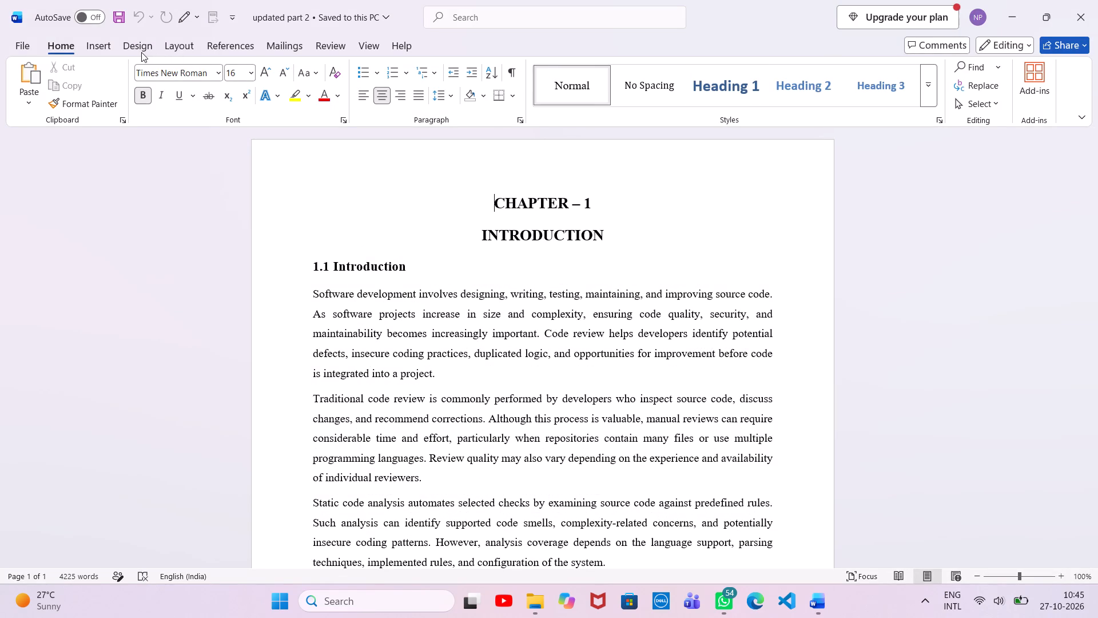
Insert page numbers at the bottom of the pages in the chapters document, using the centred Plain Number 2 style.
{"action": "left_click", "coordinate": [96, 54]}
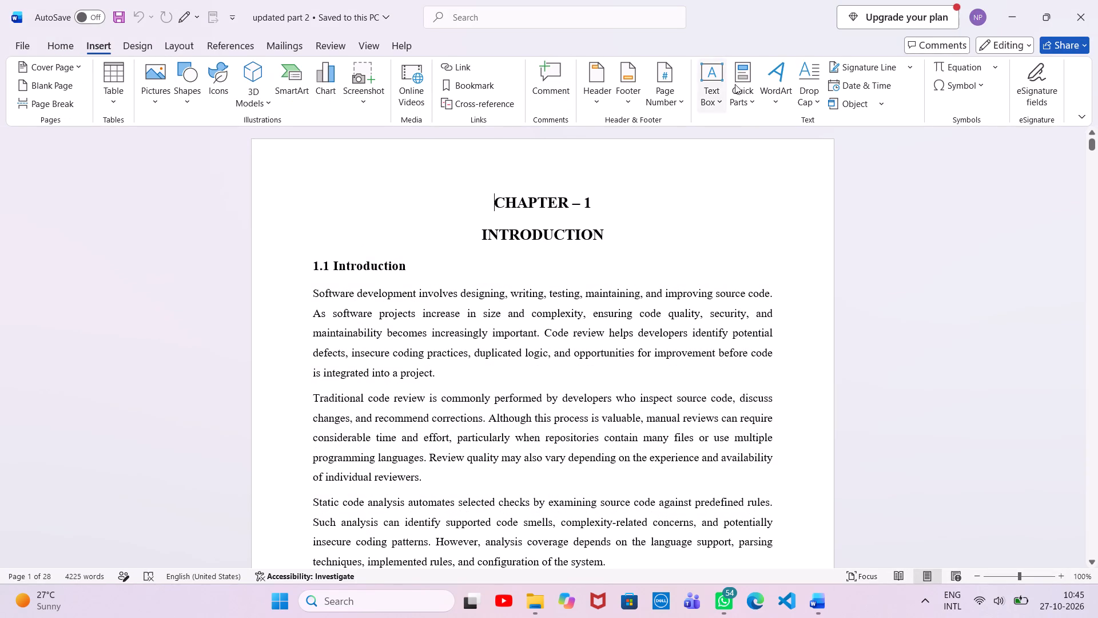
{"action": "left_click", "coordinate": [680, 96]}
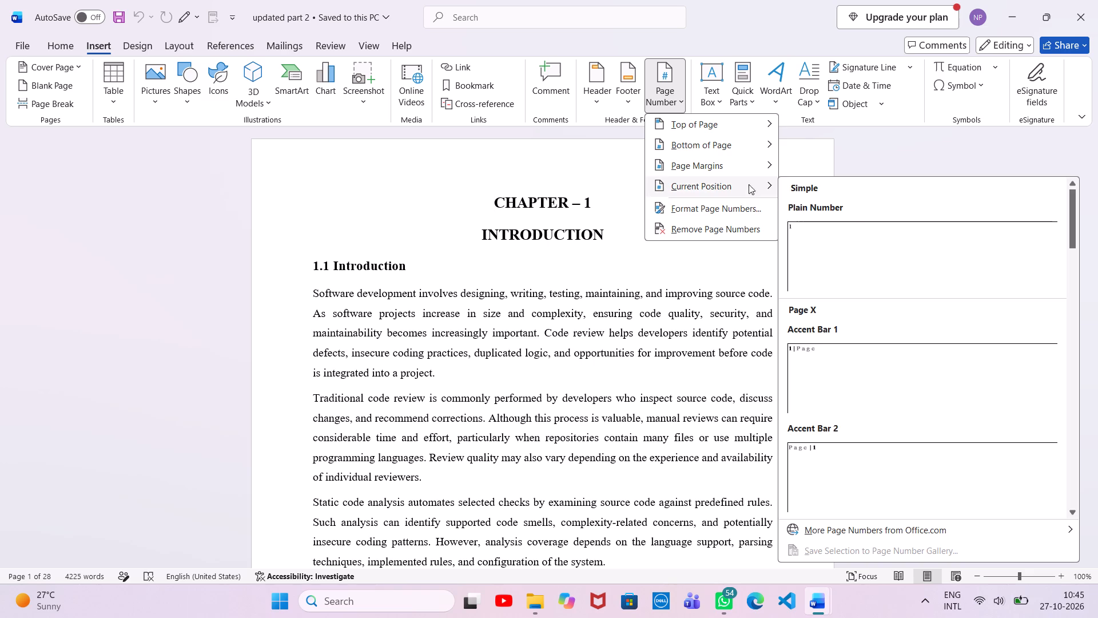
{"action": "left_click", "coordinate": [743, 151]}
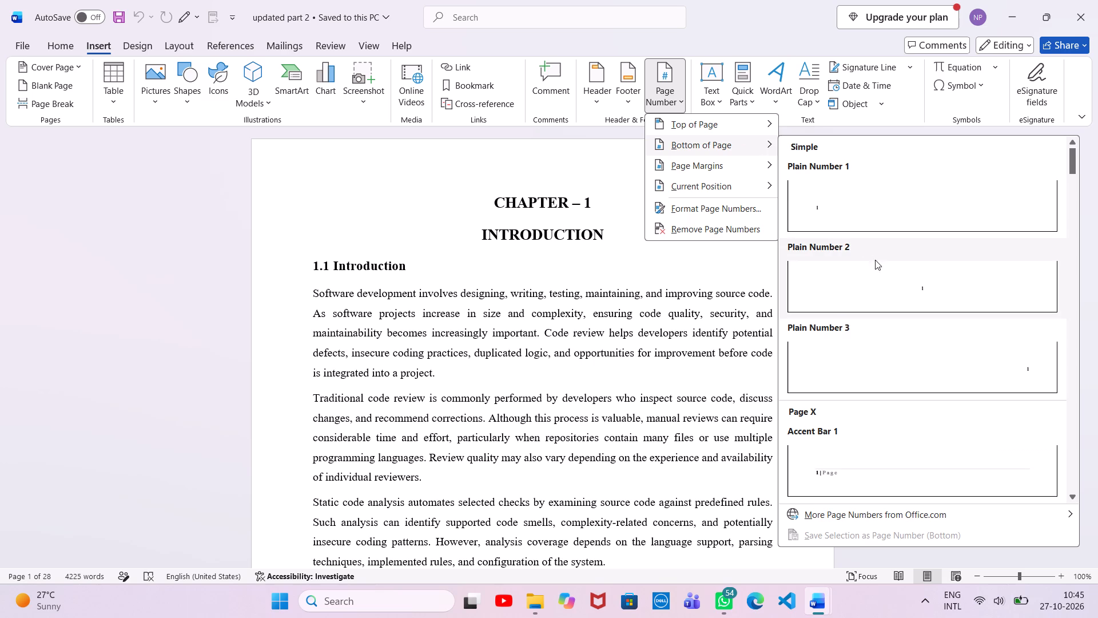
{"action": "left_click", "coordinate": [879, 295]}
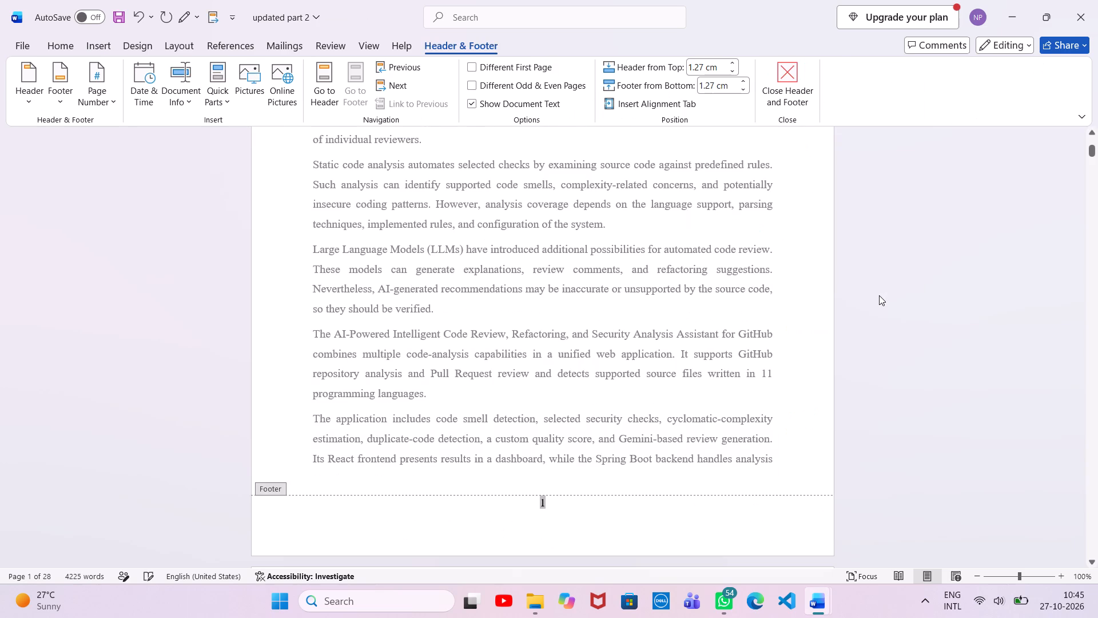
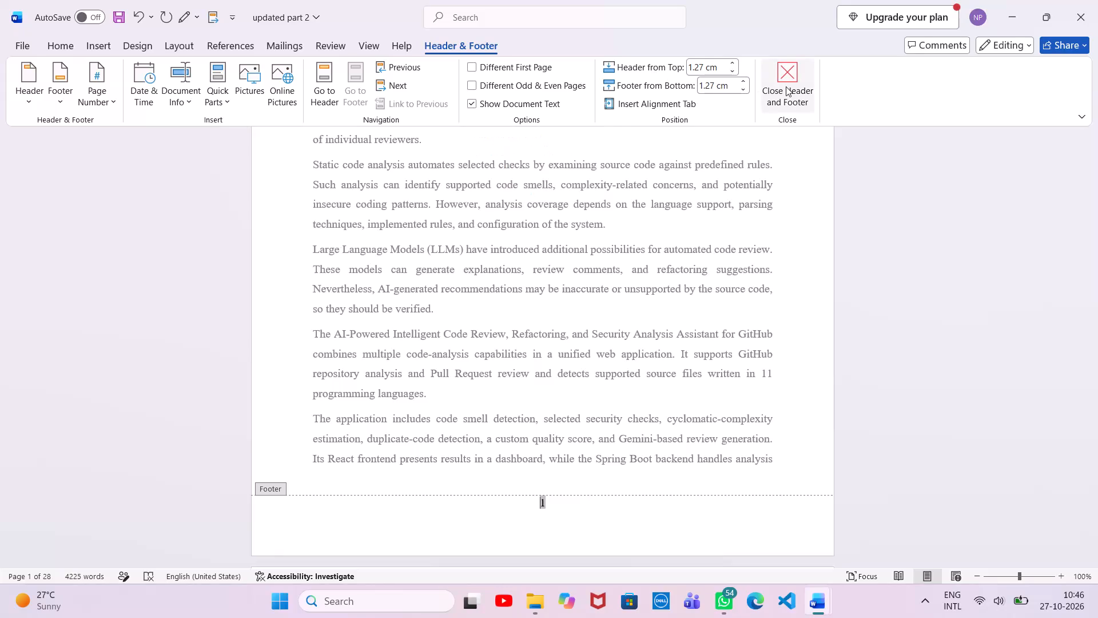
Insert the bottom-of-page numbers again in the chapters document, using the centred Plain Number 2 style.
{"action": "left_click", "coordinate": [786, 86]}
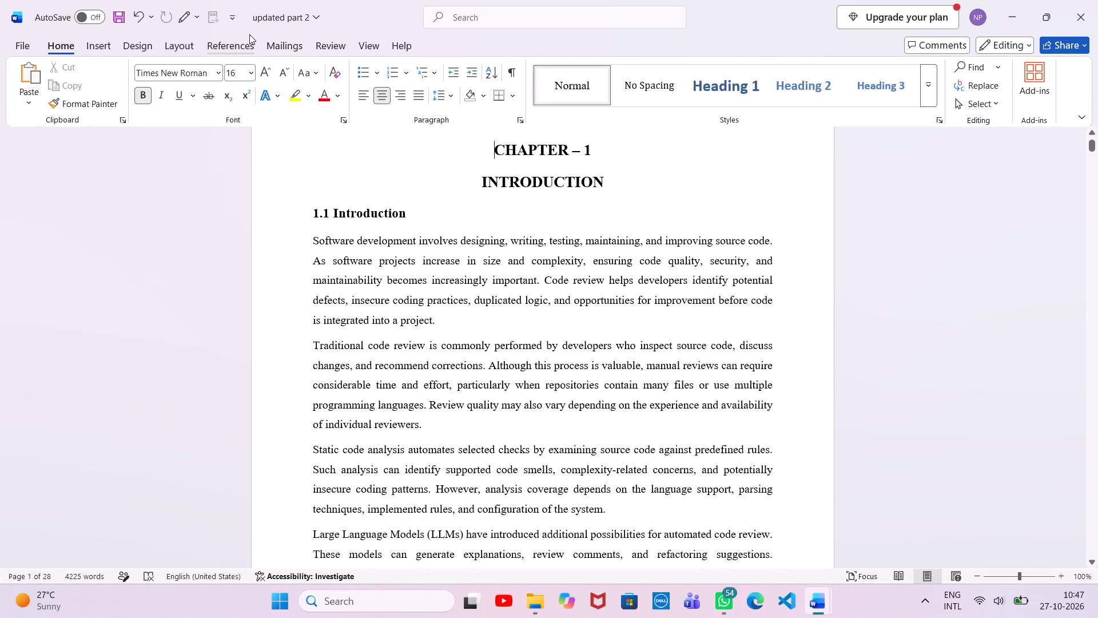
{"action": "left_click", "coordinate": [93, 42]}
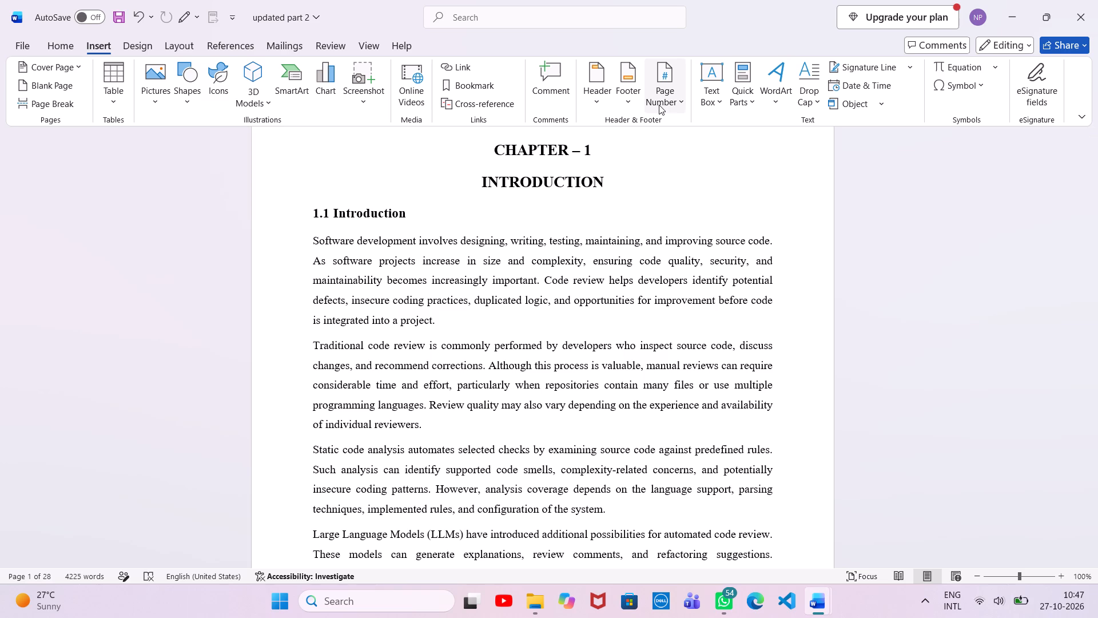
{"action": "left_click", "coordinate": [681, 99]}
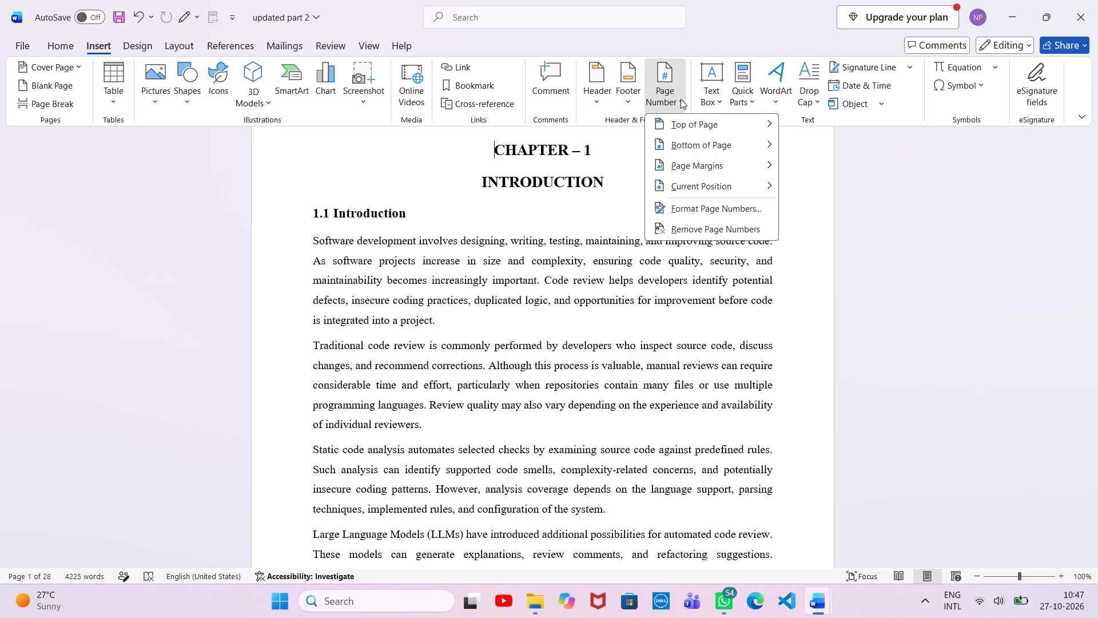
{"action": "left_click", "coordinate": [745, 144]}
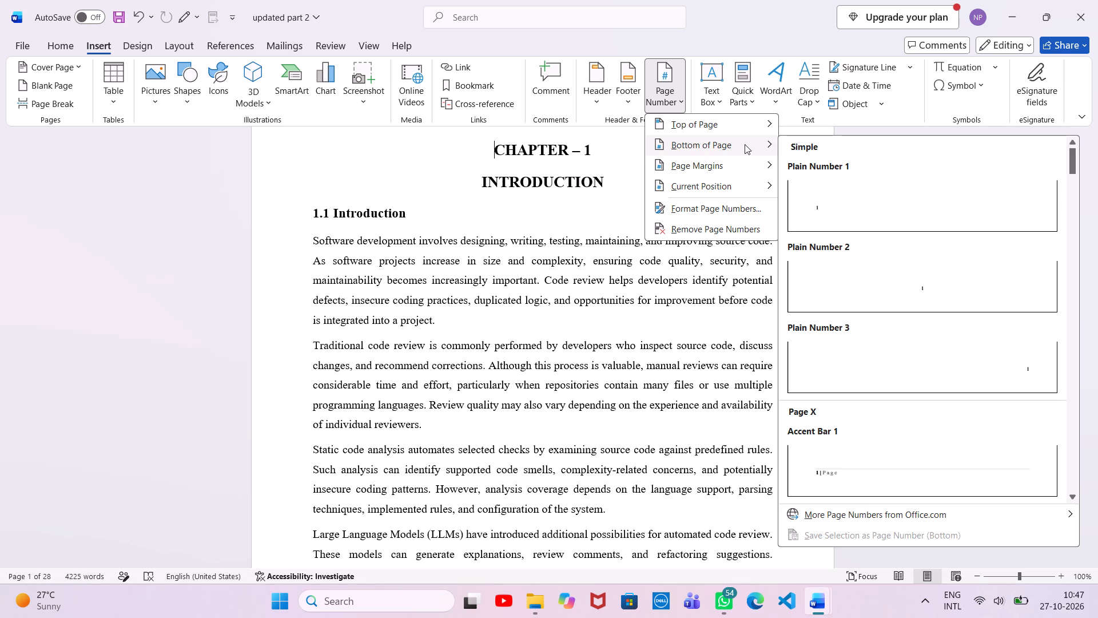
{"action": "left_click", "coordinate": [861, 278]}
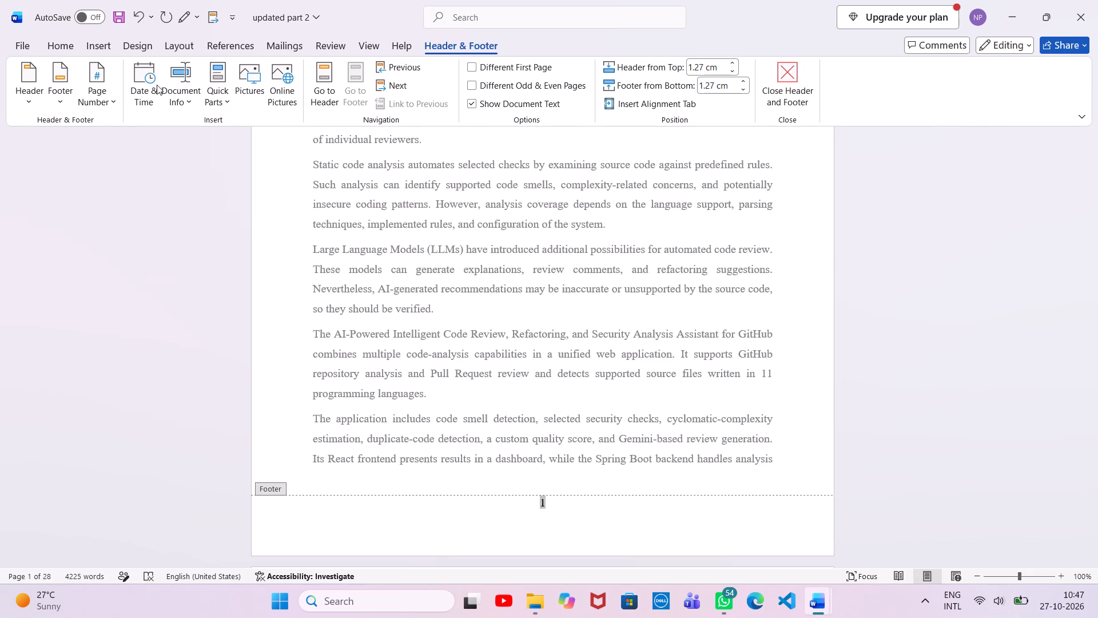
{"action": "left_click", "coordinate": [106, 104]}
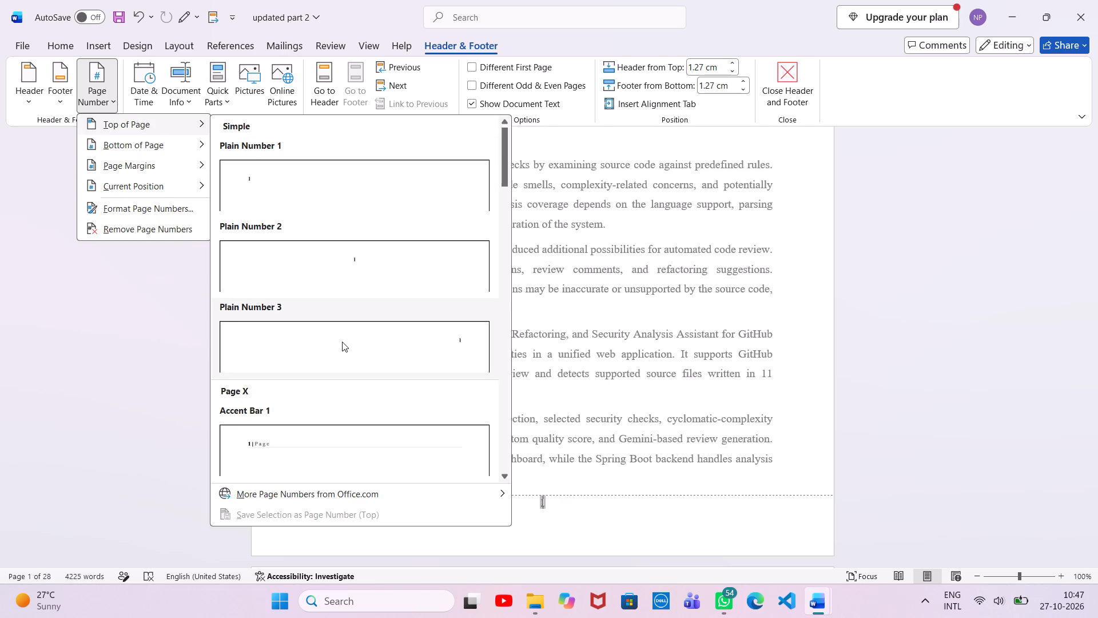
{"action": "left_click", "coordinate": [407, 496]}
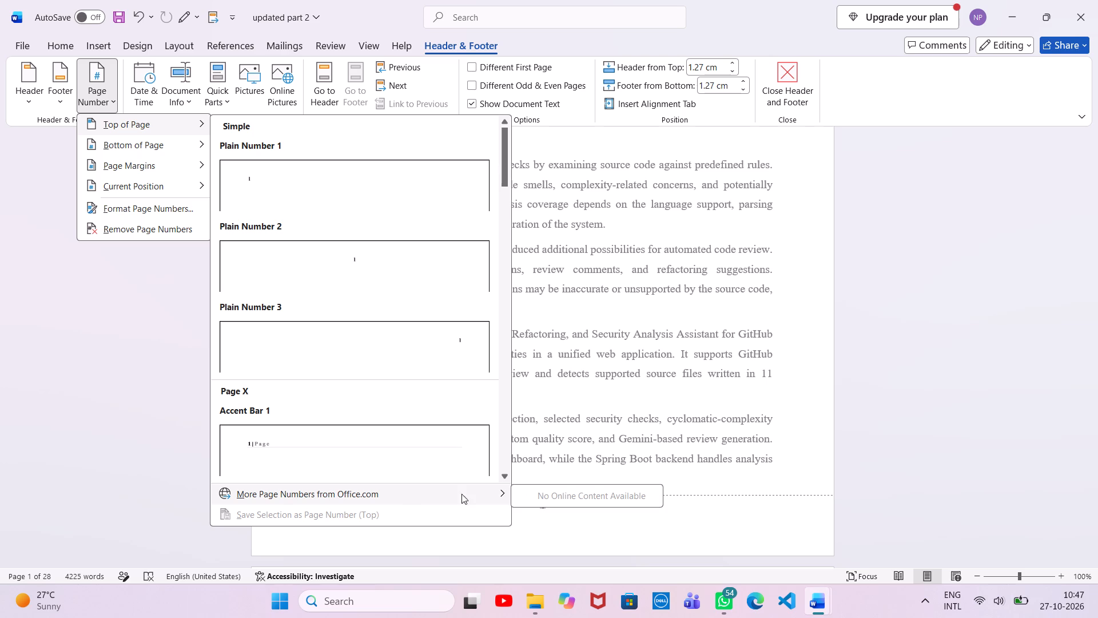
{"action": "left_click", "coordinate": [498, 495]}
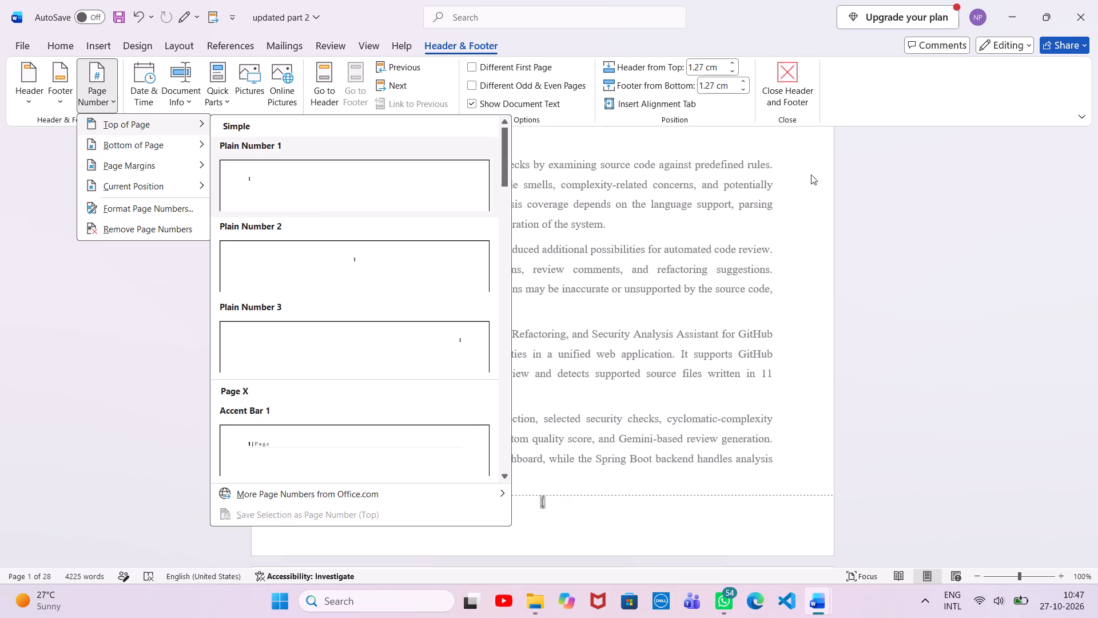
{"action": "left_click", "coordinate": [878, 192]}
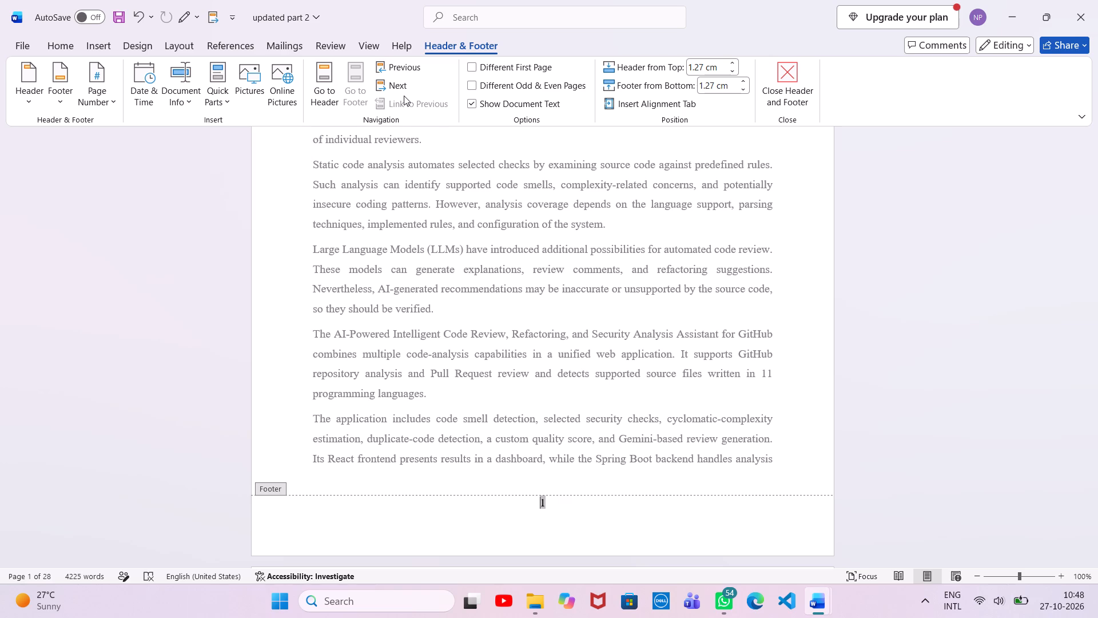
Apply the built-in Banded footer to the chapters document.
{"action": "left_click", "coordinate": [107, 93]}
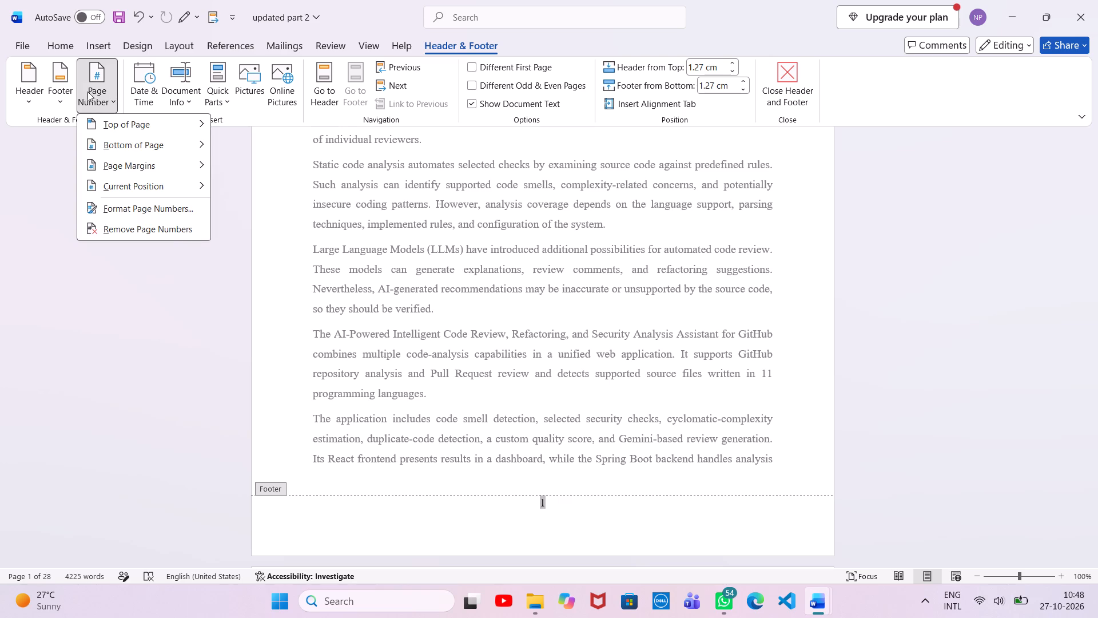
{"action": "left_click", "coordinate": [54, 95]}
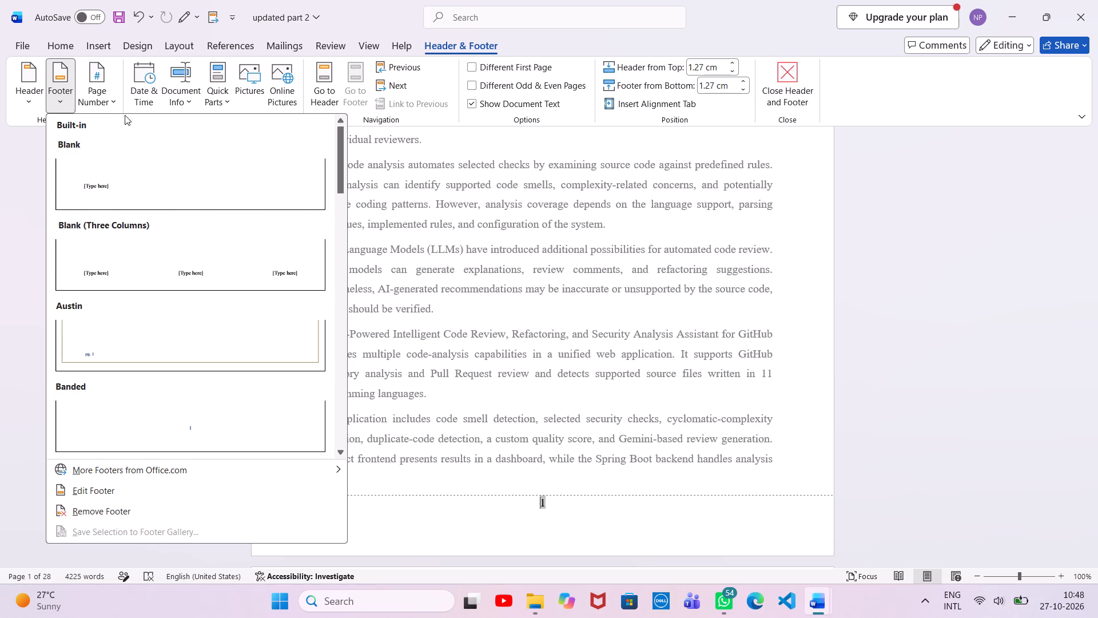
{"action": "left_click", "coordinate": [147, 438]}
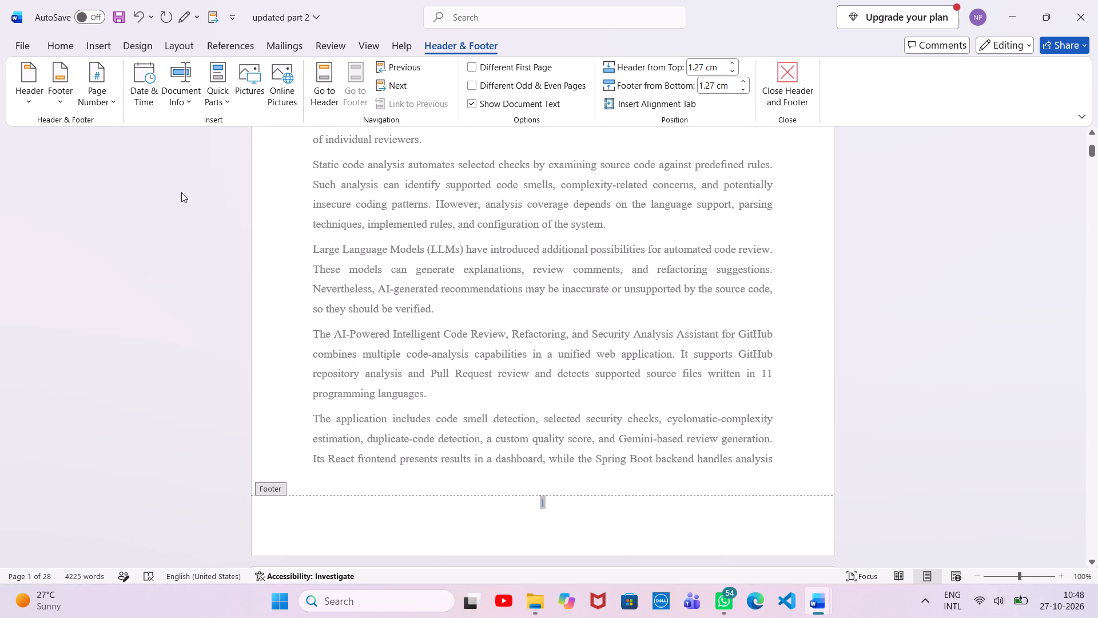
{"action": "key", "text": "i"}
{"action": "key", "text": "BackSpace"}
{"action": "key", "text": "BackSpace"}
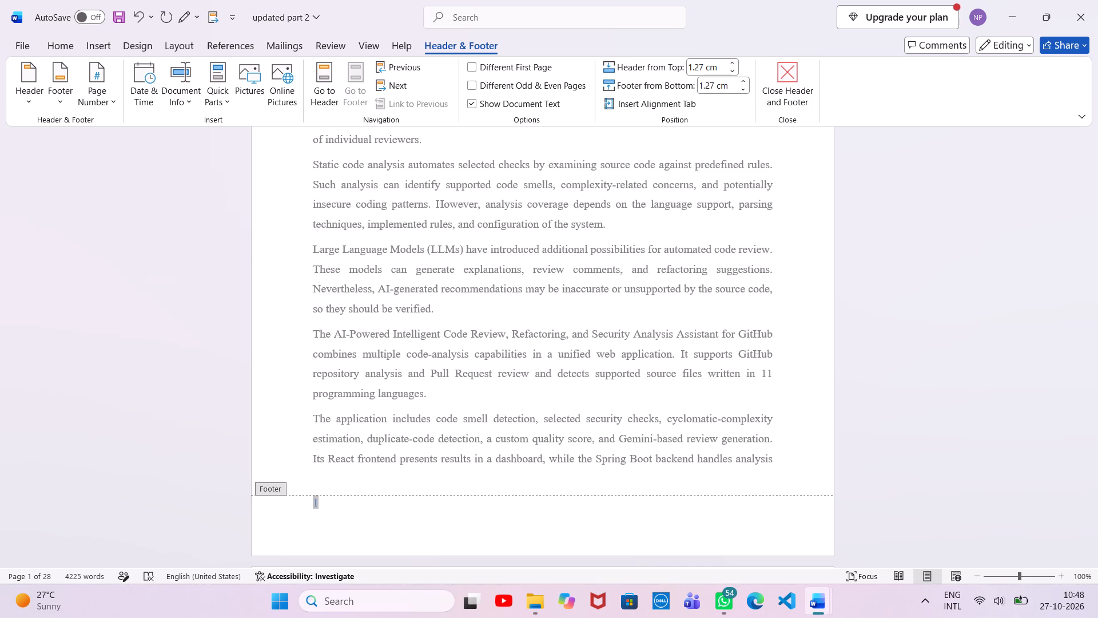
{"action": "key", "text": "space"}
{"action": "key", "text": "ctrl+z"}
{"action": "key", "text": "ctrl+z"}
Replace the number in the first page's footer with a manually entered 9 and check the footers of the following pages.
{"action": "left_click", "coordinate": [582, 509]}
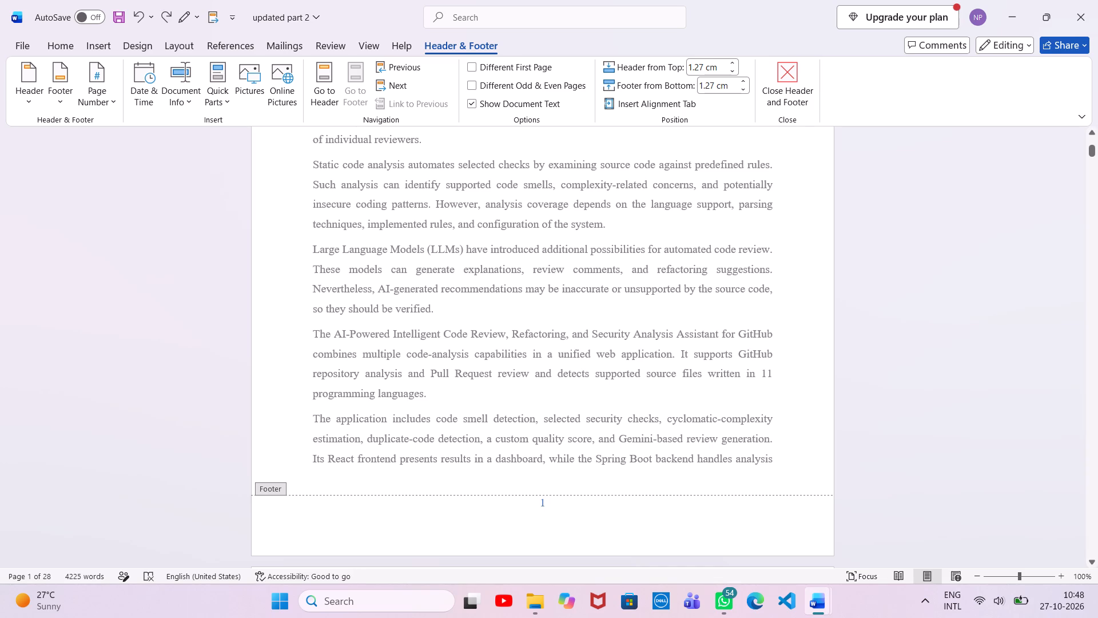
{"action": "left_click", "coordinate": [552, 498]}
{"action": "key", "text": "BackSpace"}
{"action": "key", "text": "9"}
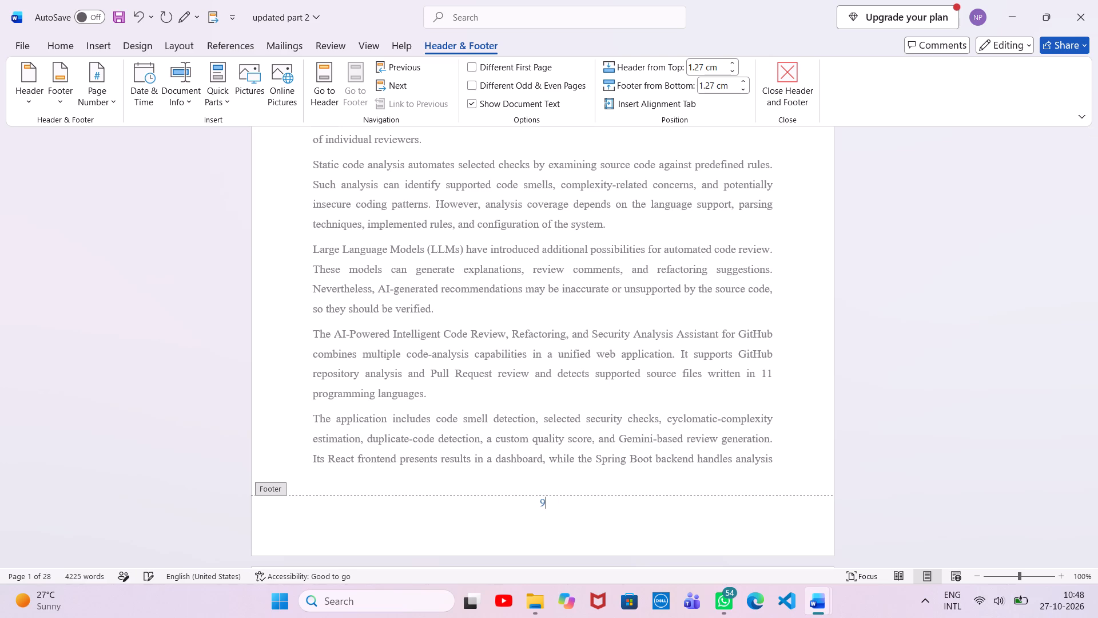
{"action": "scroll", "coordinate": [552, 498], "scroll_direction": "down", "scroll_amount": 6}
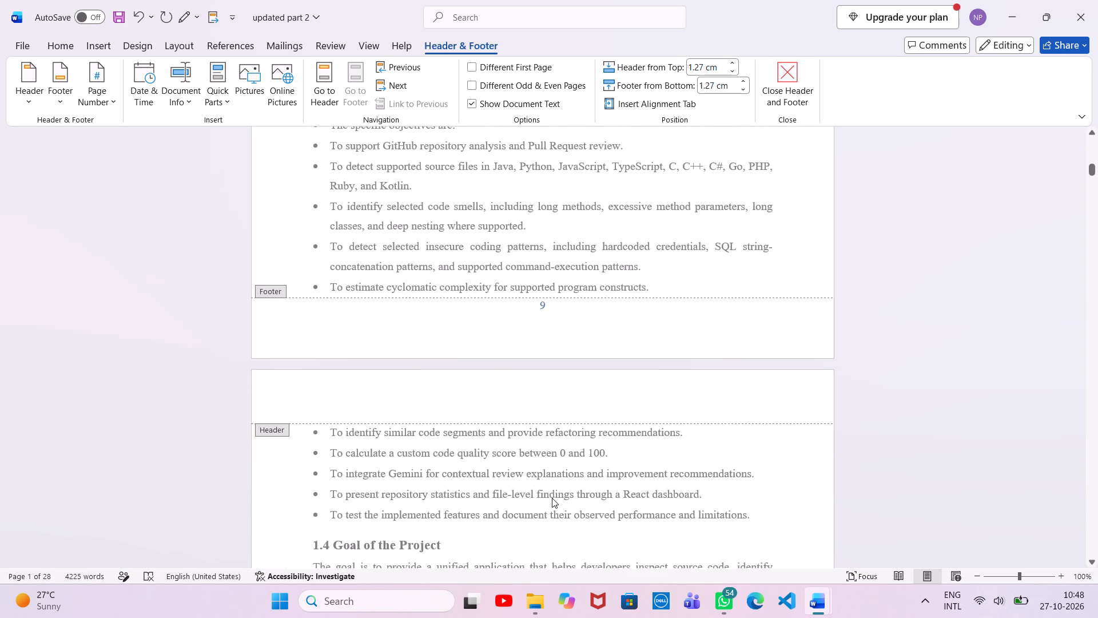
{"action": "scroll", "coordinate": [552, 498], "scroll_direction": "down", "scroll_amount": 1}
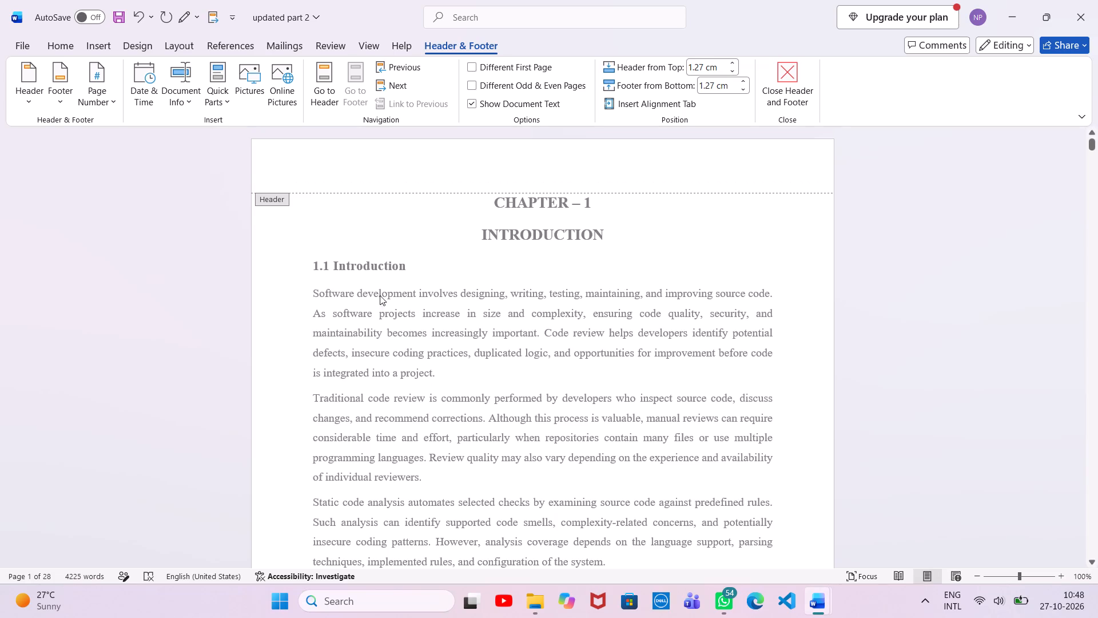
Set the page number format of the chapters document to start at 9.
{"action": "left_click", "coordinate": [113, 97]}
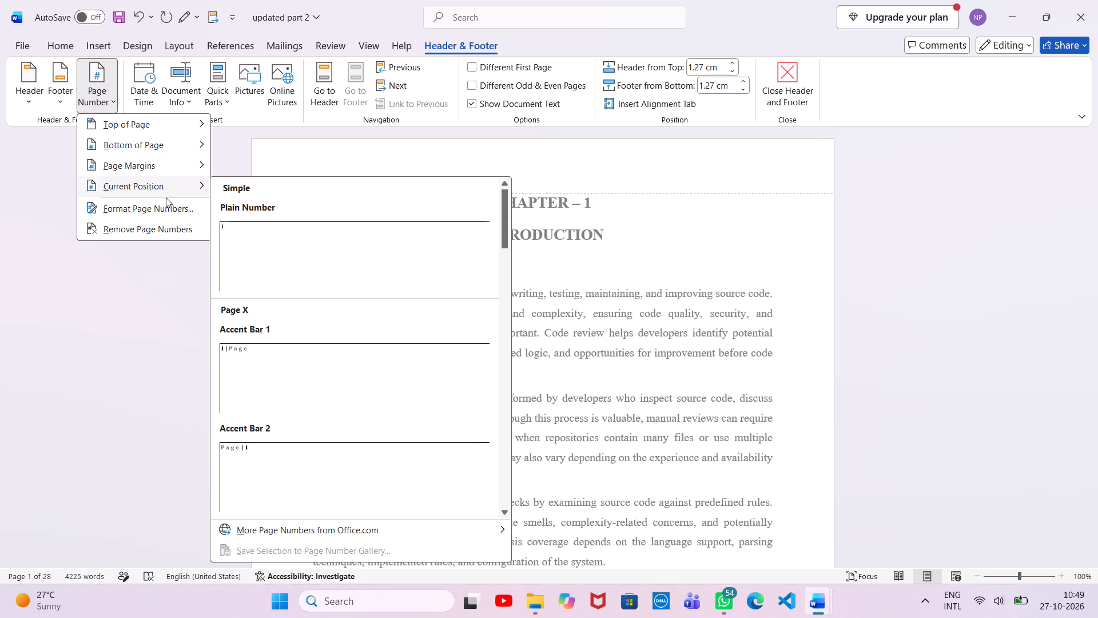
{"action": "left_click", "coordinate": [170, 212]}
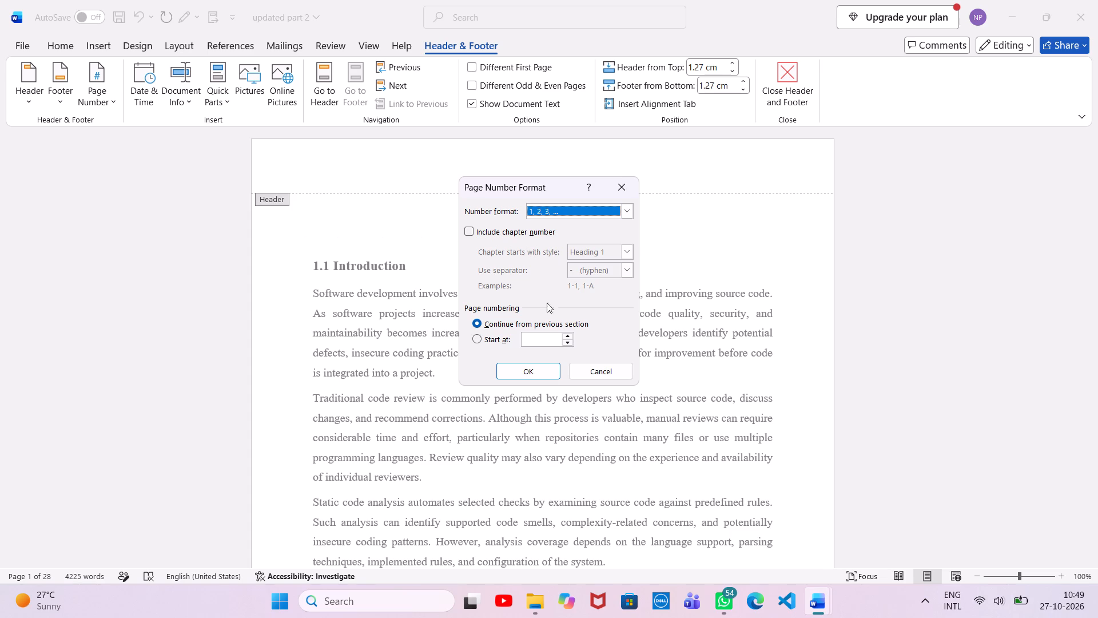
{"action": "left_click", "coordinate": [547, 341]}
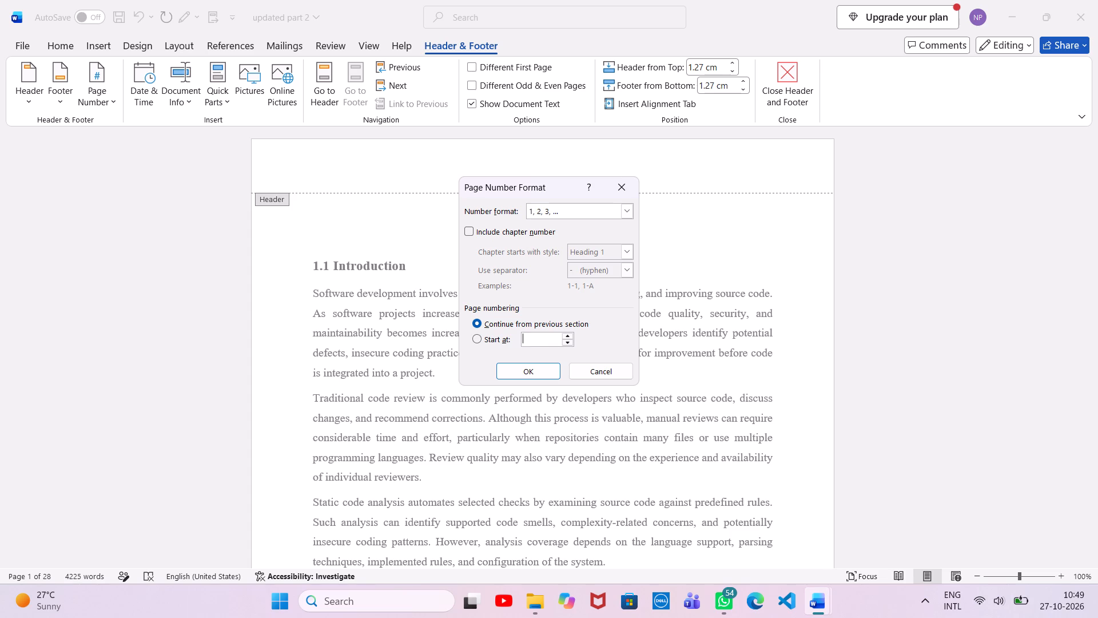
{"action": "key", "text": "9"}
{"action": "left_click", "coordinate": [550, 377]}
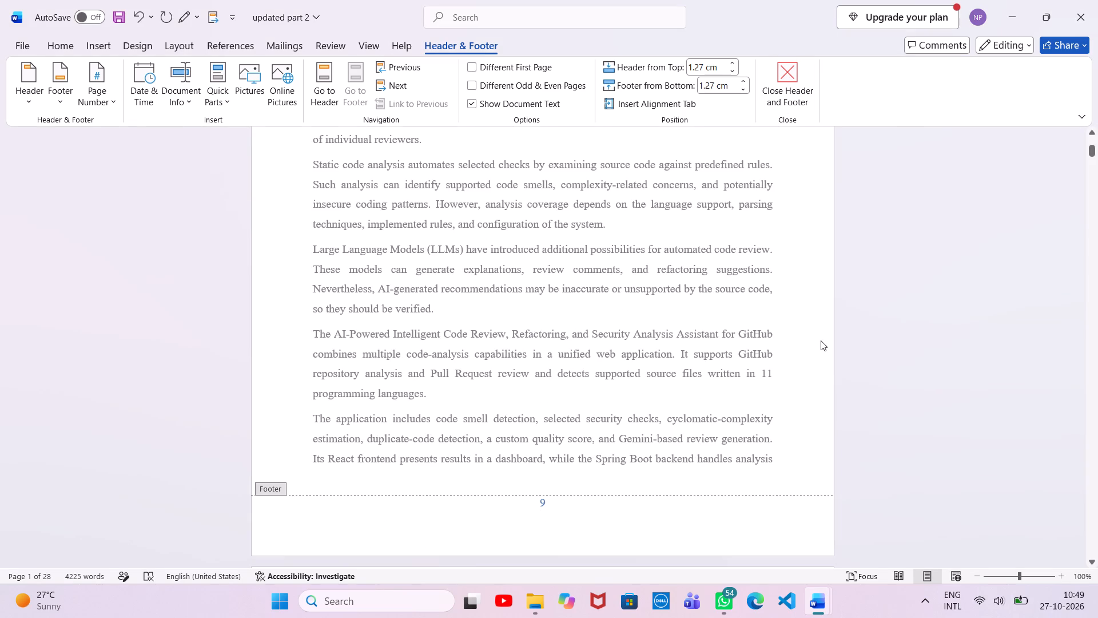
Leave footer editing and examine the footer numbers on the pages of the first chapters.
{"action": "scroll", "coordinate": [821, 340], "scroll_direction": "down", "scroll_amount": 17}
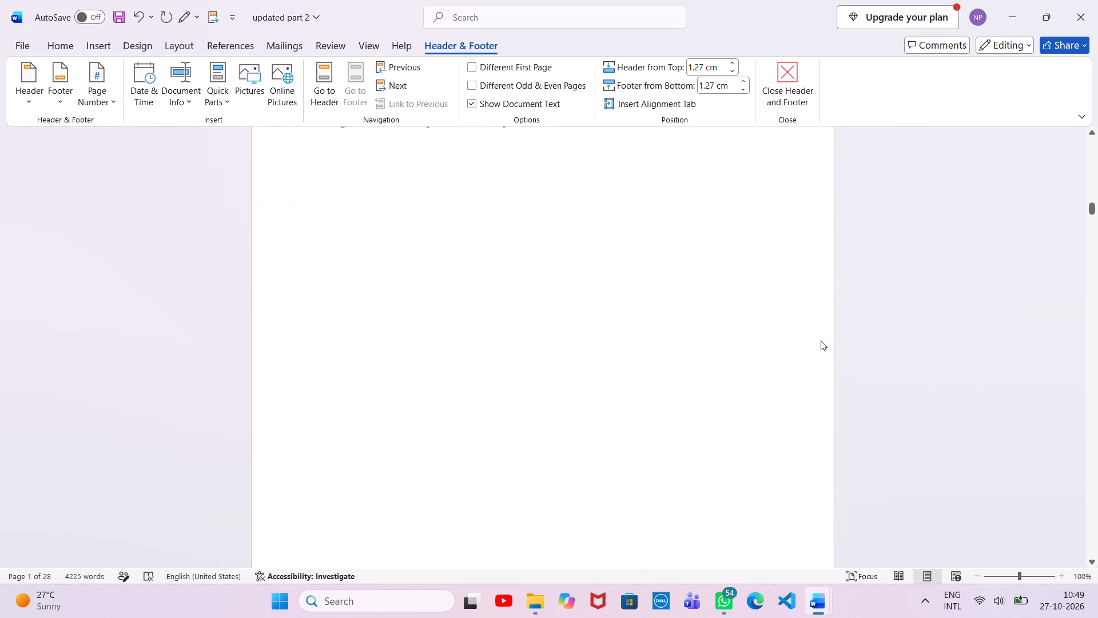
{"action": "scroll", "coordinate": [821, 340], "scroll_direction": "down", "scroll_amount": 4}
{"action": "scroll", "coordinate": [821, 340], "scroll_direction": "up", "scroll_amount": 10}
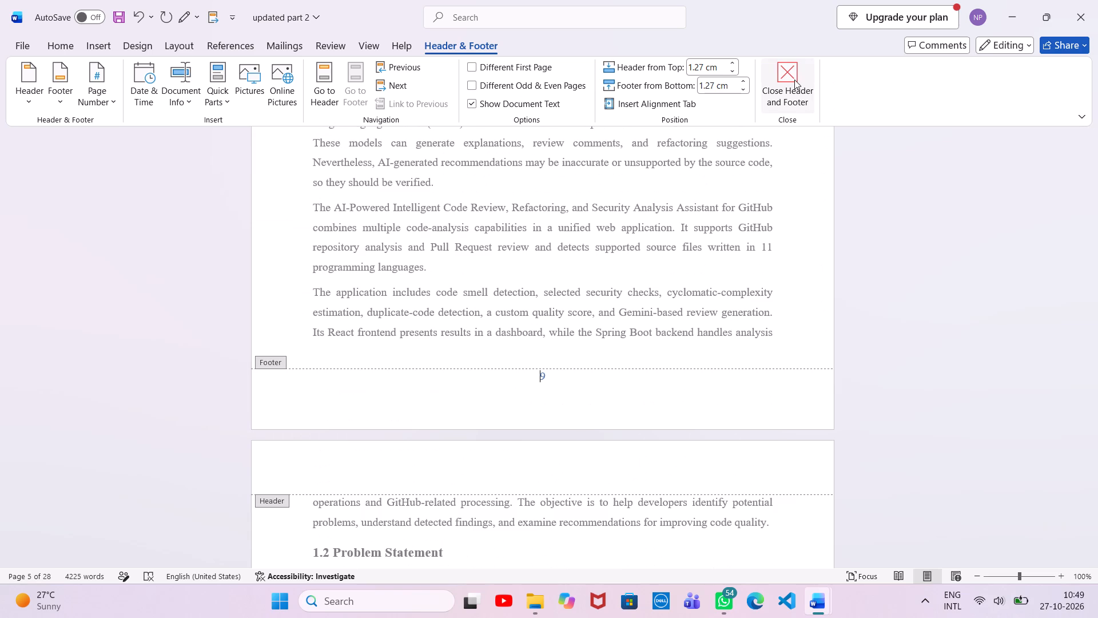
{"action": "left_click", "coordinate": [794, 80]}
{"action": "scroll", "coordinate": [739, 320], "scroll_direction": "down", "scroll_amount": 2}
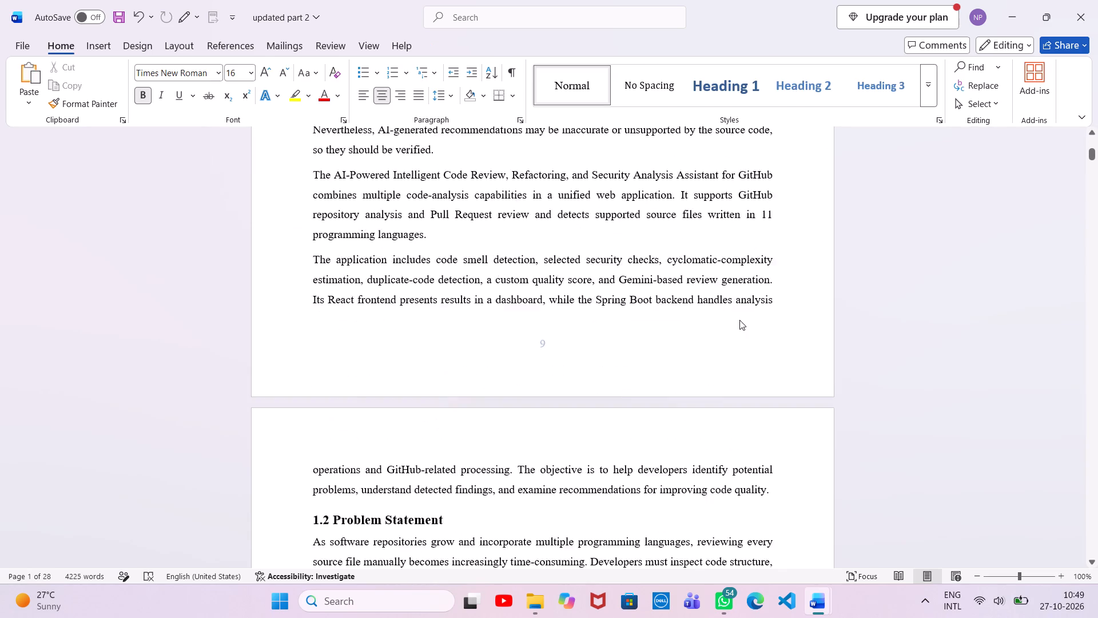
{"action": "scroll", "coordinate": [739, 320], "scroll_direction": "down", "scroll_amount": 13}
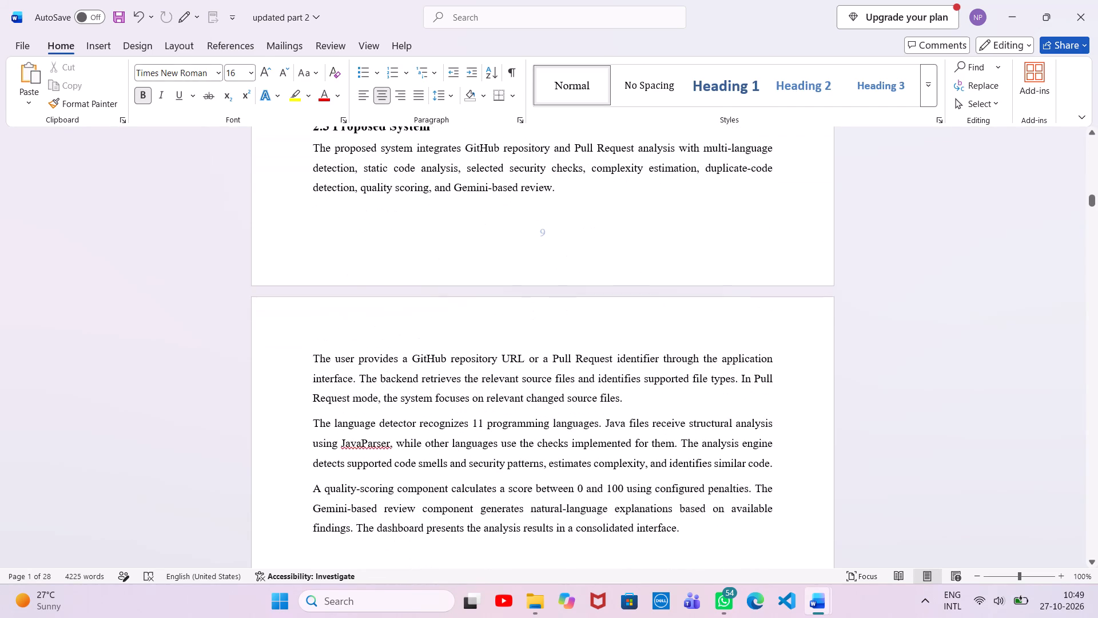
{"action": "scroll", "coordinate": [739, 320], "scroll_direction": "down", "scroll_amount": 12}
{"action": "scroll", "coordinate": [739, 320], "scroll_direction": "up", "scroll_amount": 10}
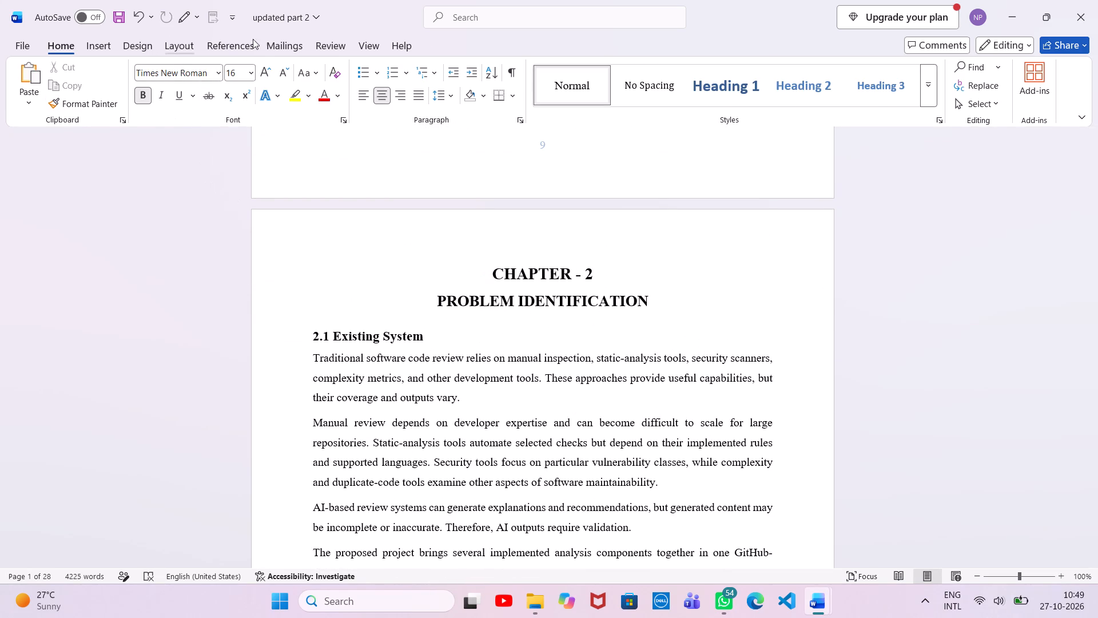
Insert automatic page numbers at the bottom of the pages, using the centred Plain Number 2 style.
{"action": "left_click", "coordinate": [98, 46]}
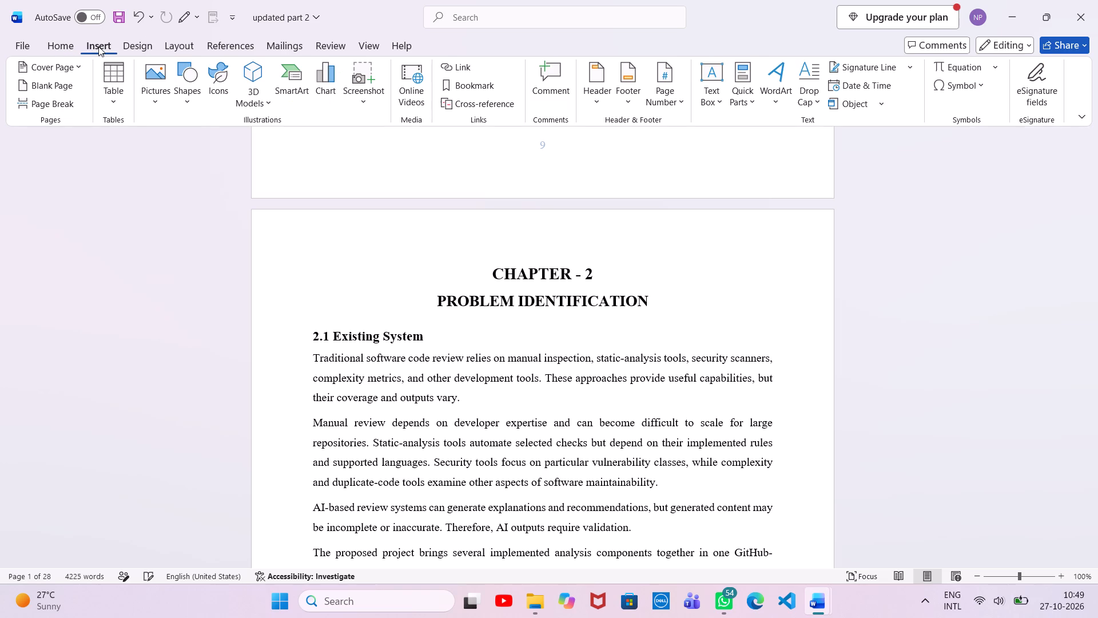
{"action": "left_click", "coordinate": [674, 90]}
{"action": "left_click", "coordinate": [719, 144]}
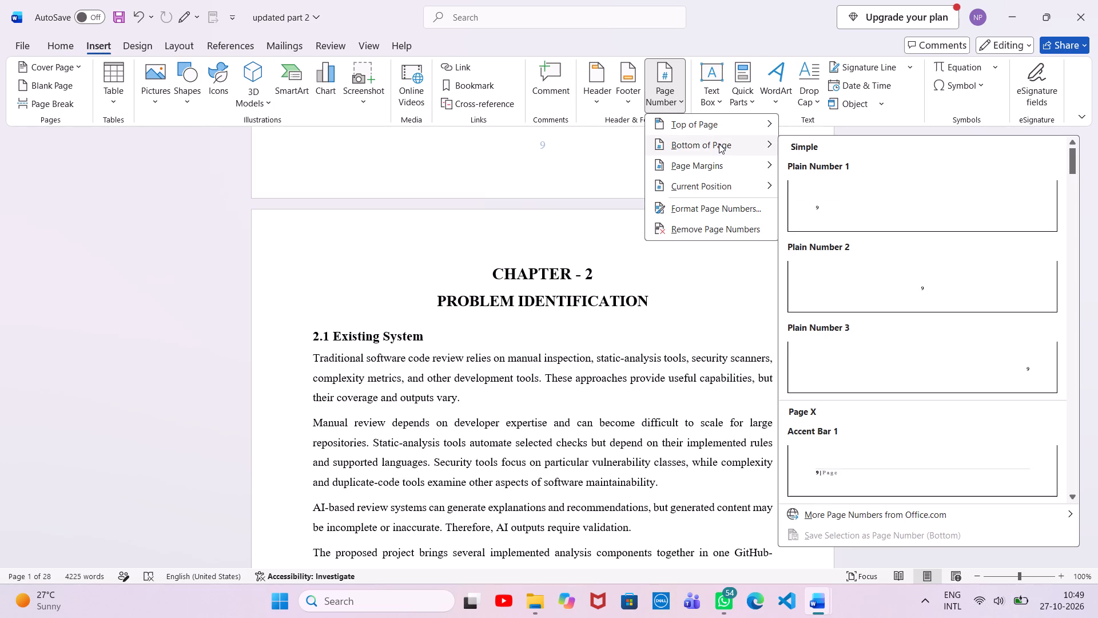
{"action": "left_click", "coordinate": [845, 285]}
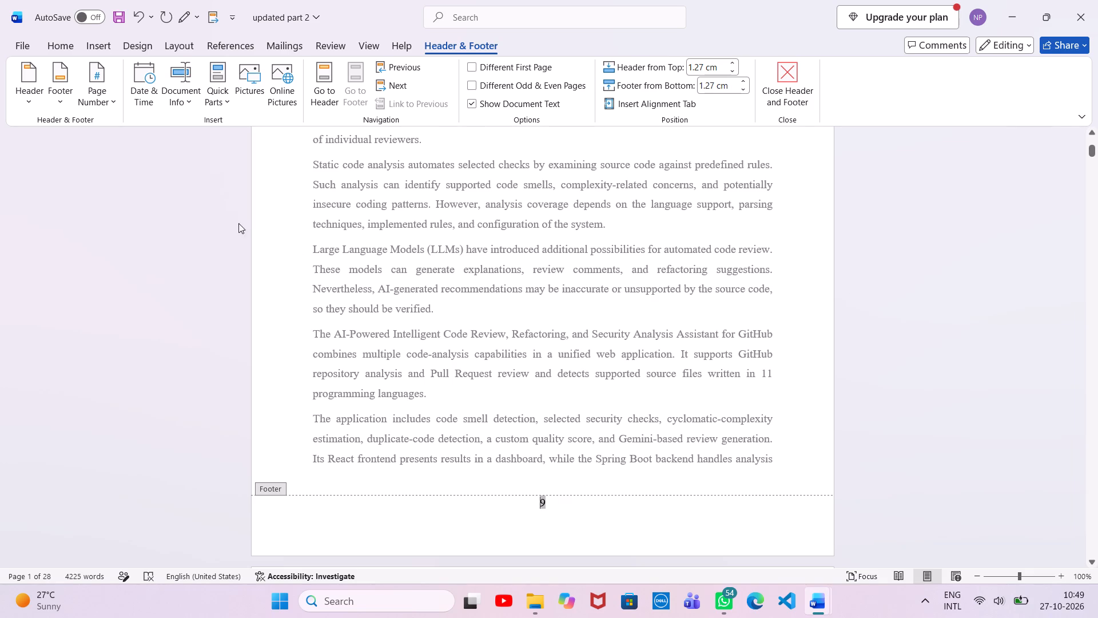
Apply the 1, 2, 3, … page number format starting at 9 and add an empty line above the footer number.
{"action": "left_click", "coordinate": [113, 96]}
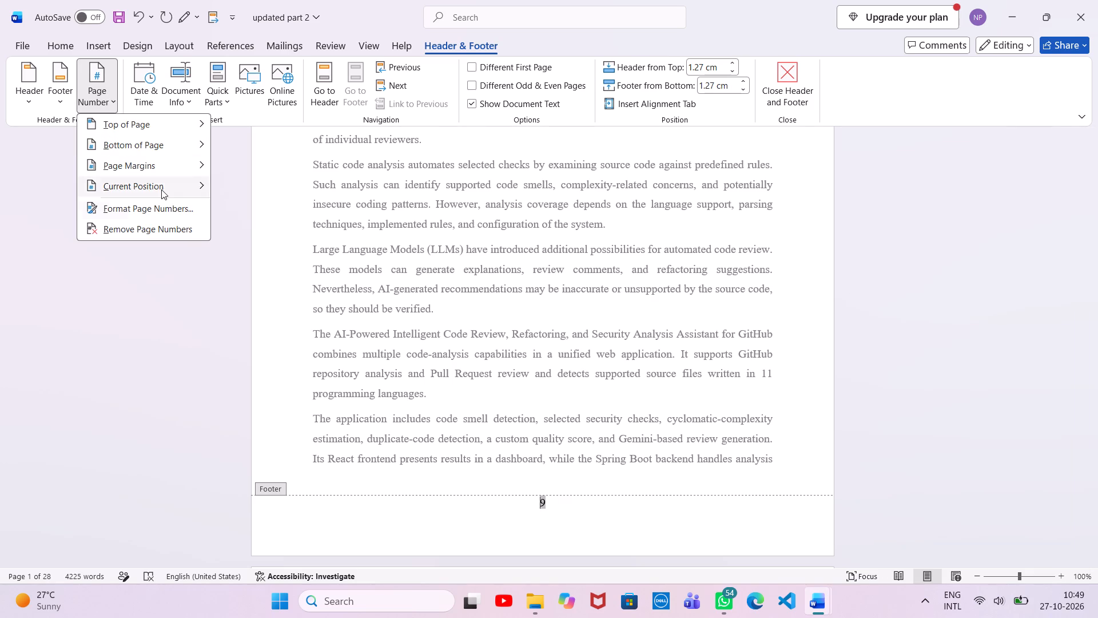
{"action": "left_click", "coordinate": [166, 204]}
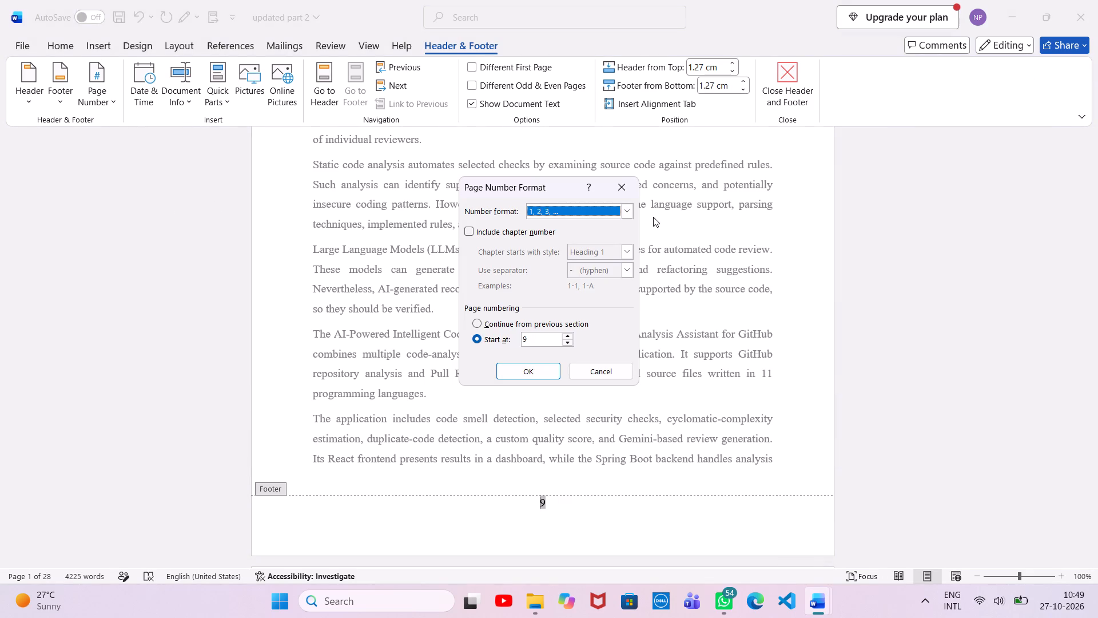
{"action": "left_click", "coordinate": [631, 213]}
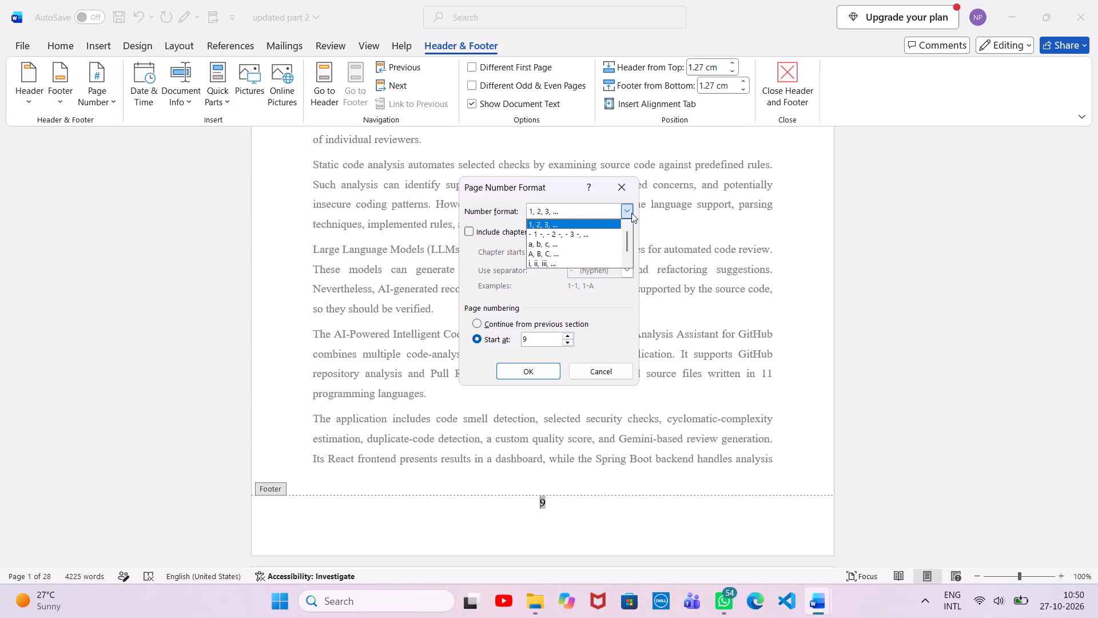
{"action": "left_click", "coordinate": [541, 222]}
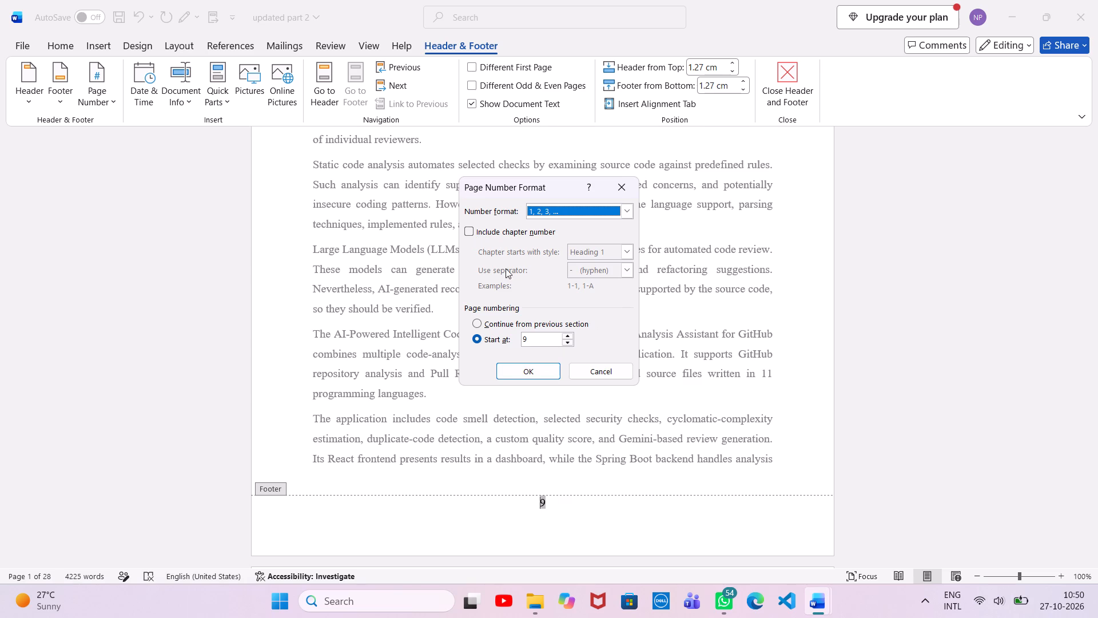
{"action": "left_click", "coordinate": [538, 363]}
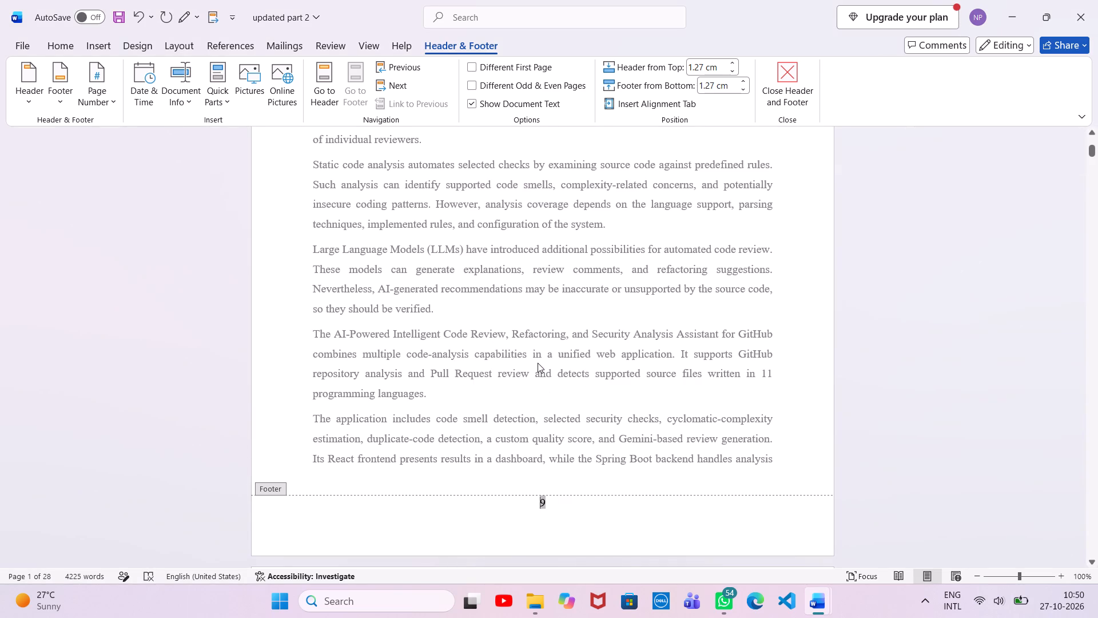
{"action": "key", "text": "Return"}
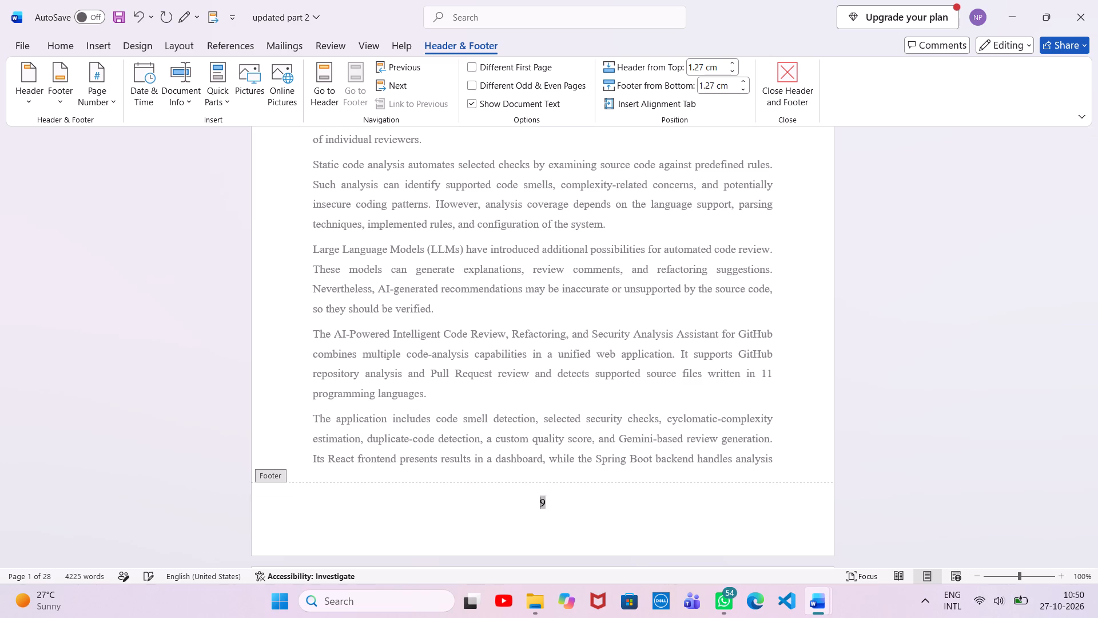
Examine the footer numbers through to the last page of the chapters document and leave footer editing.
{"action": "scroll", "coordinate": [929, 355], "scroll_direction": "down", "scroll_amount": 7}
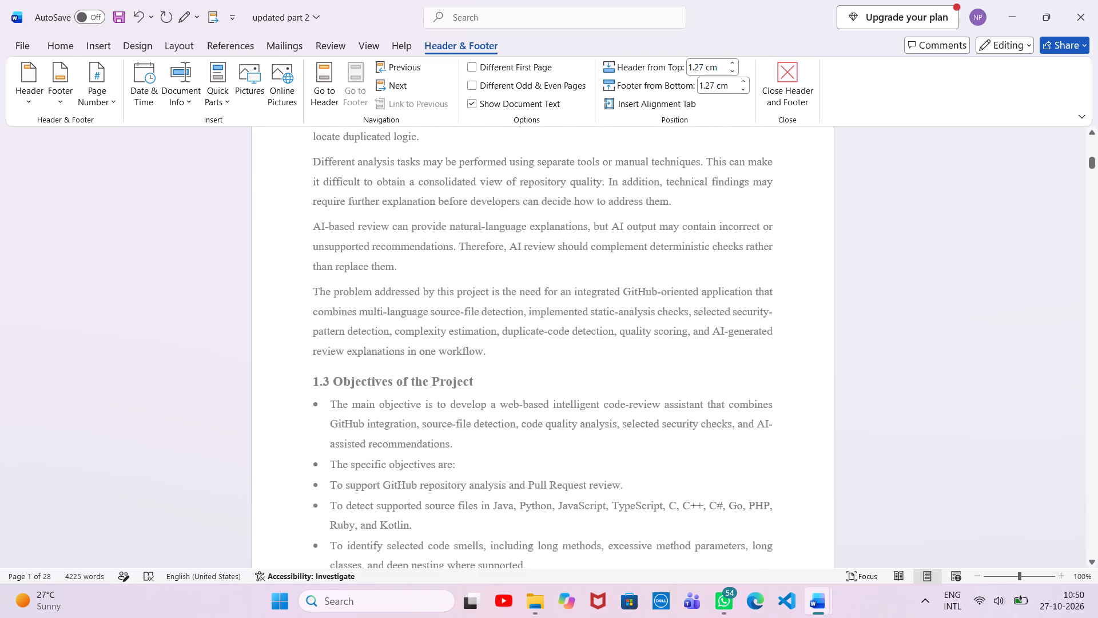
{"action": "scroll", "coordinate": [929, 355], "scroll_direction": "down", "scroll_amount": 9}
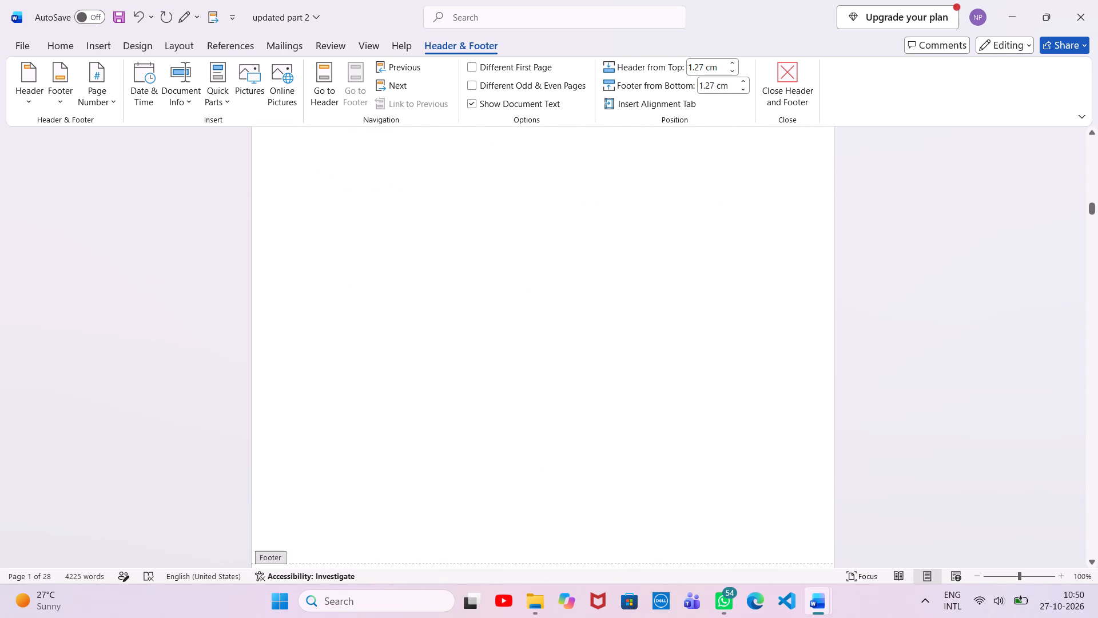
{"action": "scroll", "coordinate": [929, 355], "scroll_direction": "down", "scroll_amount": 12}
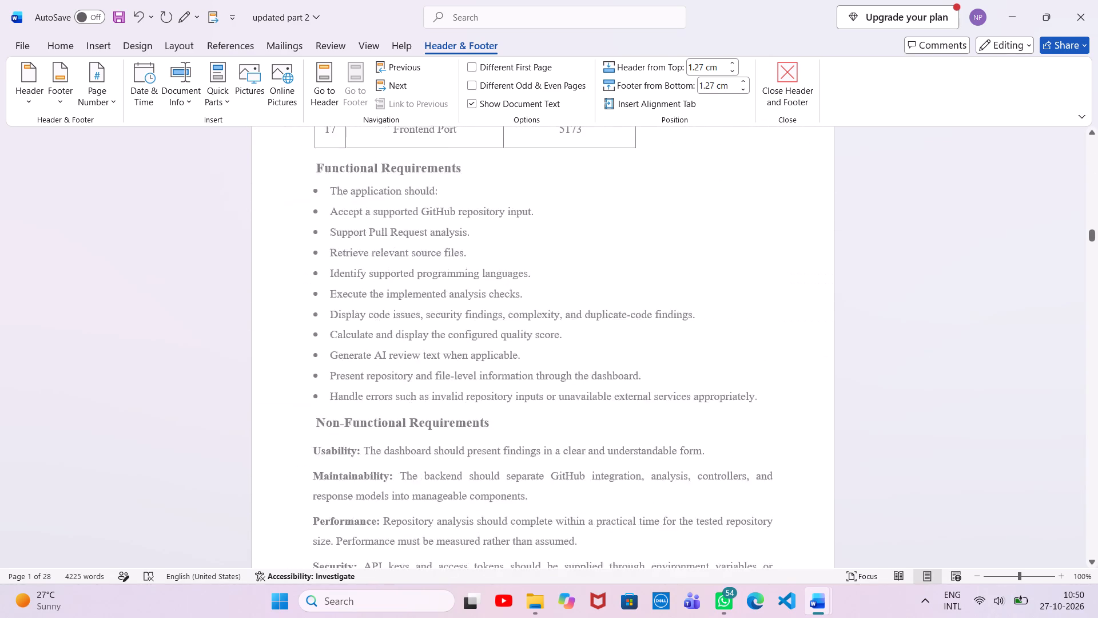
{"action": "scroll", "coordinate": [929, 355], "scroll_direction": "down", "scroll_amount": 15}
{"action": "scroll", "coordinate": [929, 355], "scroll_direction": "down", "scroll_amount": 18}
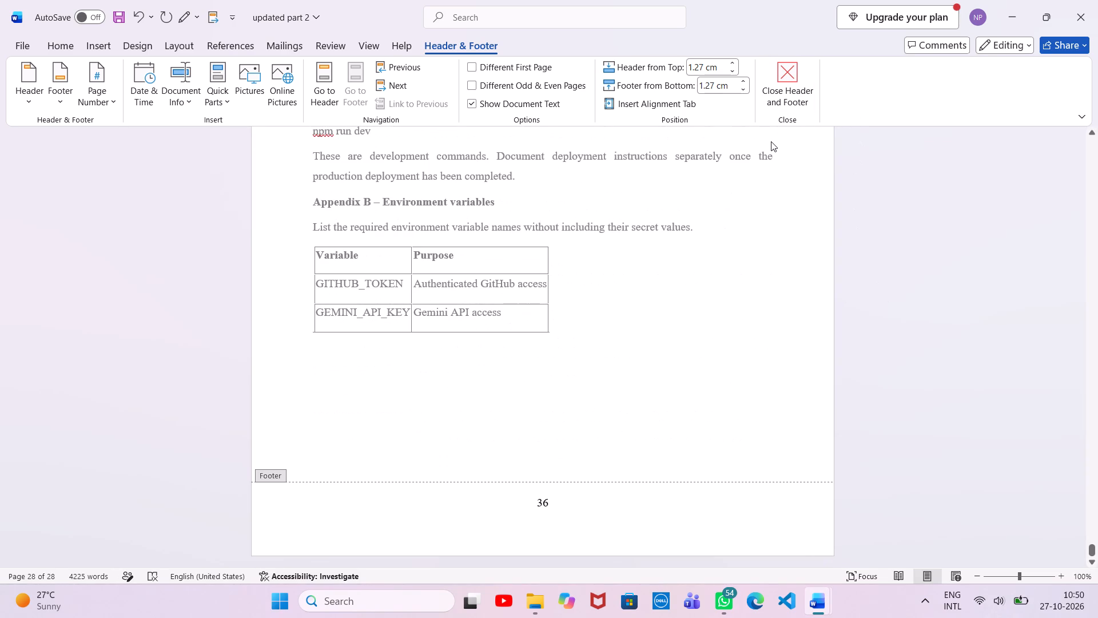
{"action": "left_click", "coordinate": [774, 86]}
Review the page numbering across all chapters in the normal document view, from Chapter 1 to the appendices and back.
{"action": "scroll", "coordinate": [885, 296], "scroll_direction": "down", "scroll_amount": 4}
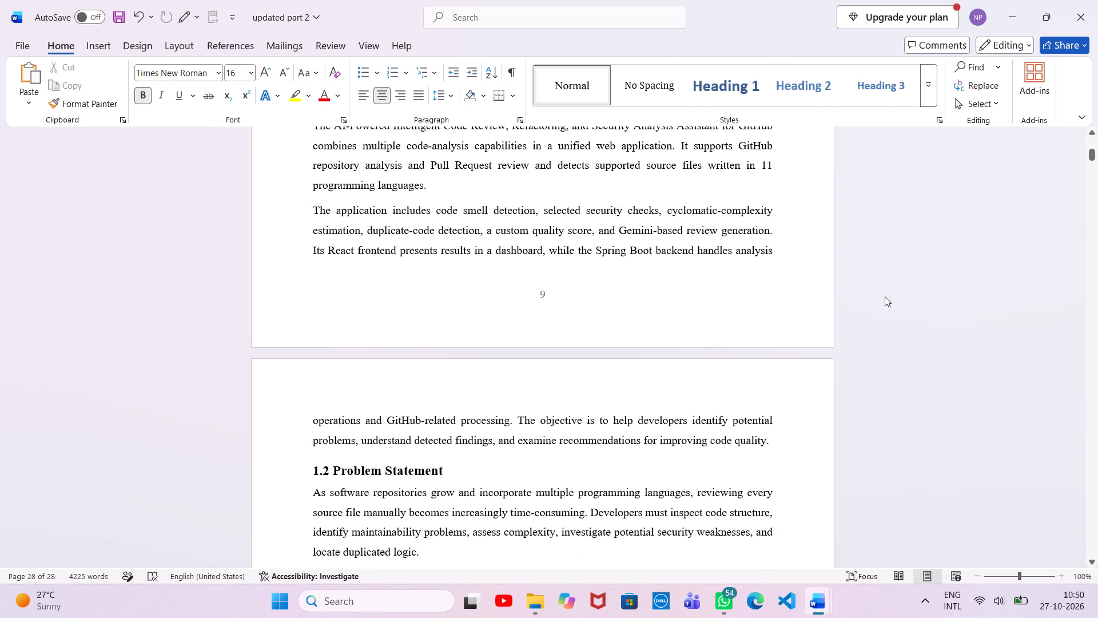
{"action": "scroll", "coordinate": [885, 296], "scroll_direction": "down", "scroll_amount": 8}
{"action": "scroll", "coordinate": [885, 296], "scroll_direction": "up", "scroll_amount": 1}
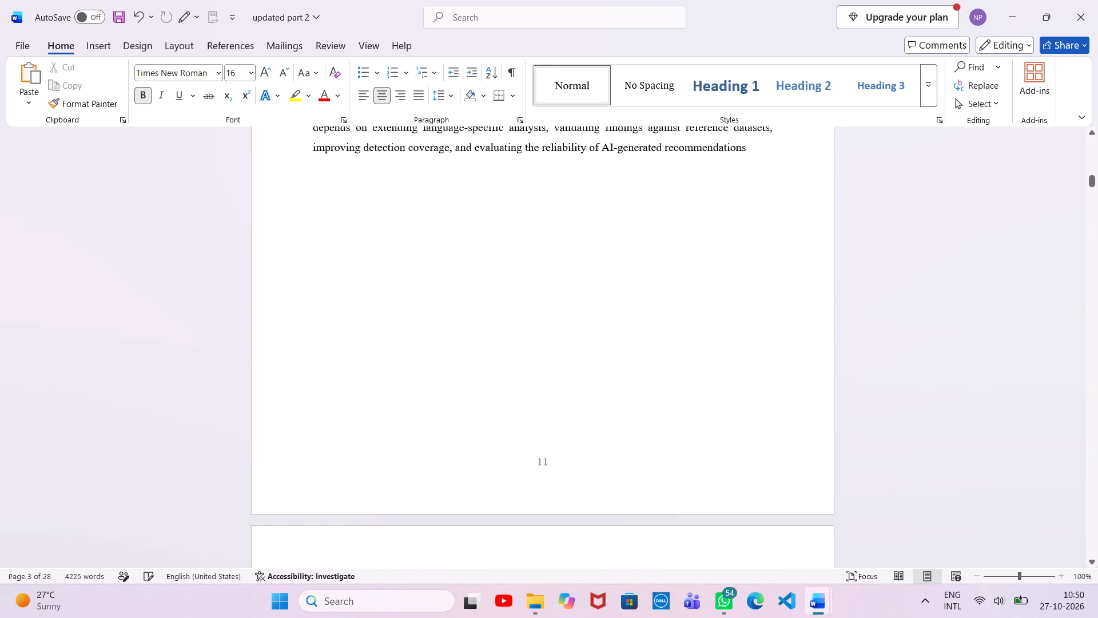
{"action": "scroll", "coordinate": [885, 296], "scroll_direction": "up", "scroll_amount": 3}
{"action": "scroll", "coordinate": [885, 296], "scroll_direction": "down", "scroll_amount": 17}
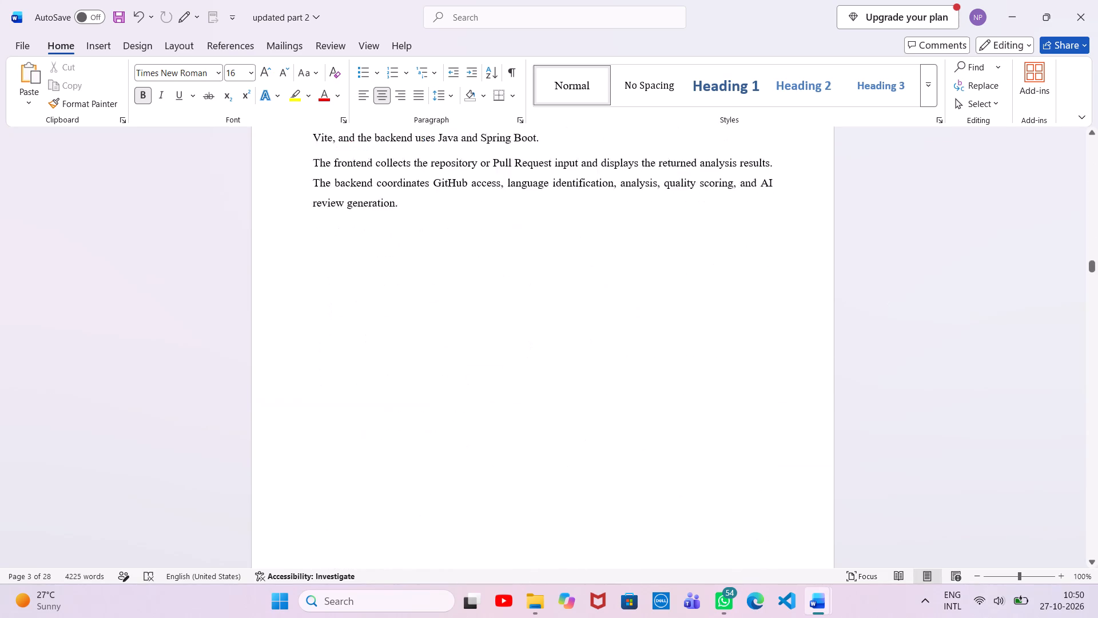
{"action": "scroll", "coordinate": [885, 296], "scroll_direction": "down", "scroll_amount": 20}
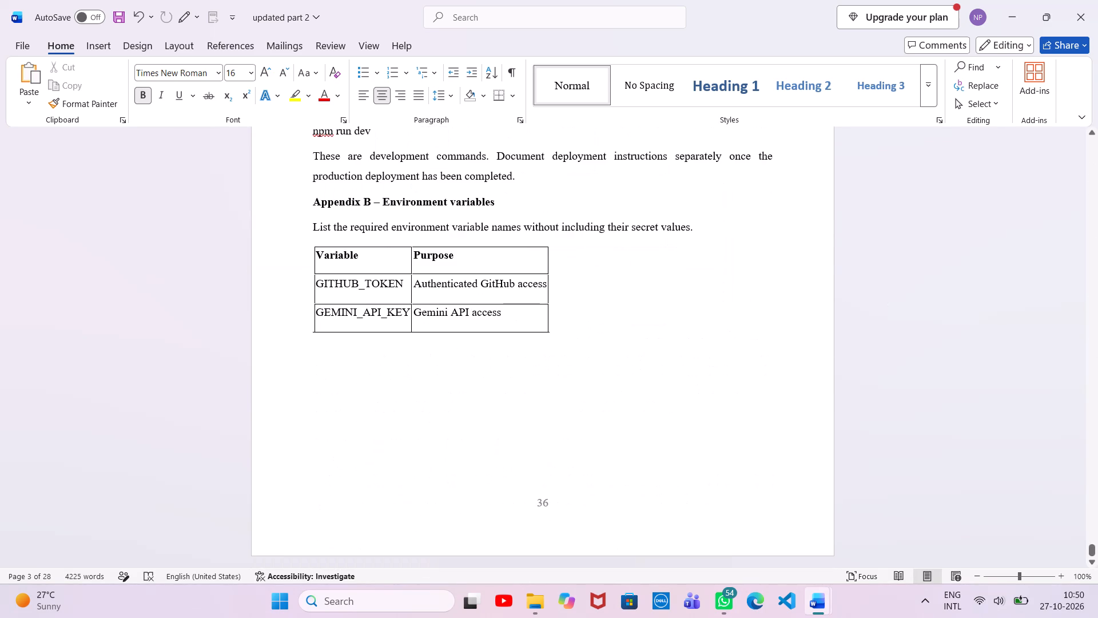
{"action": "scroll", "coordinate": [885, 296], "scroll_direction": "up", "scroll_amount": 15}
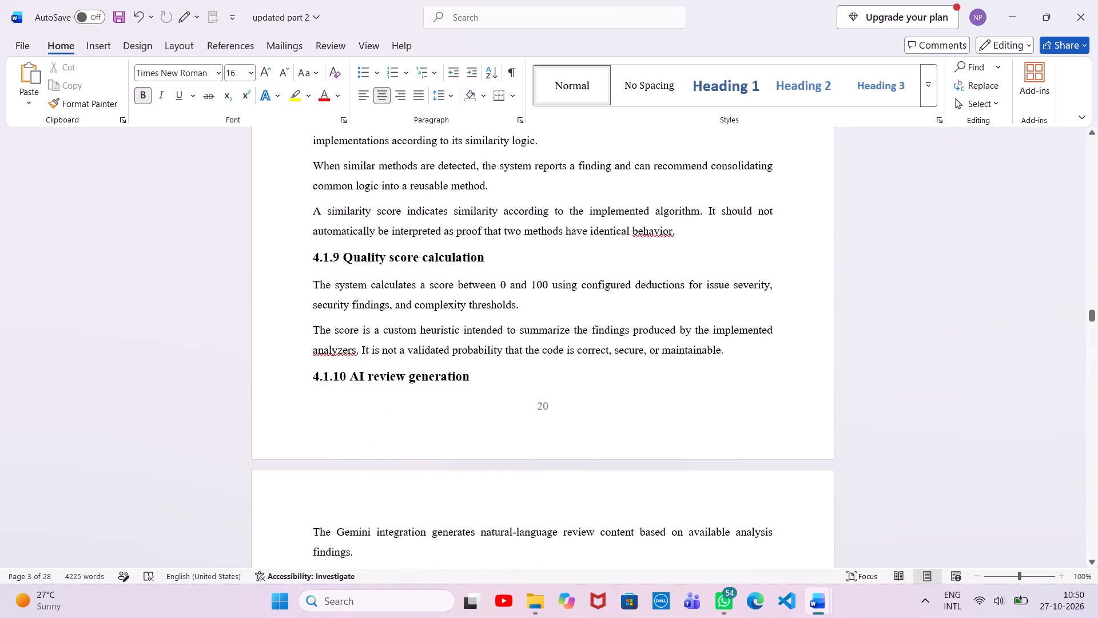
{"action": "scroll", "coordinate": [885, 296], "scroll_direction": "up", "scroll_amount": 6}
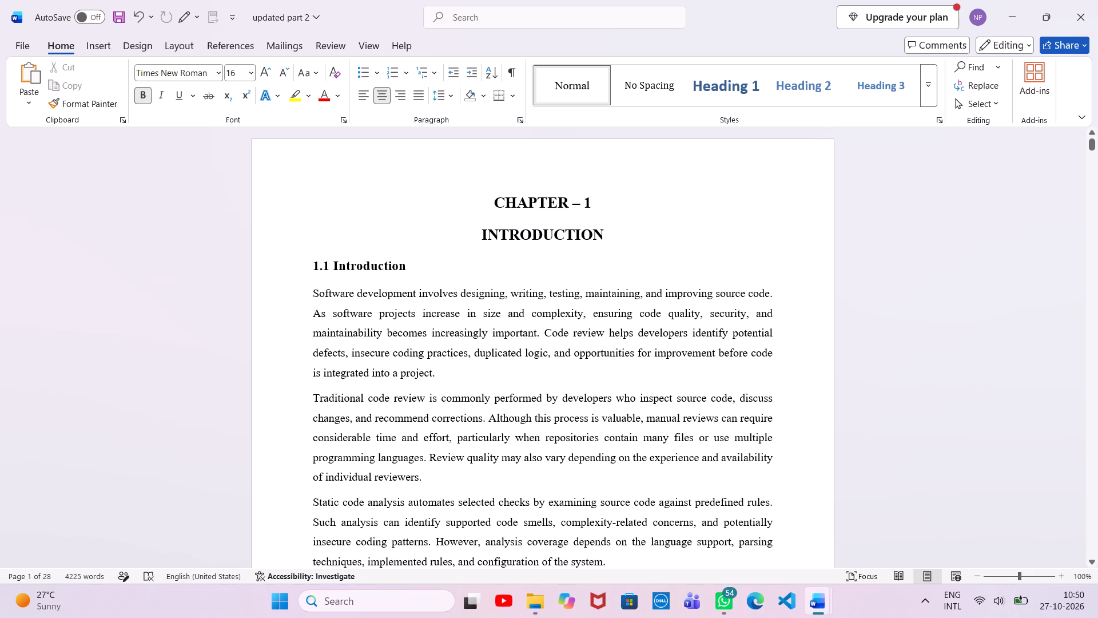
Save the chapters document under its current name.
{"action": "left_click", "coordinate": [526, 13]}
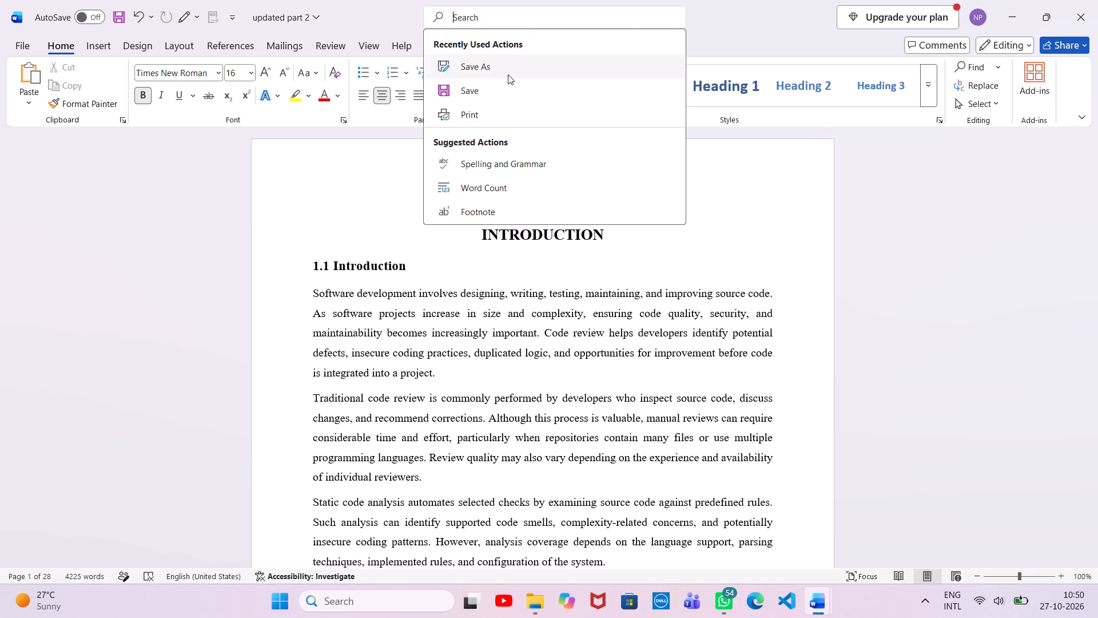
{"action": "left_click", "coordinate": [503, 88]}
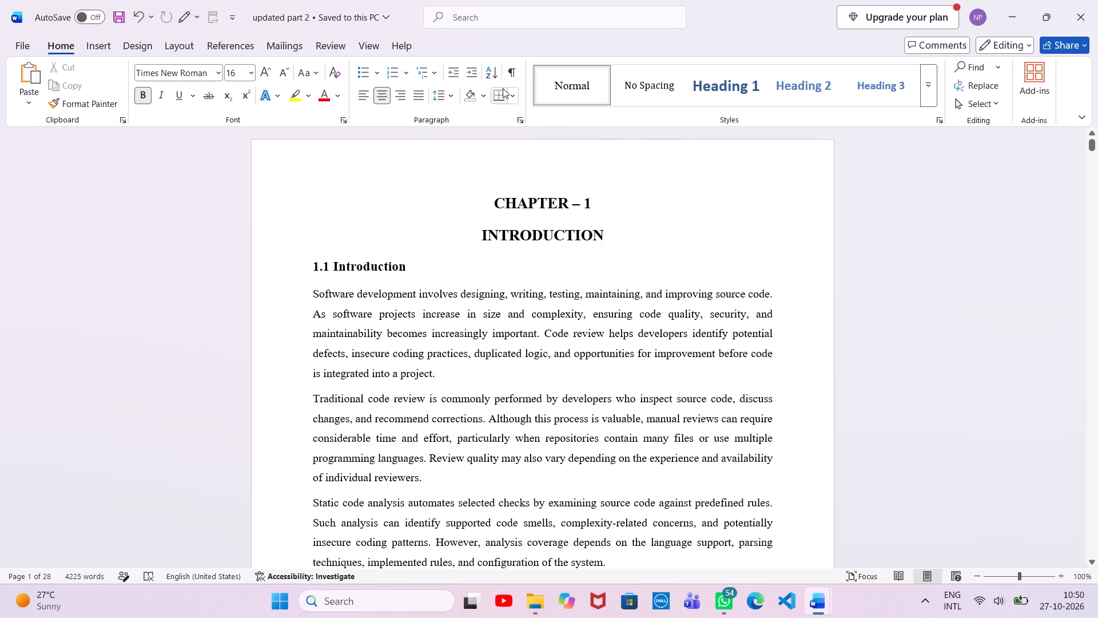
Save a copy of the chapters document as a Word document named final doc 2 in the Documents folder.
{"action": "left_click", "coordinate": [479, 8]}
{"action": "left_click", "coordinate": [479, 14]}
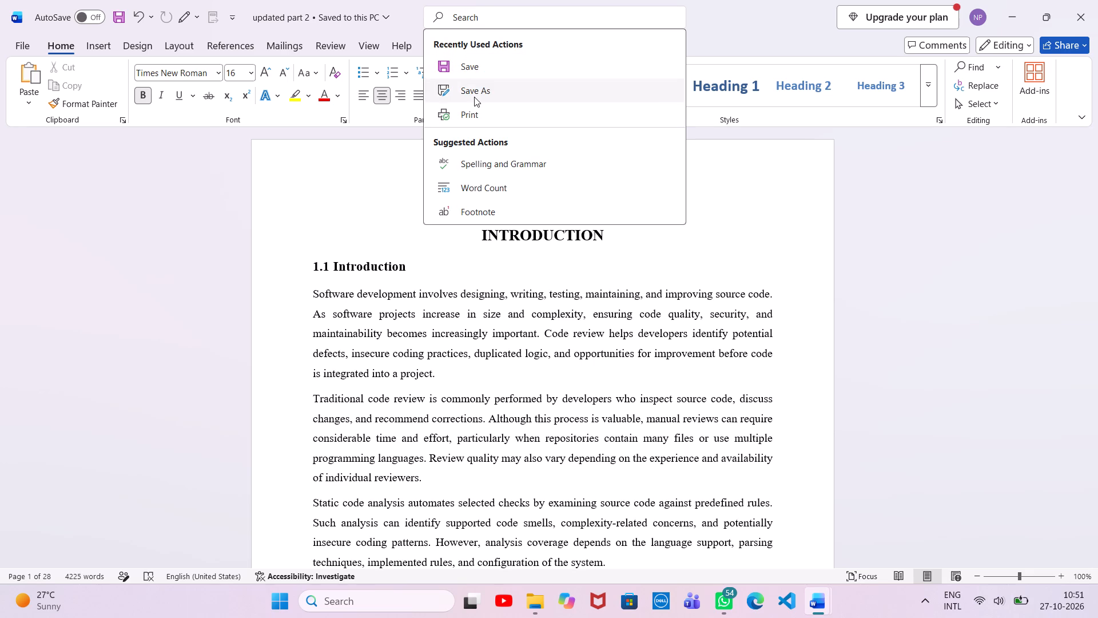
{"action": "left_click", "coordinate": [474, 97]}
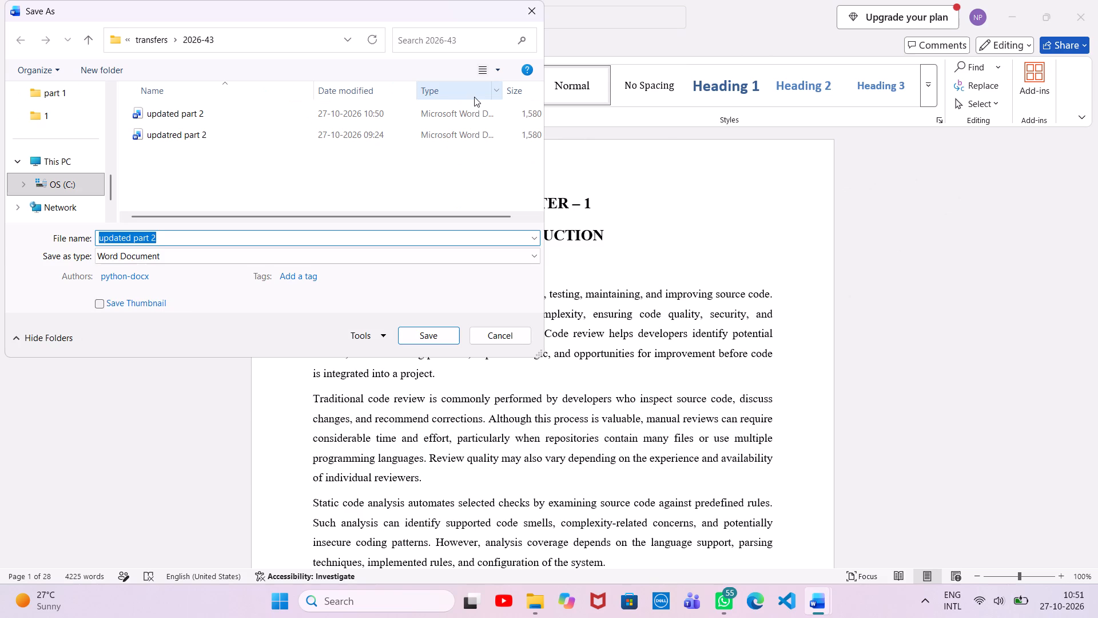
{"action": "key", "text": "BackSpace"}
{"action": "type", "text": "final"}
{"action": "key", "text": "space"}
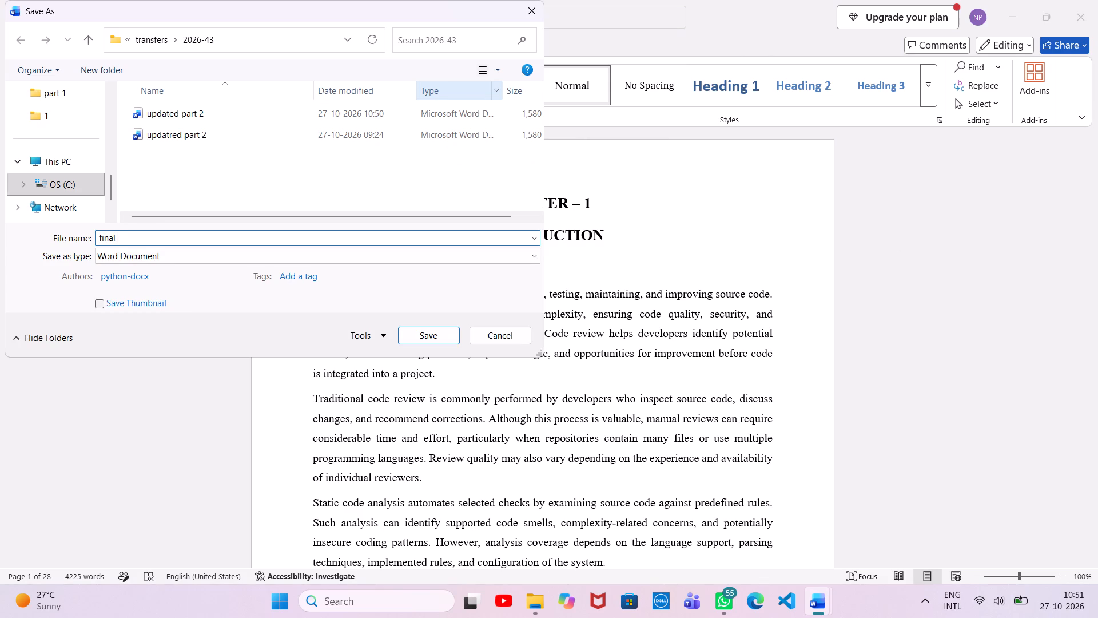
{"action": "key", "text": "d"}
{"action": "type", "text": "oc 2"}
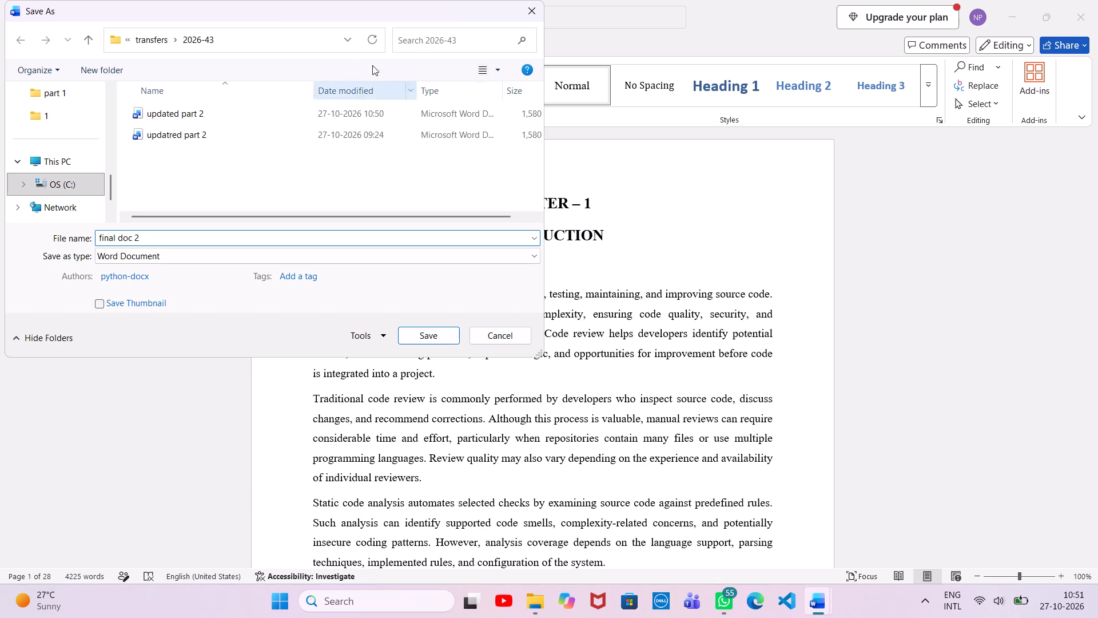
{"action": "scroll", "coordinate": [35, 104], "scroll_direction": "up", "scroll_amount": 1}
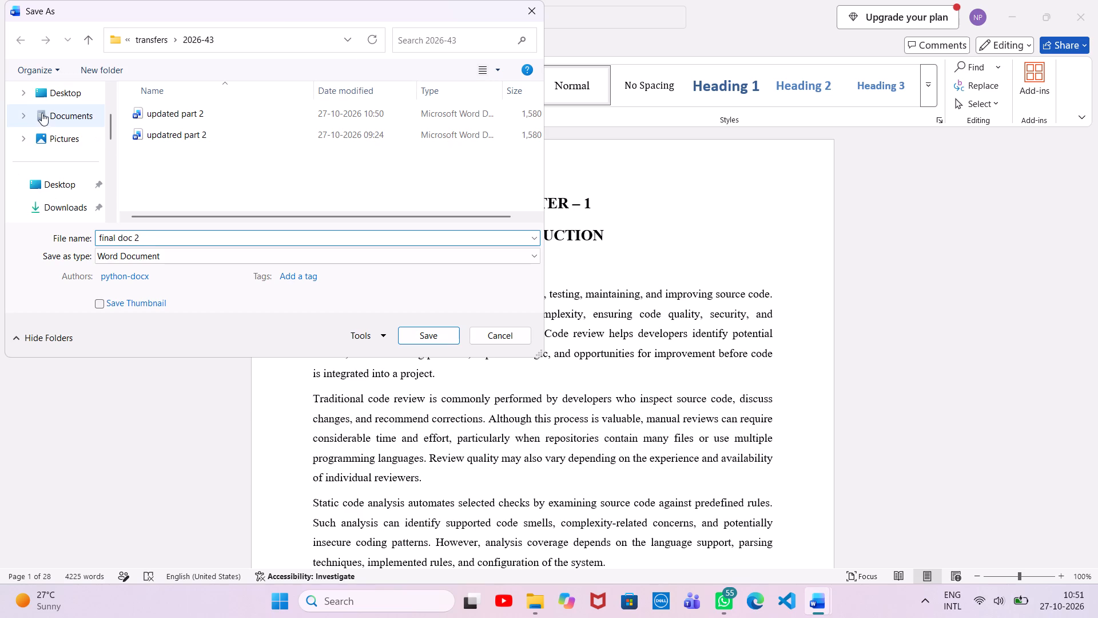
{"action": "left_click", "coordinate": [43, 115]}
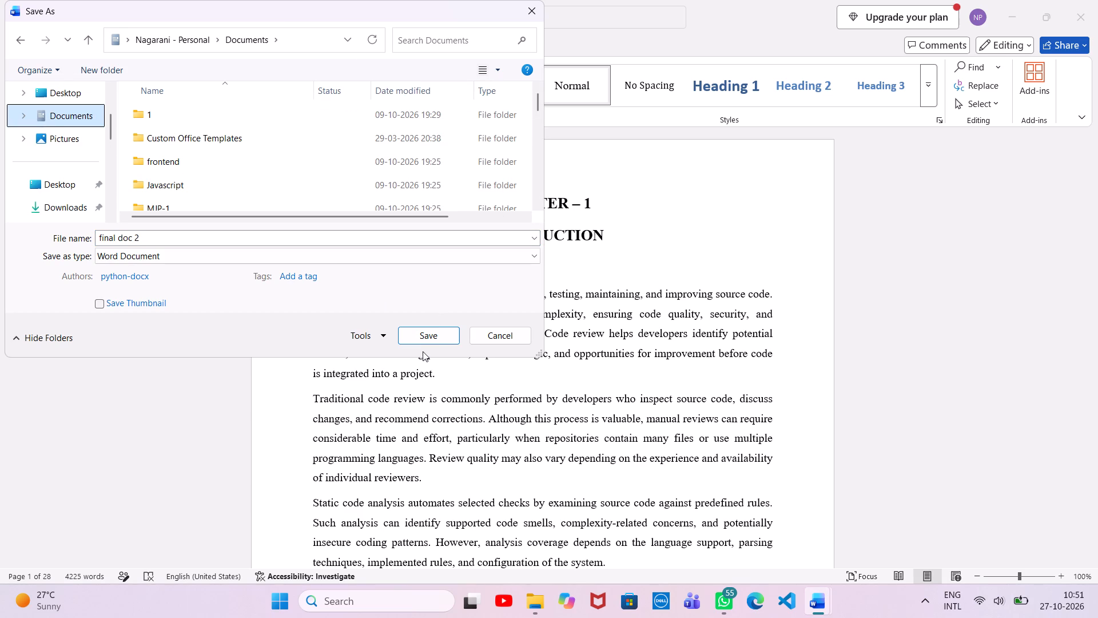
{"action": "left_click", "coordinate": [423, 339]}
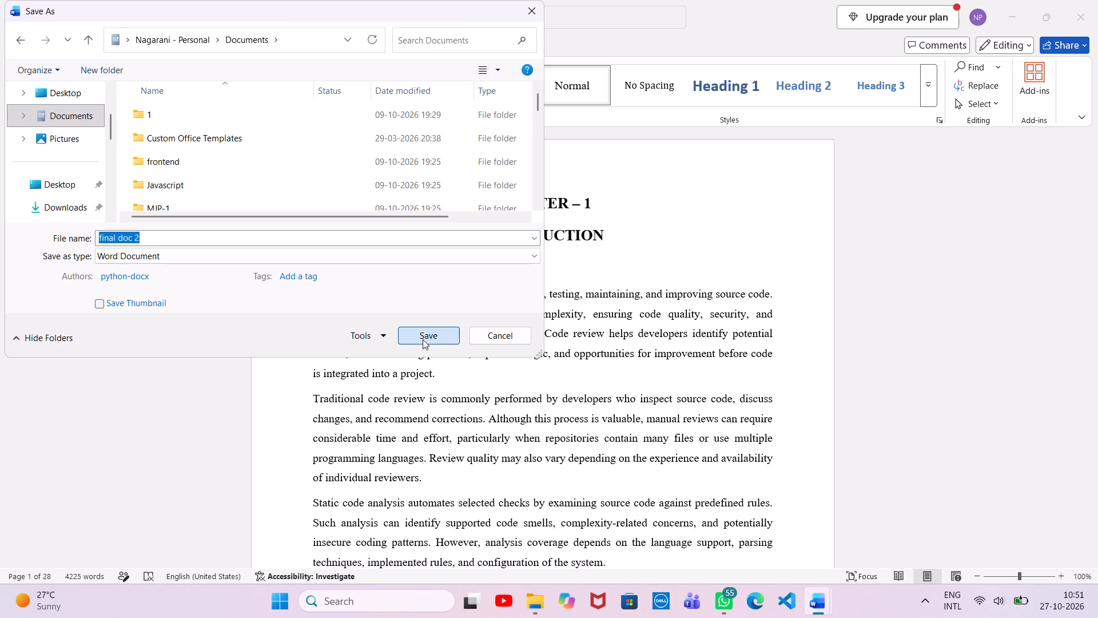
{"action": "left_click", "coordinate": [423, 339]}
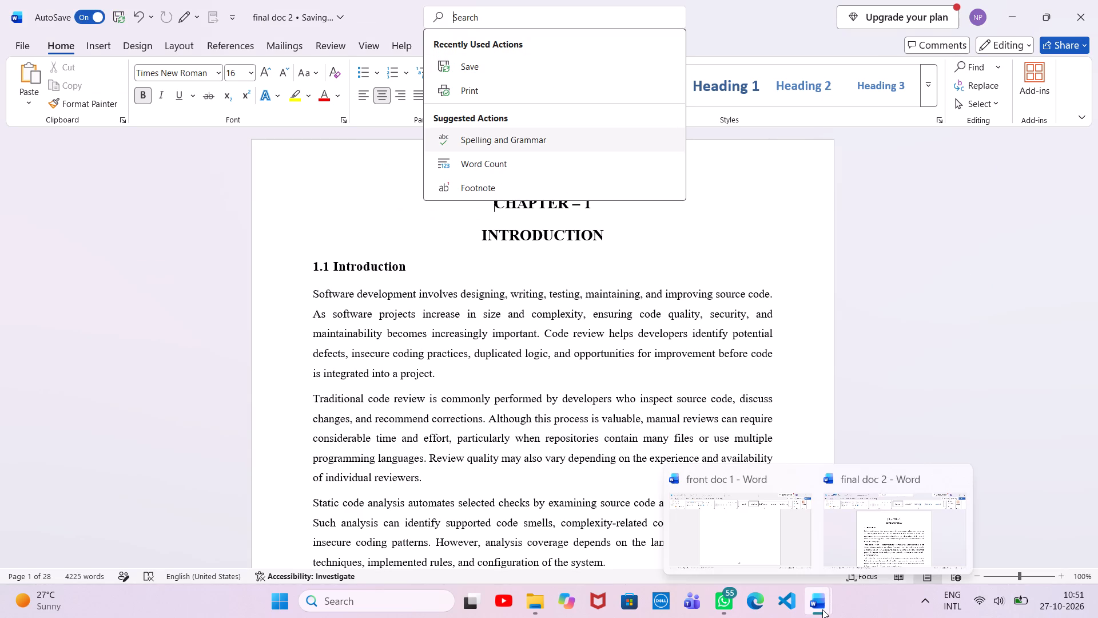
Switch to the front doc 1 document and examine the page numbers given in its List of Tables.
{"action": "left_click", "coordinate": [757, 534]}
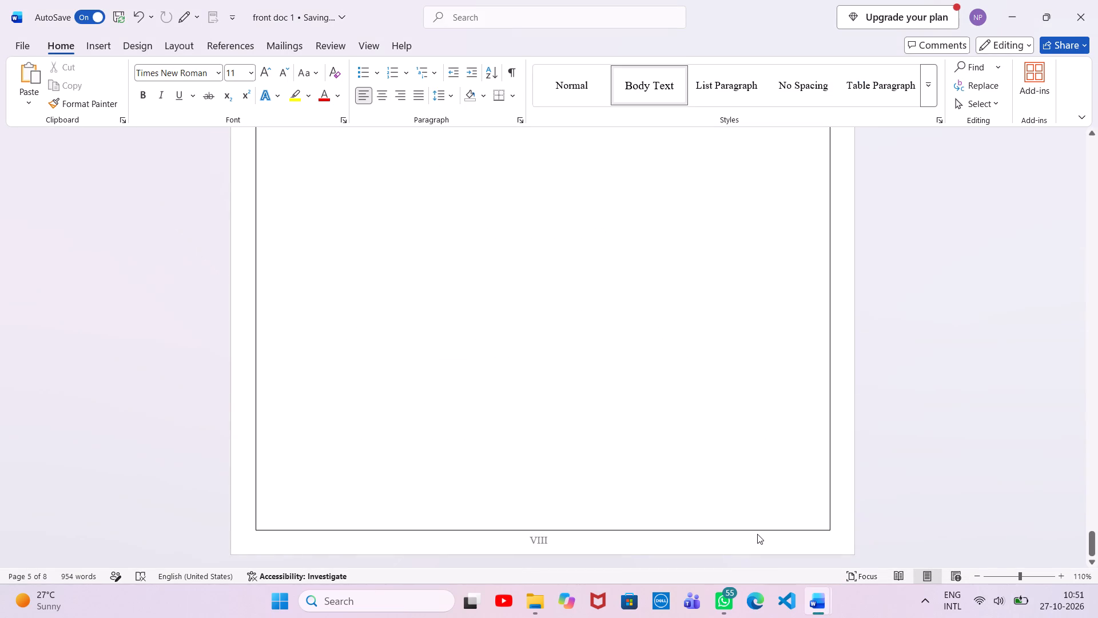
{"action": "scroll", "coordinate": [571, 378], "scroll_direction": "up", "scroll_amount": 3}
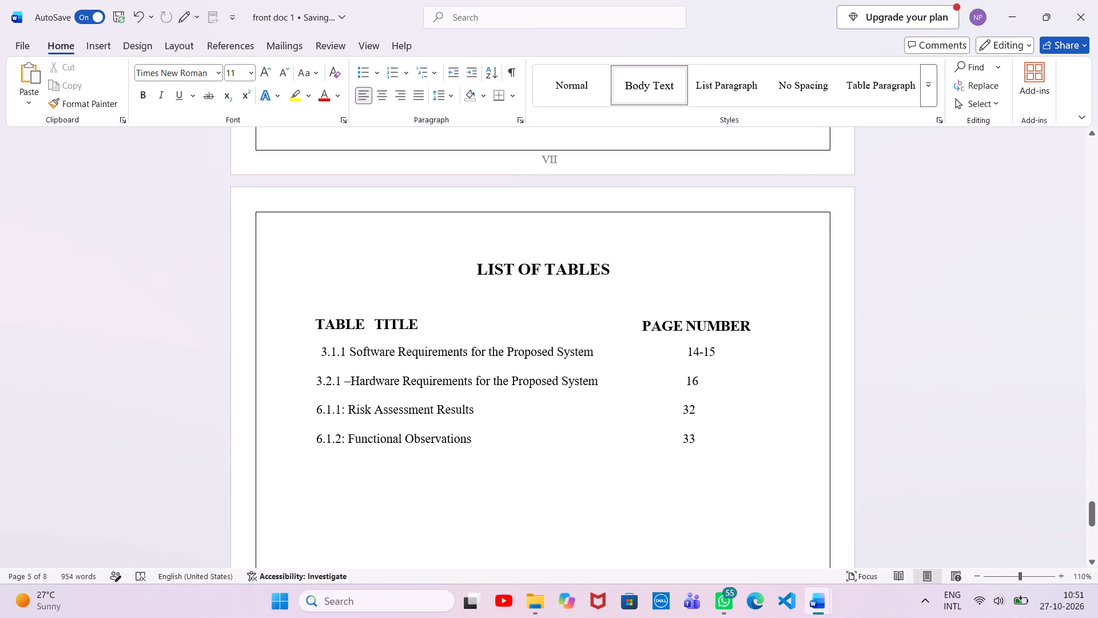
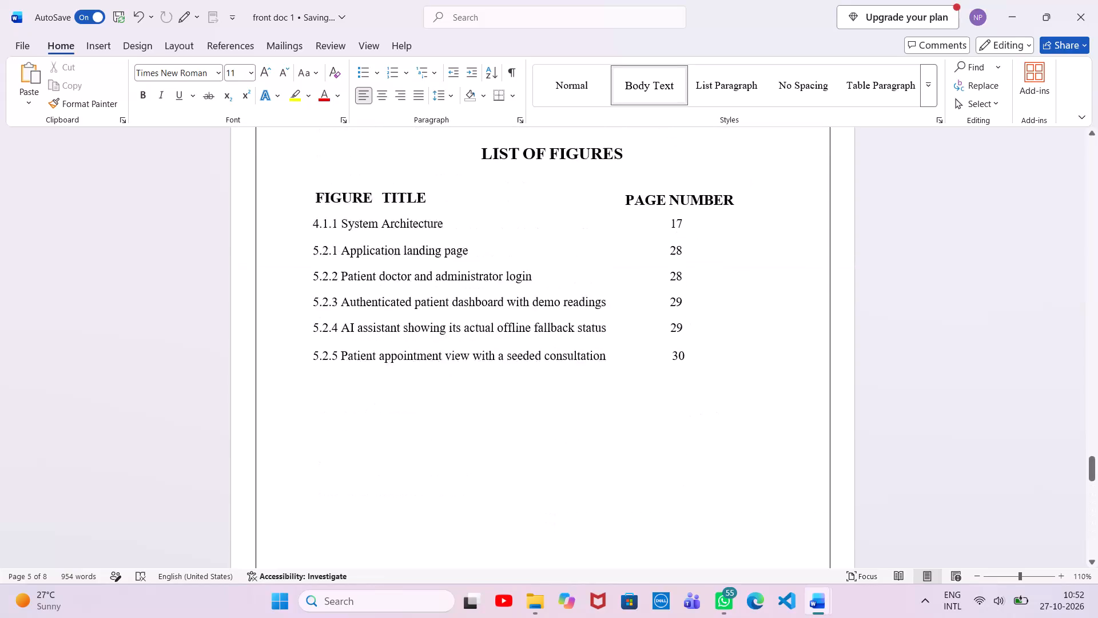
Replace the entire abstract text, including the keywords, with the copied abstract about the AI-powered code review assistant for GitHub.
{"action": "scroll", "coordinate": [657, 454], "scroll_direction": "up", "scroll_amount": 5}
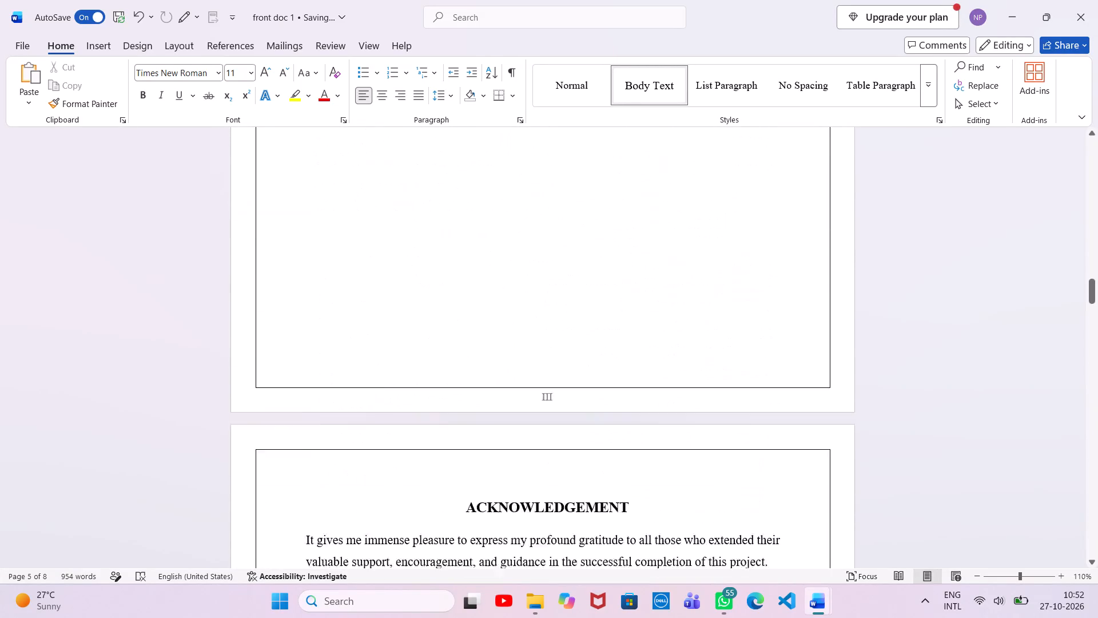
{"action": "scroll", "coordinate": [657, 454], "scroll_direction": "down", "scroll_amount": 3}
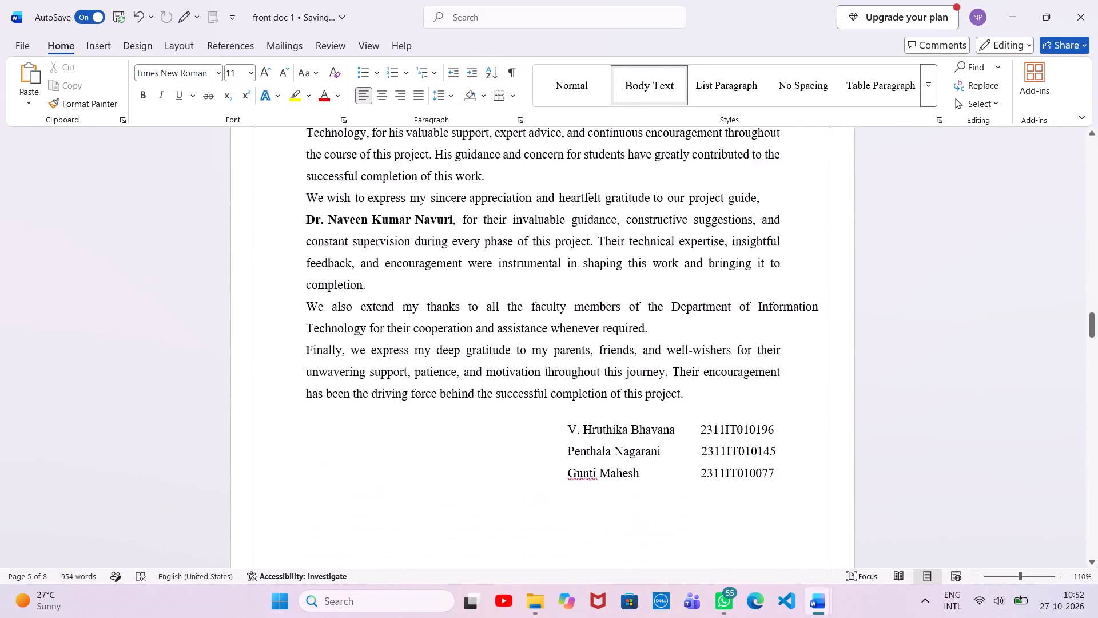
{"action": "scroll", "coordinate": [657, 454], "scroll_direction": "down", "scroll_amount": 4}
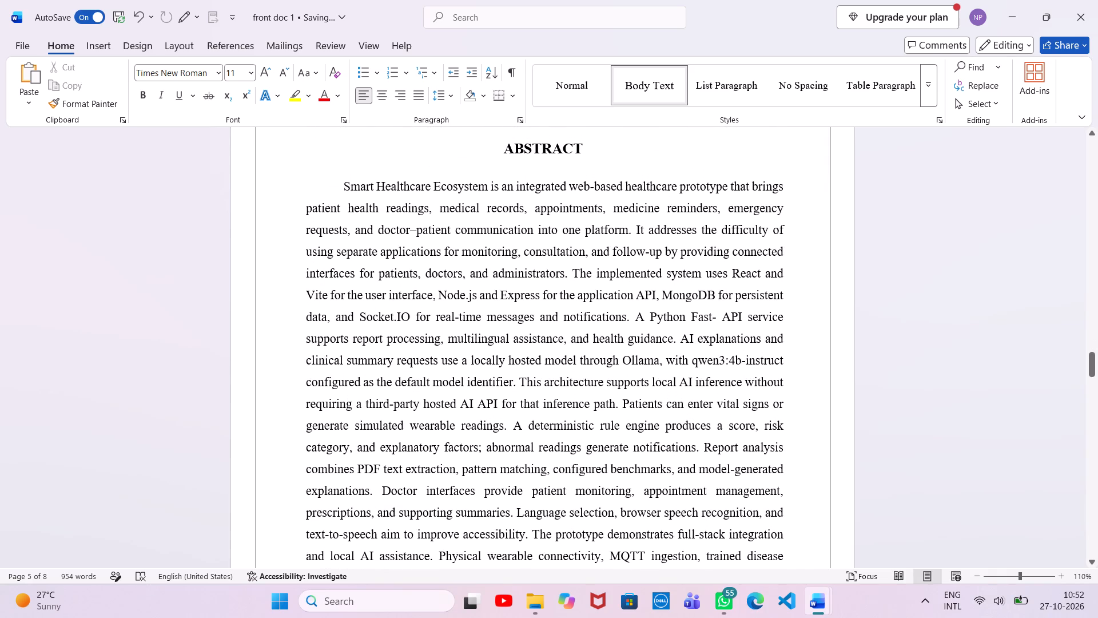
{"action": "left_click_drag", "start_coordinate": [344, 183], "coordinate": [417, 473]}
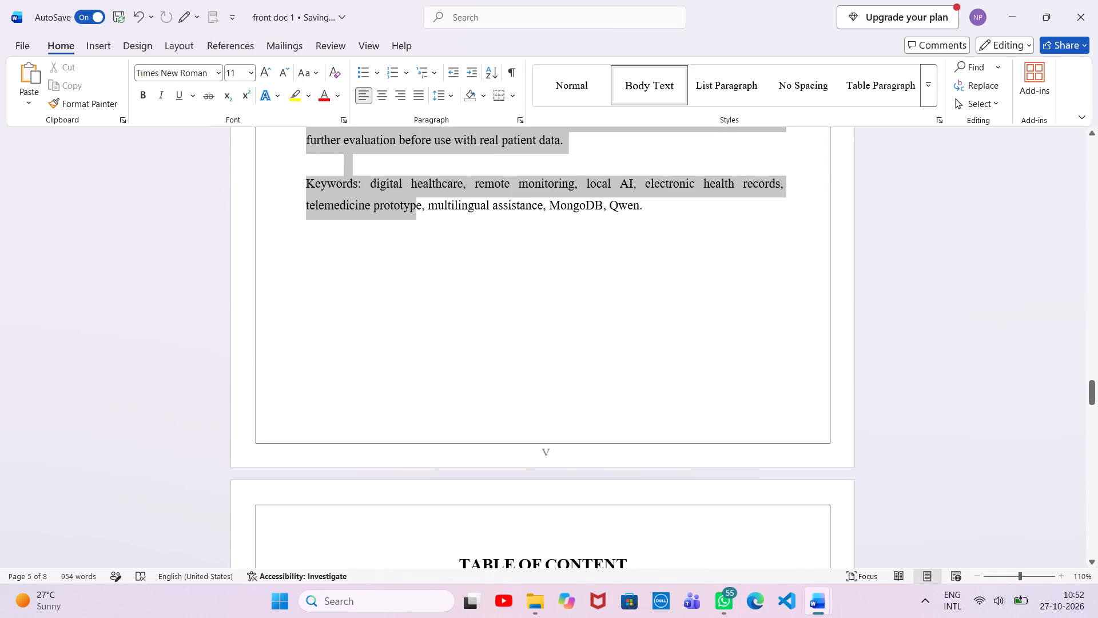
{"action": "left_click_drag", "start_coordinate": [417, 473], "coordinate": [646, 208]}
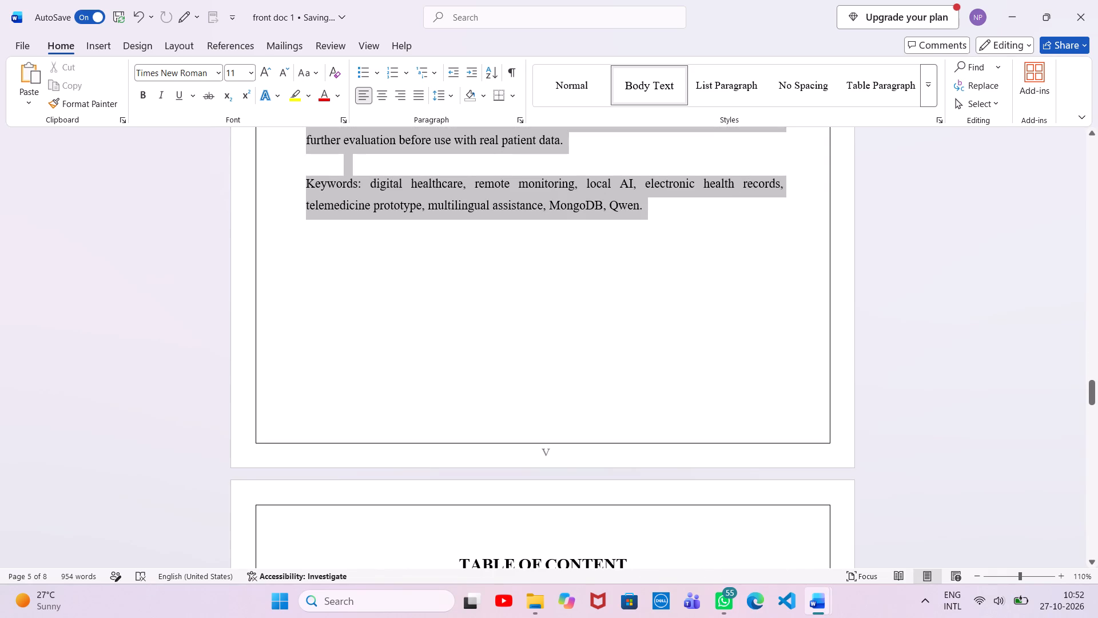
{"action": "left_click_drag", "start_coordinate": [646, 208], "coordinate": [647, 208]}
{"action": "key", "text": "ctrl+v"}
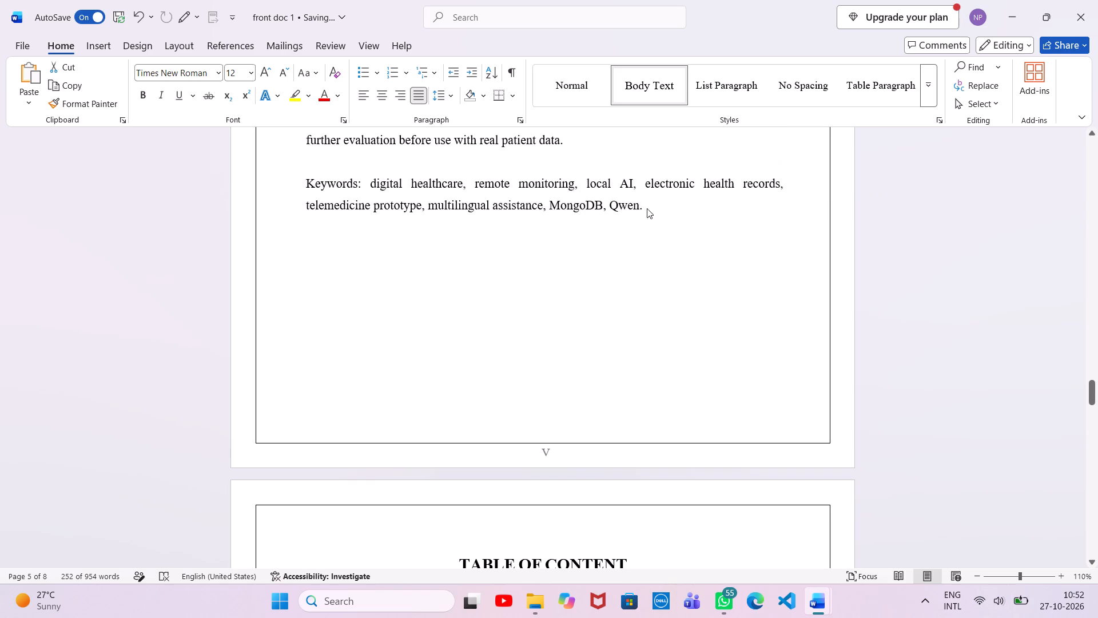
Insert a blank line after the first and second paragraphs of the abstract to separate its three paragraphs.
{"action": "scroll", "coordinate": [647, 208], "scroll_direction": "up", "scroll_amount": 3}
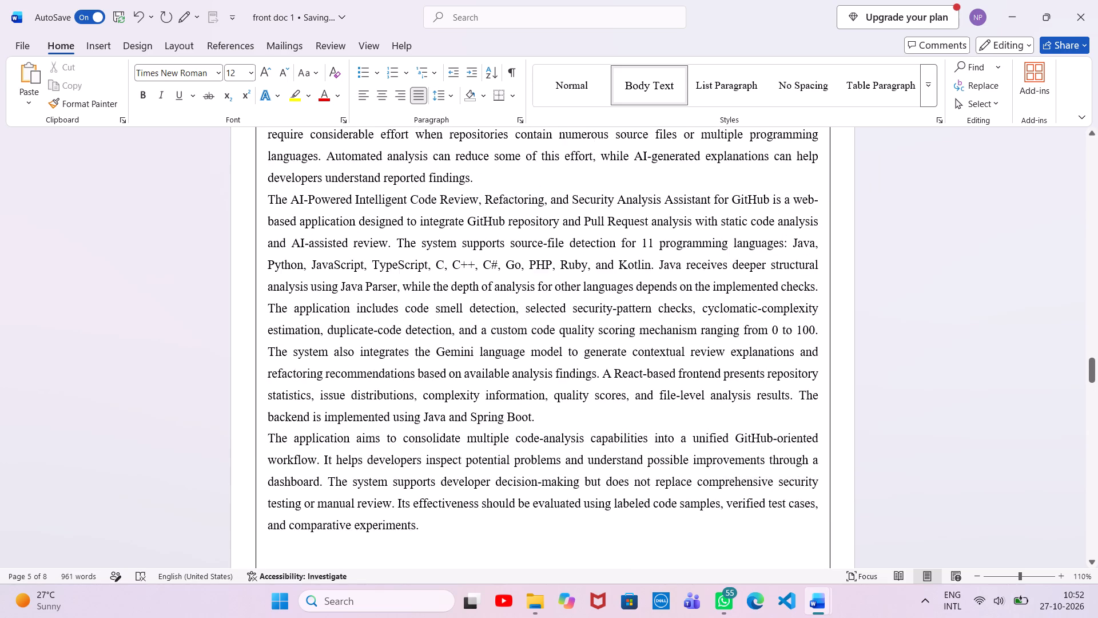
{"action": "scroll", "coordinate": [647, 208], "scroll_direction": "up", "scroll_amount": 2}
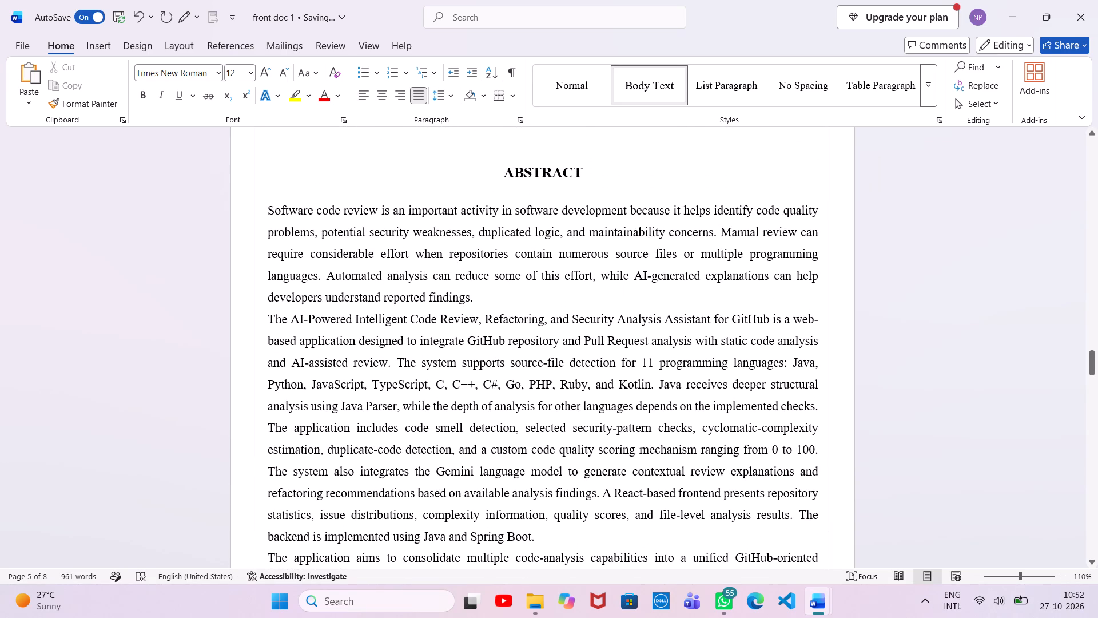
{"action": "left_click", "coordinate": [482, 300]}
{"action": "key", "text": "Return"}
{"action": "scroll", "coordinate": [482, 300], "scroll_direction": "down", "scroll_amount": 2}
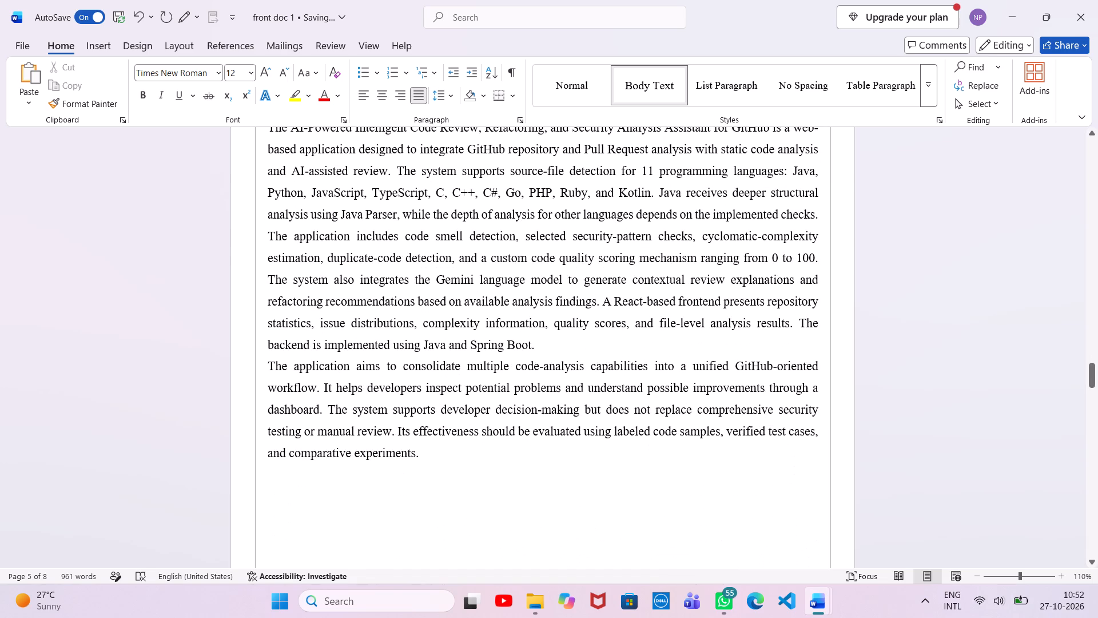
{"action": "left_click", "coordinate": [554, 344]}
{"action": "key", "text": "Return"}
Apply justified alignment to all three paragraphs of the abstract.
{"action": "scroll", "coordinate": [554, 344], "scroll_direction": "up", "scroll_amount": 1}
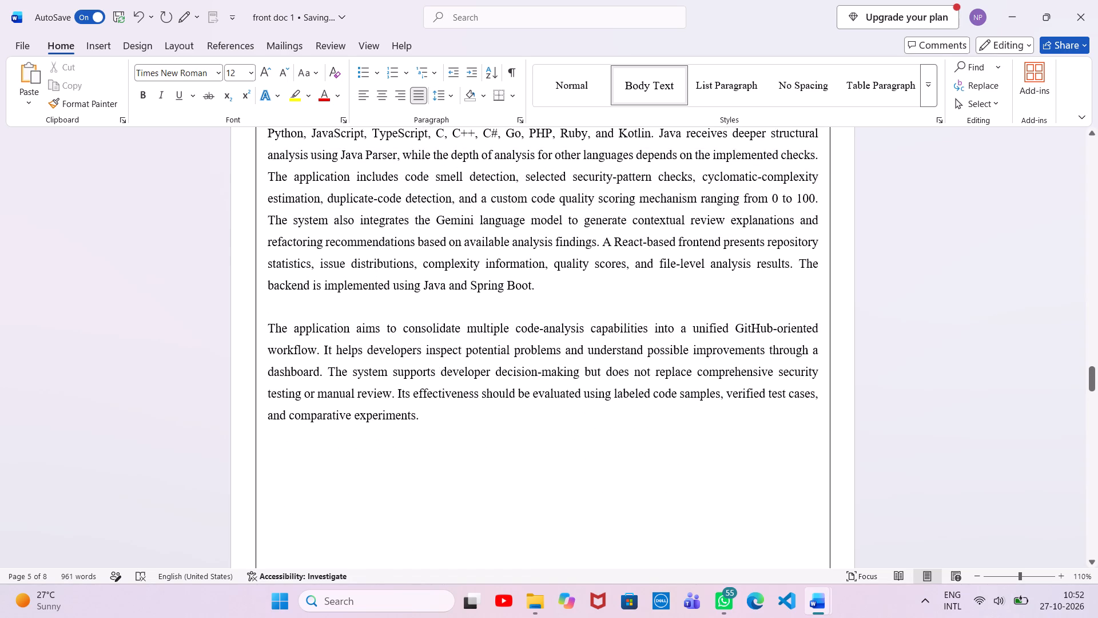
{"action": "scroll", "coordinate": [554, 344], "scroll_direction": "up", "scroll_amount": 3}
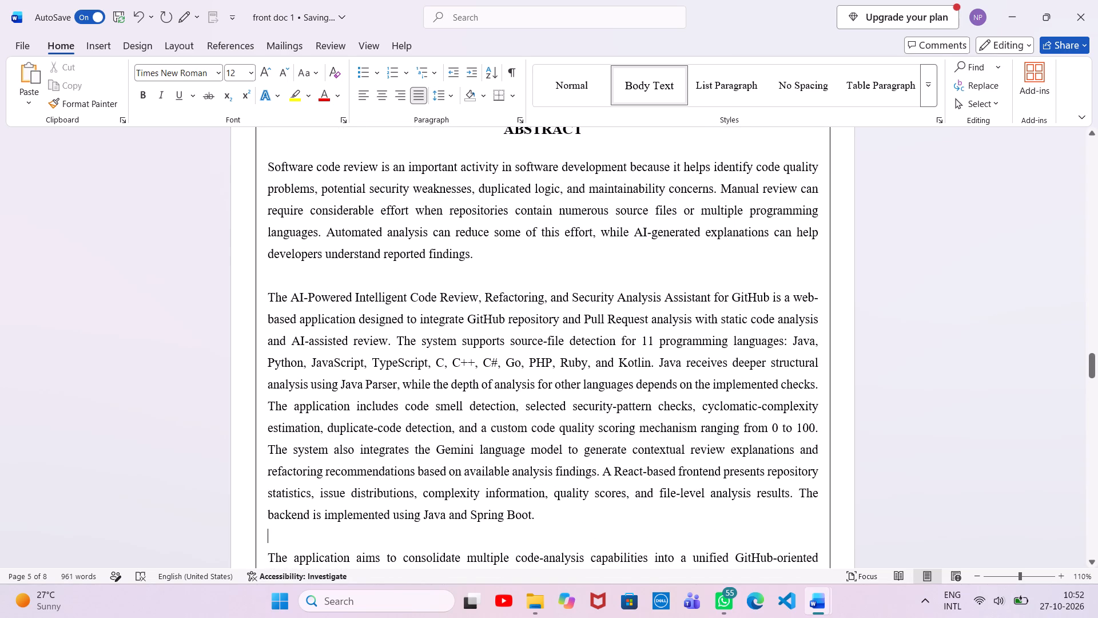
{"action": "scroll", "coordinate": [554, 344], "scroll_direction": "up", "scroll_amount": 2}
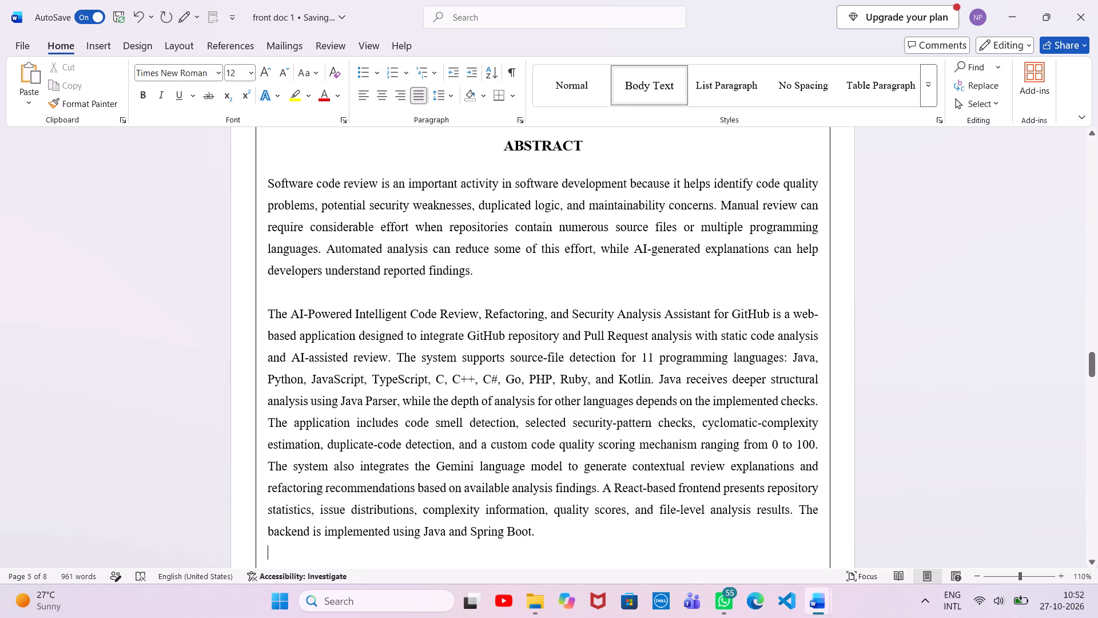
{"action": "left_click_drag", "start_coordinate": [265, 181], "coordinate": [321, 307]}
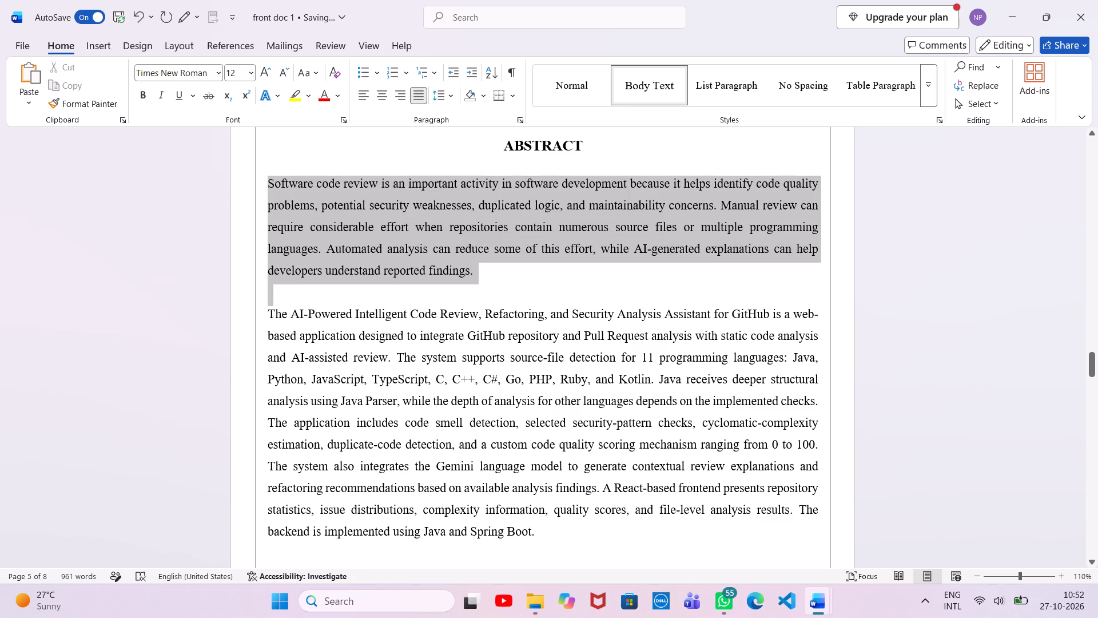
{"action": "left_click_drag", "start_coordinate": [321, 307], "coordinate": [429, 395]}
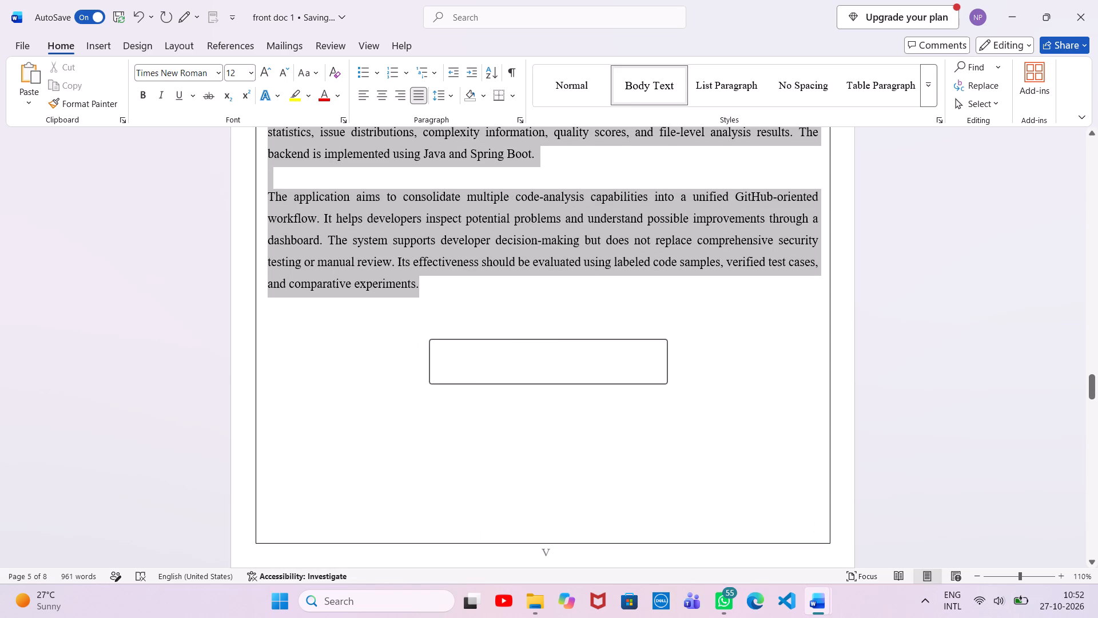
{"action": "left_click", "coordinate": [420, 97]}
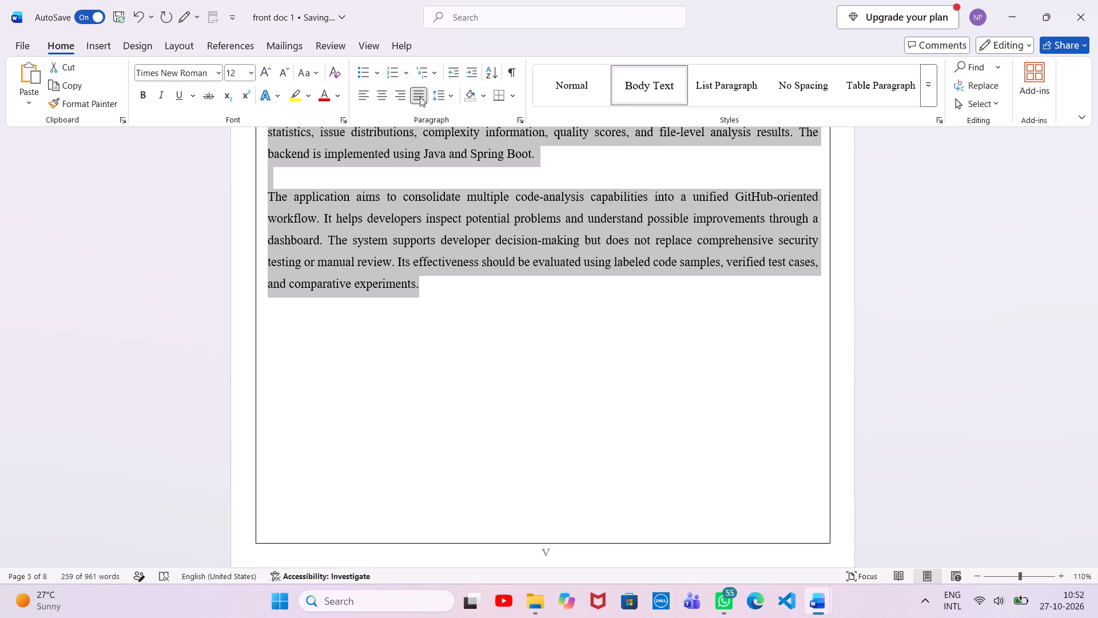
{"action": "left_click", "coordinate": [420, 97]}
Open the line spacing choices for the selected abstract paragraphs.
{"action": "left_click", "coordinate": [453, 97]}
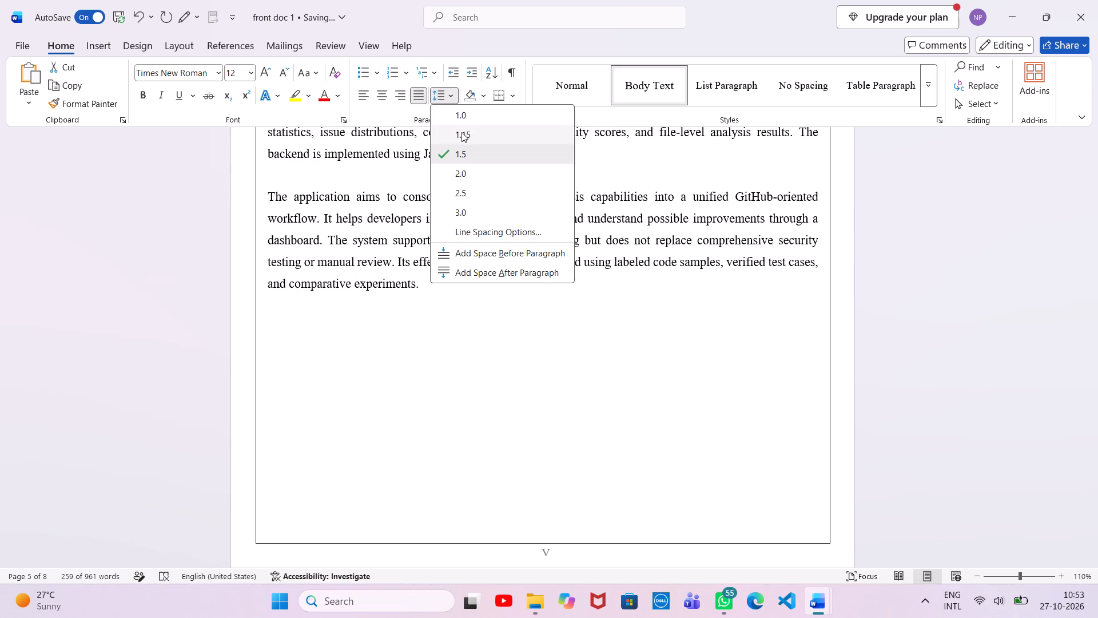
{"action": "scroll", "coordinate": [381, 237], "scroll_direction": "up", "scroll_amount": 1}
{"action": "scroll", "coordinate": [467, 125], "scroll_direction": "up", "scroll_amount": 3}
{"action": "scroll", "coordinate": [467, 125], "scroll_direction": "down", "scroll_amount": 1}
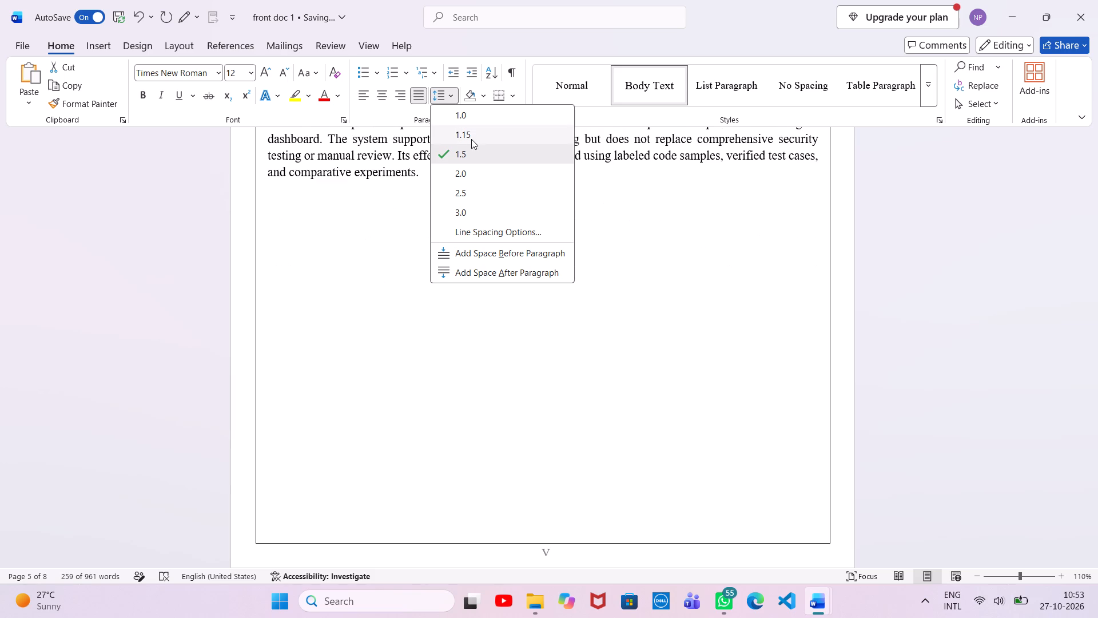
Set the line spacing of the selected abstract paragraphs to 1.15 and check the spacing across the abstract page.
{"action": "left_click", "coordinate": [471, 139]}
{"action": "scroll", "coordinate": [503, 251], "scroll_direction": "up", "scroll_amount": 2}
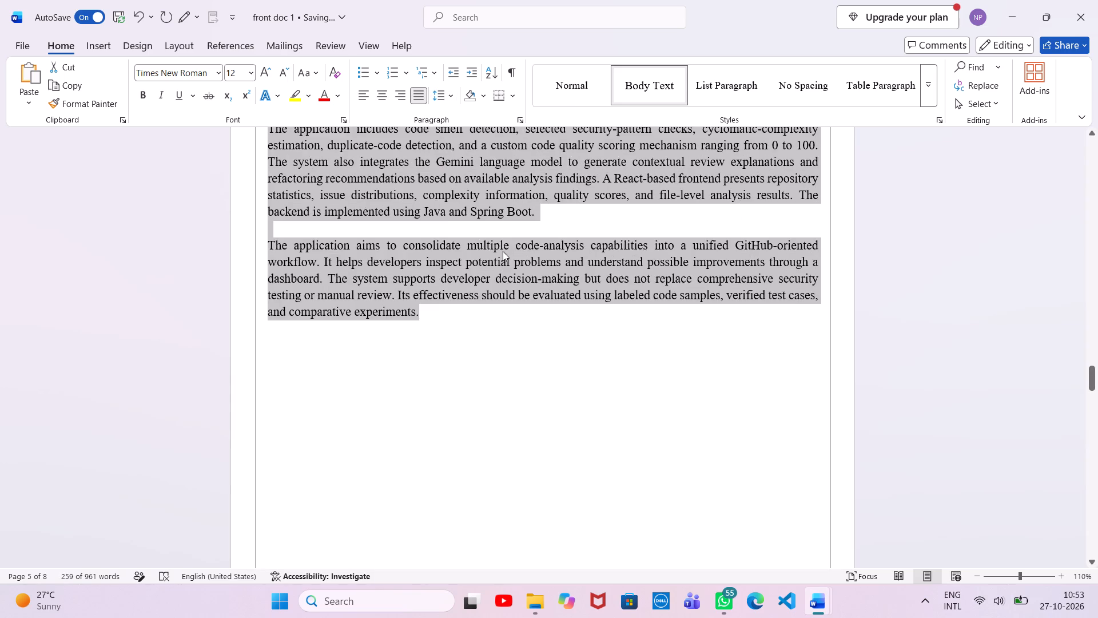
{"action": "scroll", "coordinate": [503, 251], "scroll_direction": "up", "scroll_amount": 4}
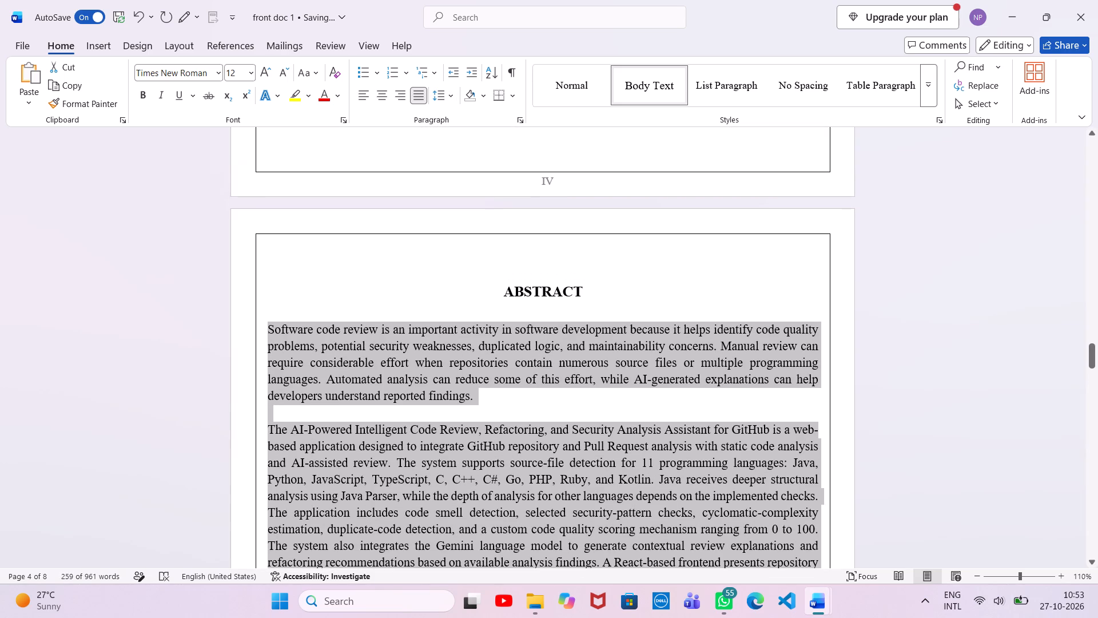
{"action": "scroll", "coordinate": [503, 251], "scroll_direction": "down", "scroll_amount": 1}
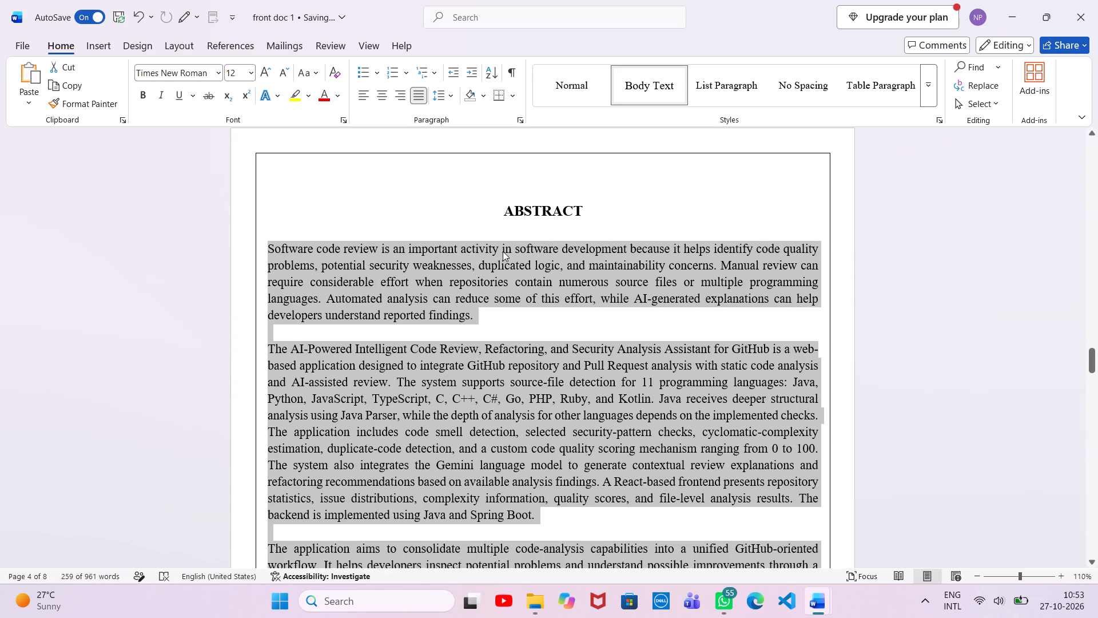
{"action": "scroll", "coordinate": [503, 251], "scroll_direction": "down", "scroll_amount": 1}
{"action": "left_click", "coordinate": [882, 266]}
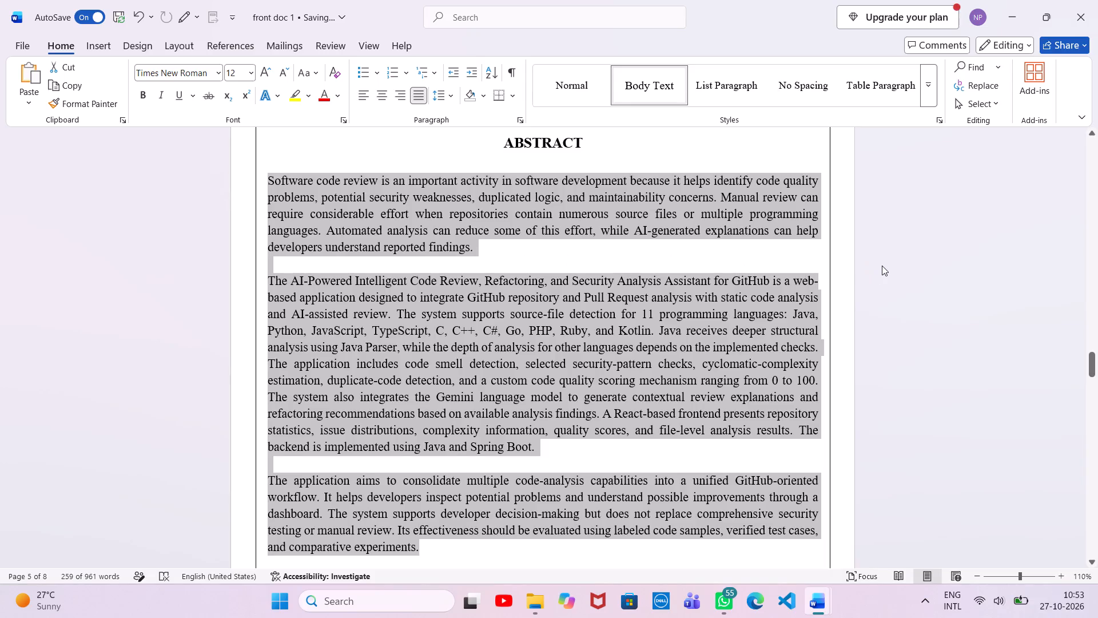
{"action": "scroll", "coordinate": [882, 266], "scroll_direction": "down", "scroll_amount": 1}
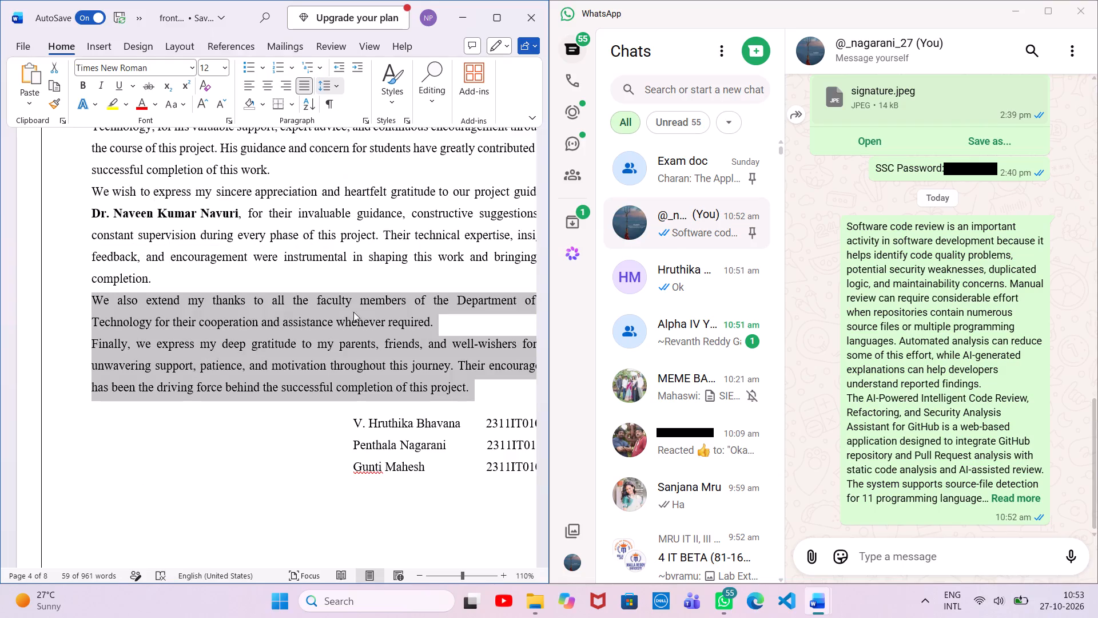
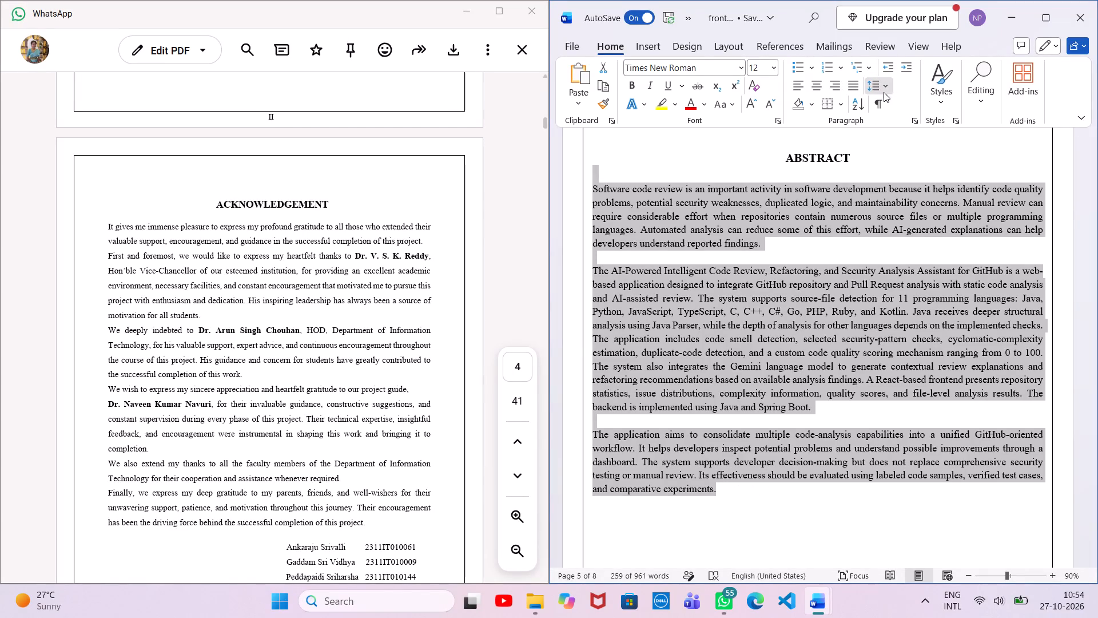
{"action": "left_click", "coordinate": [894, 139]}
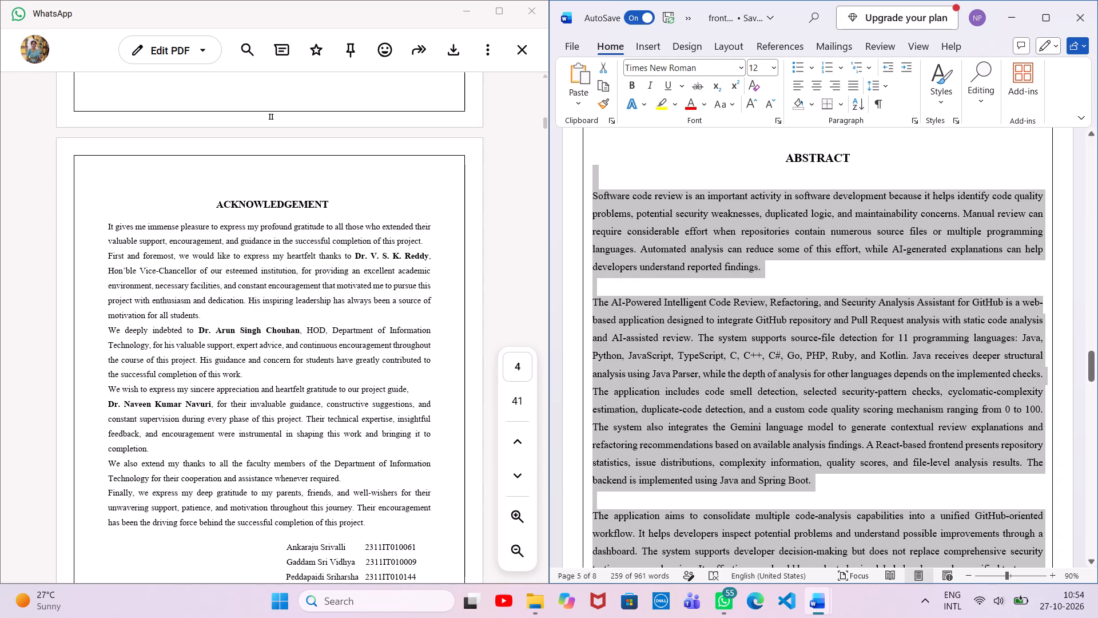
{"action": "left_click", "coordinate": [870, 143]}
Examine the abstract page in the reference PDF, and the list of figures and list of tables in the front matter document.
{"action": "scroll", "coordinate": [269, 336], "scroll_direction": "down", "scroll_amount": 1}
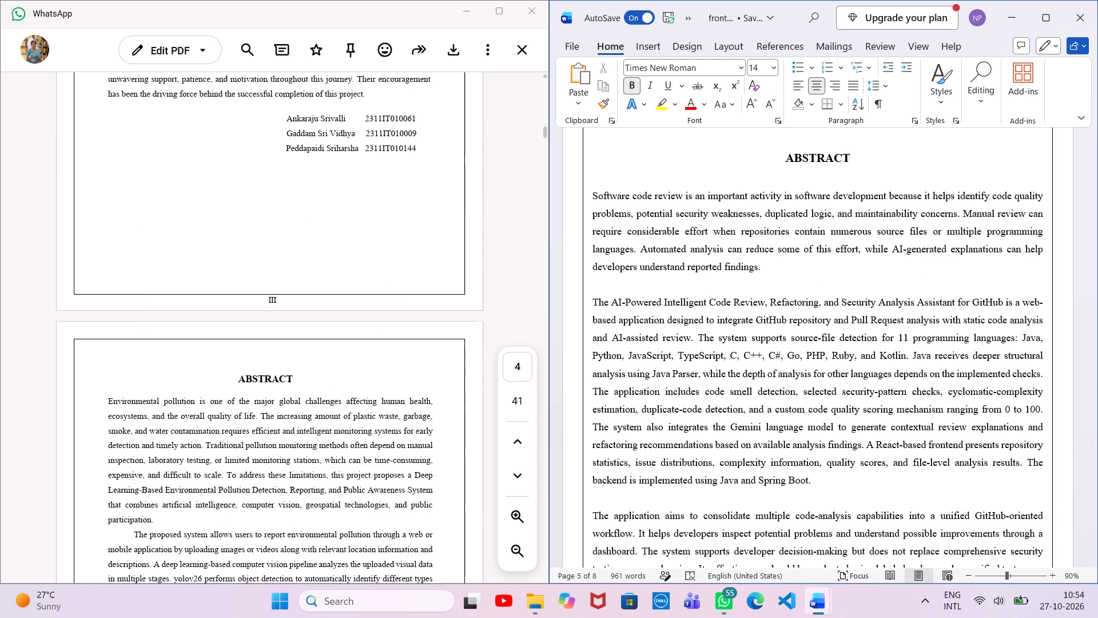
{"action": "scroll", "coordinate": [269, 336], "scroll_direction": "down", "scroll_amount": 1}
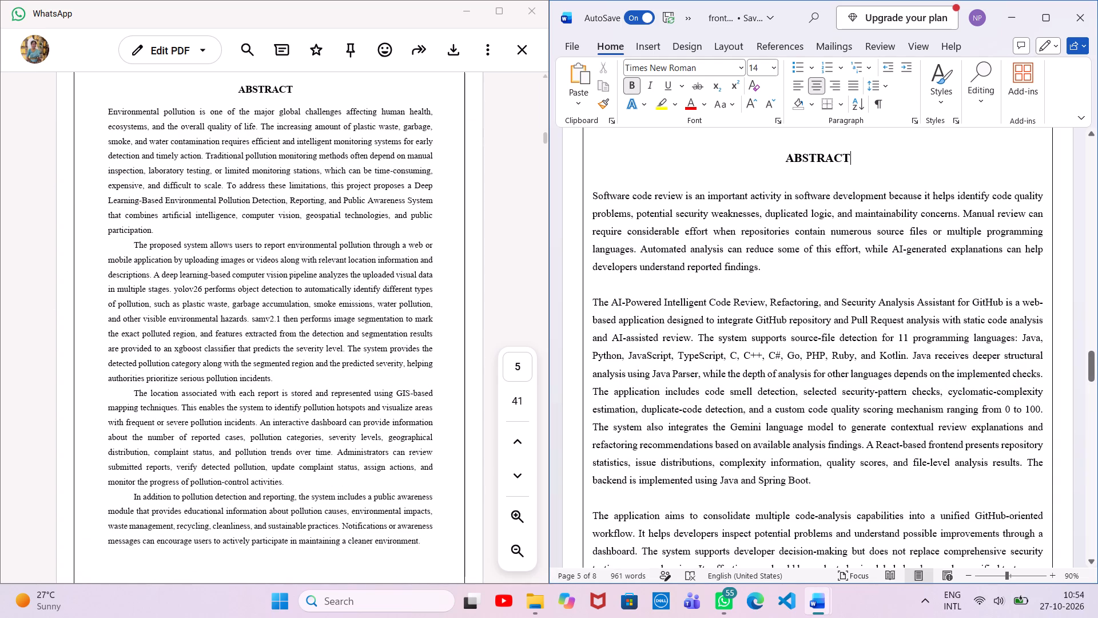
{"action": "scroll", "coordinate": [655, 299], "scroll_direction": "down", "scroll_amount": 12}
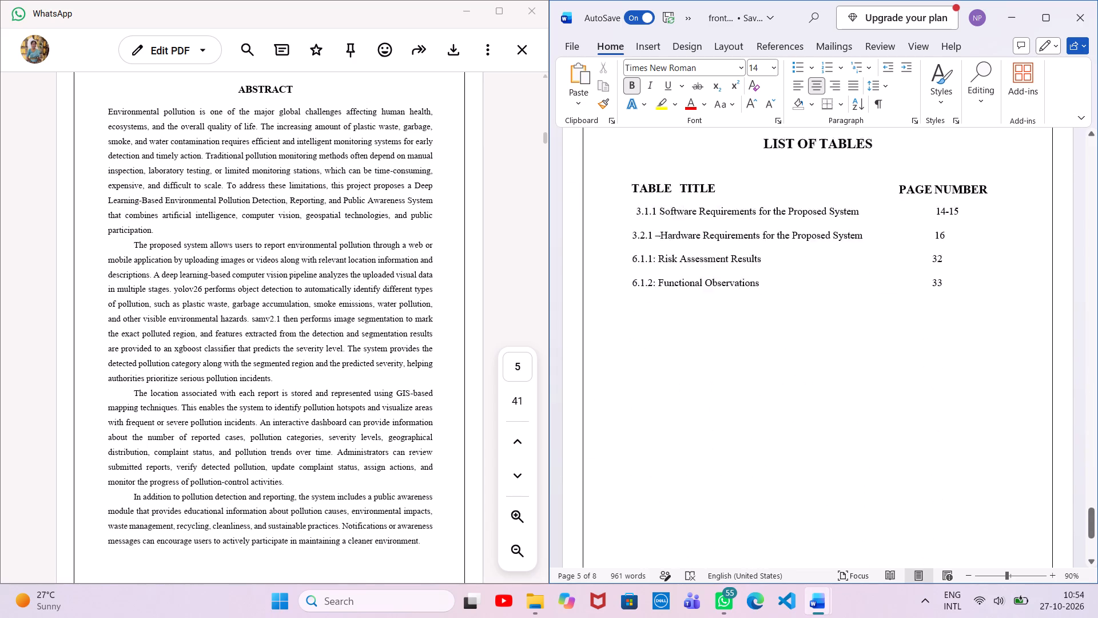
{"action": "scroll", "coordinate": [655, 299], "scroll_direction": "down", "scroll_amount": 9}
{"action": "scroll", "coordinate": [655, 299], "scroll_direction": "up", "scroll_amount": 2}
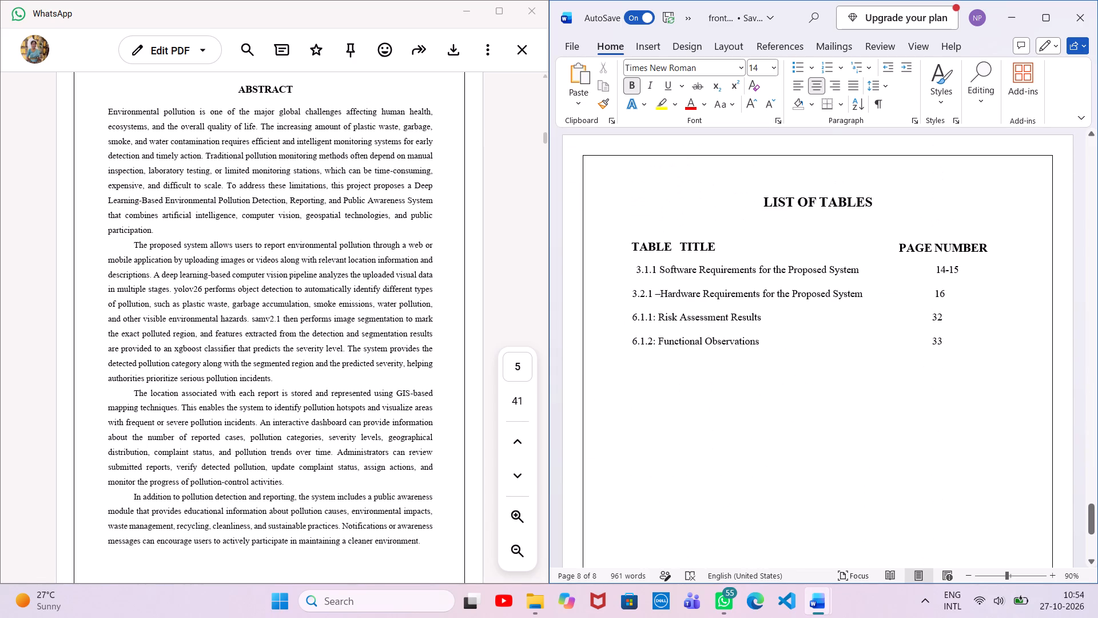
{"action": "scroll", "coordinate": [685, 307], "scroll_direction": "up", "scroll_amount": 4}
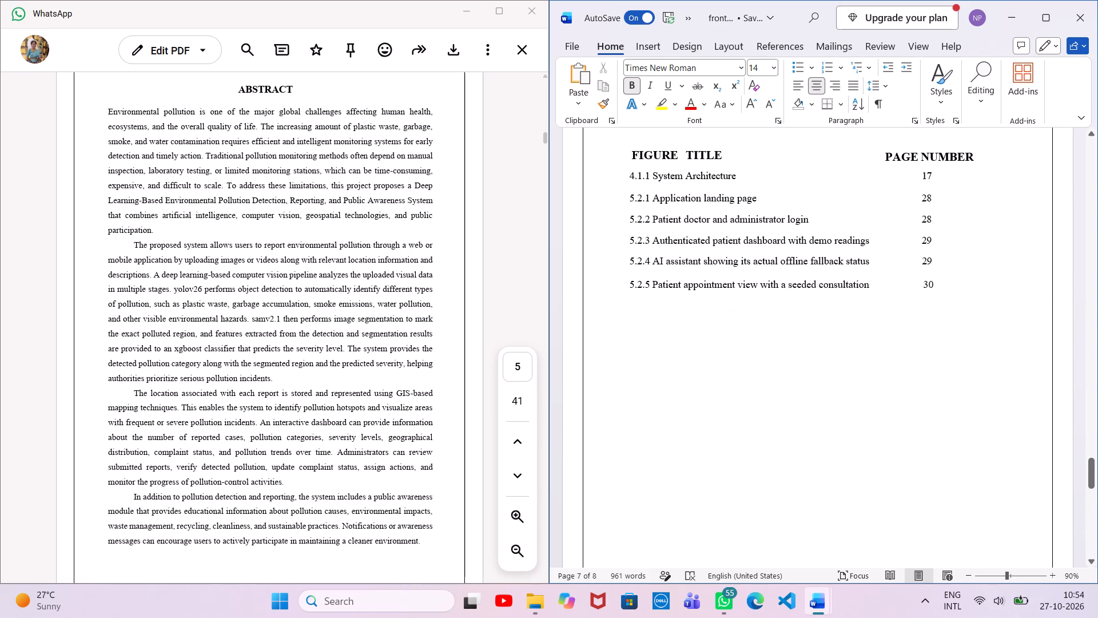
Indent the first line of the abstract's opening paragraph, starting "Software code review", with eight leading spaces.
{"action": "scroll", "coordinate": [685, 307], "scroll_direction": "up", "scroll_amount": 5}
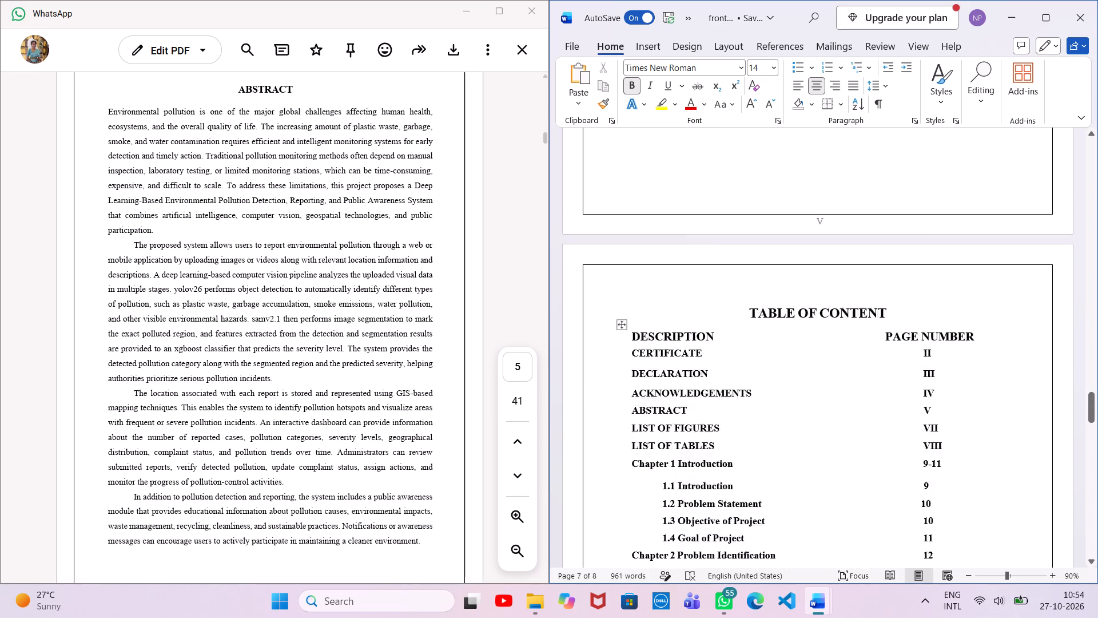
{"action": "scroll", "coordinate": [685, 307], "scroll_direction": "up", "scroll_amount": 2}
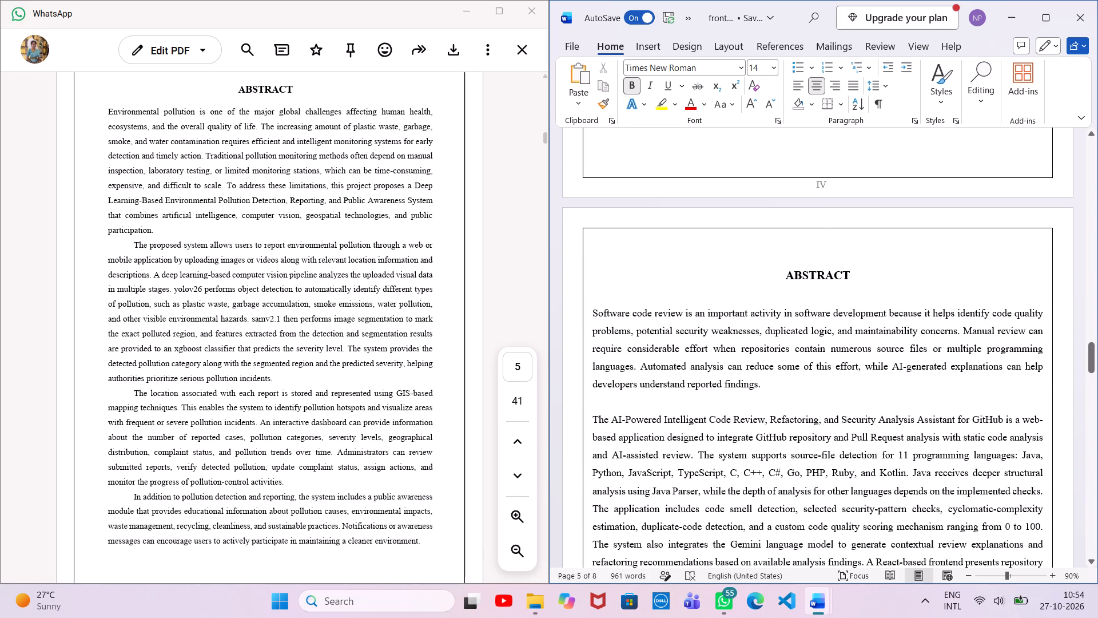
{"action": "left_click", "coordinate": [594, 312]}
{"action": "key", "text": "space"}
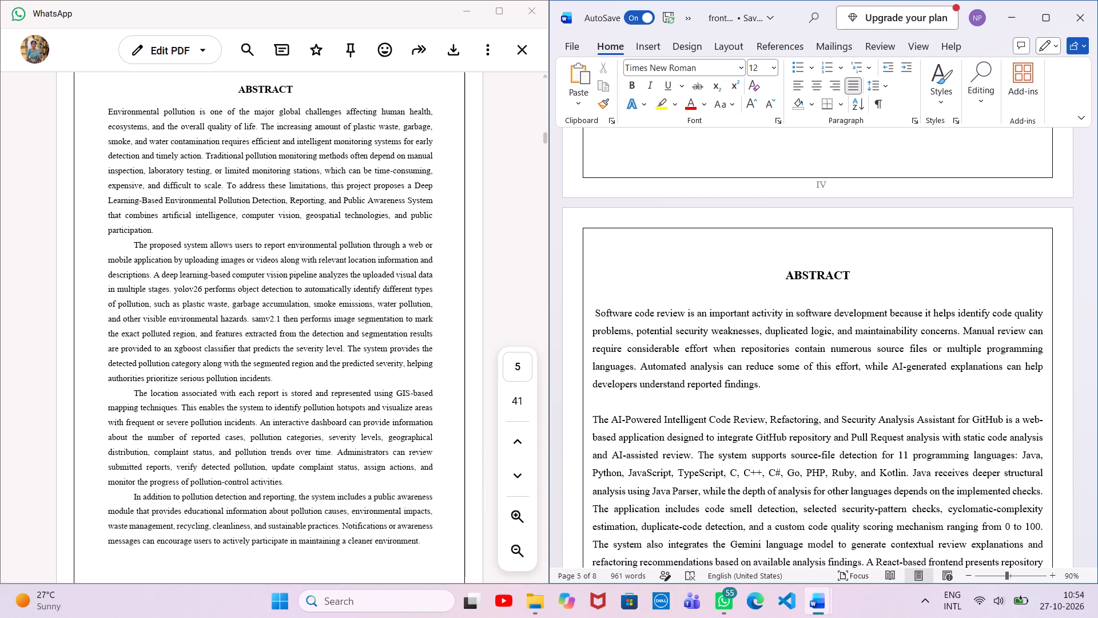
{"action": "left_click", "coordinate": [594, 312]}
{"action": "key", "text": "space"}
{"action": "key", "text": "space"}
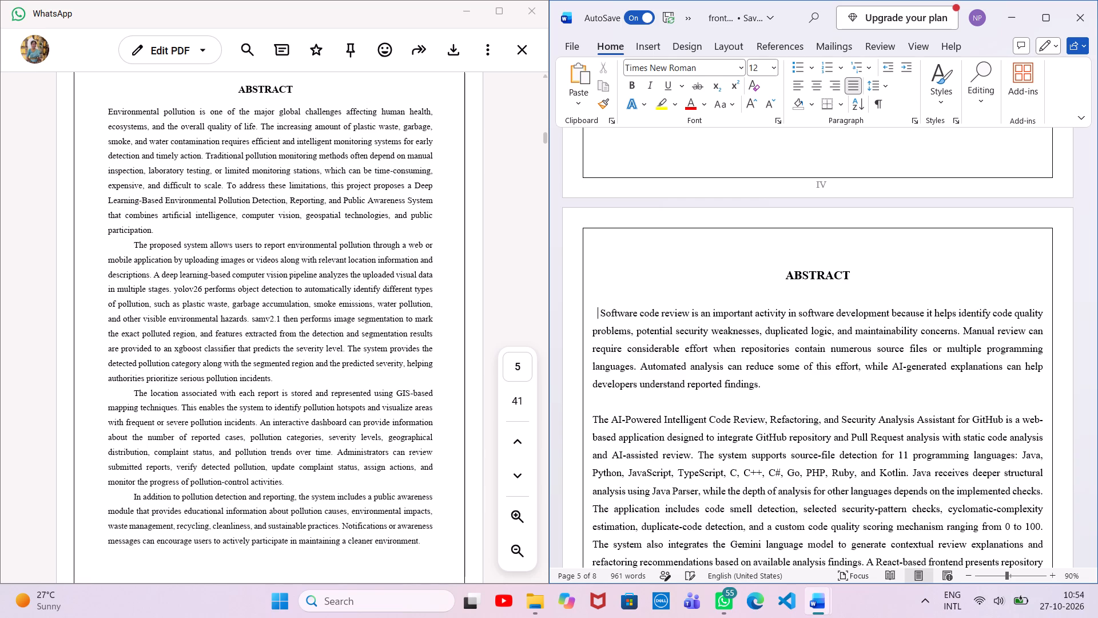
{"action": "key", "text": "space"}
{"action": "key", "text": "space"}
{"action": "key", "text": "space"}
{"action": "key", "text": "space"}
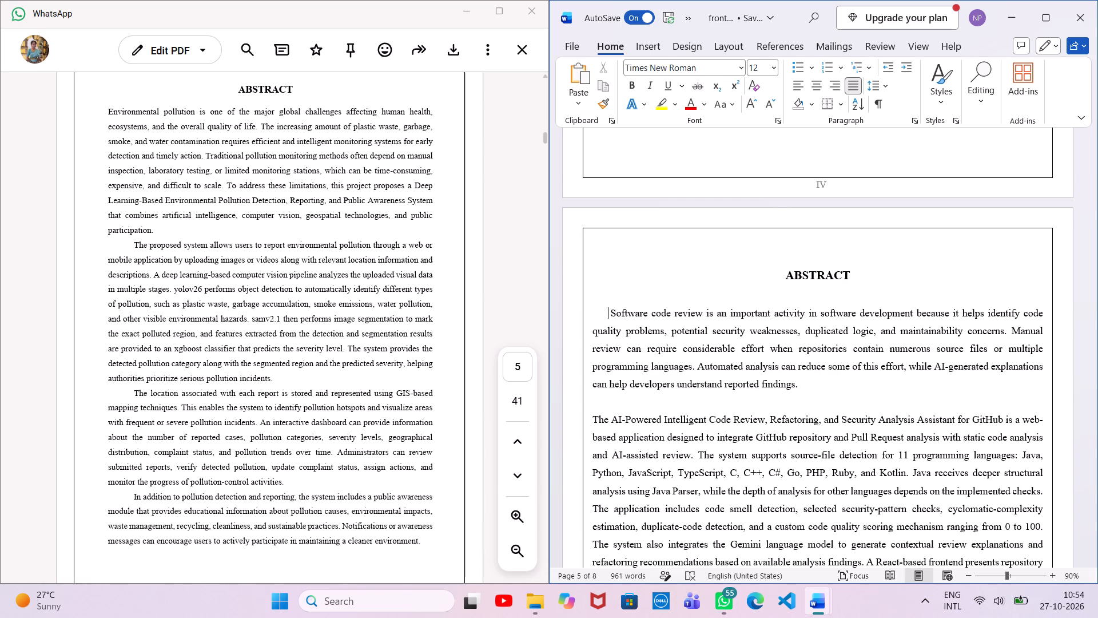
{"action": "key", "text": "space"}
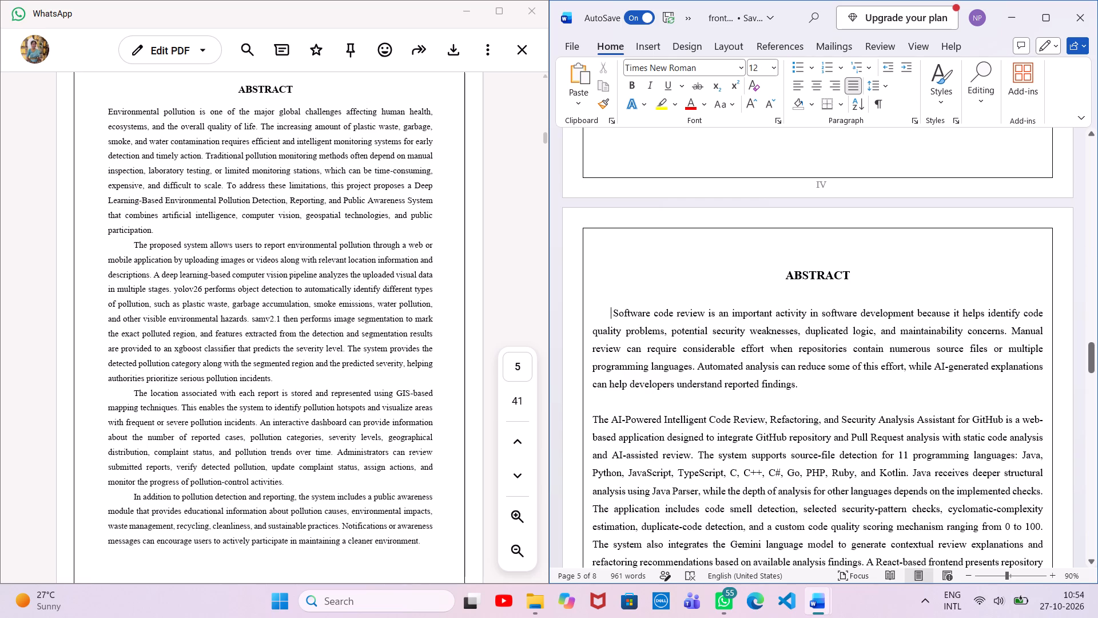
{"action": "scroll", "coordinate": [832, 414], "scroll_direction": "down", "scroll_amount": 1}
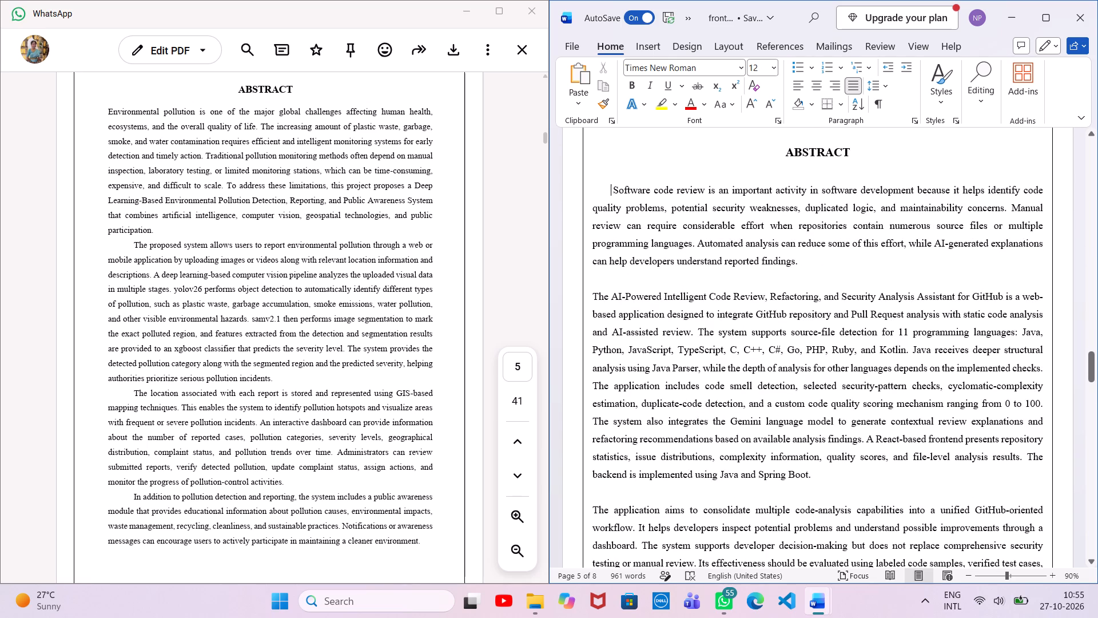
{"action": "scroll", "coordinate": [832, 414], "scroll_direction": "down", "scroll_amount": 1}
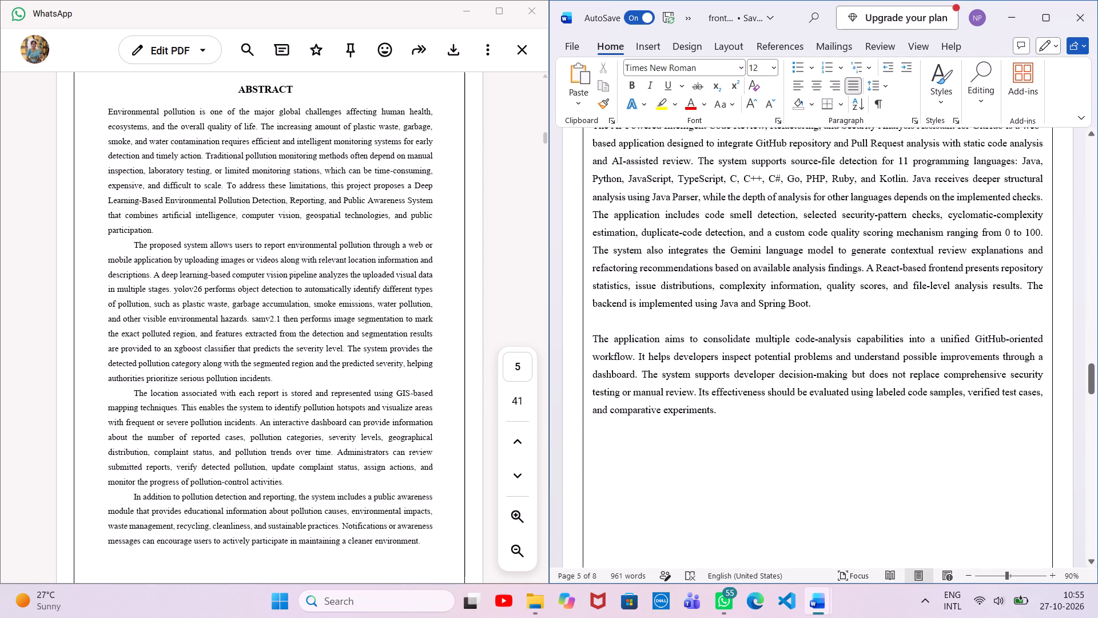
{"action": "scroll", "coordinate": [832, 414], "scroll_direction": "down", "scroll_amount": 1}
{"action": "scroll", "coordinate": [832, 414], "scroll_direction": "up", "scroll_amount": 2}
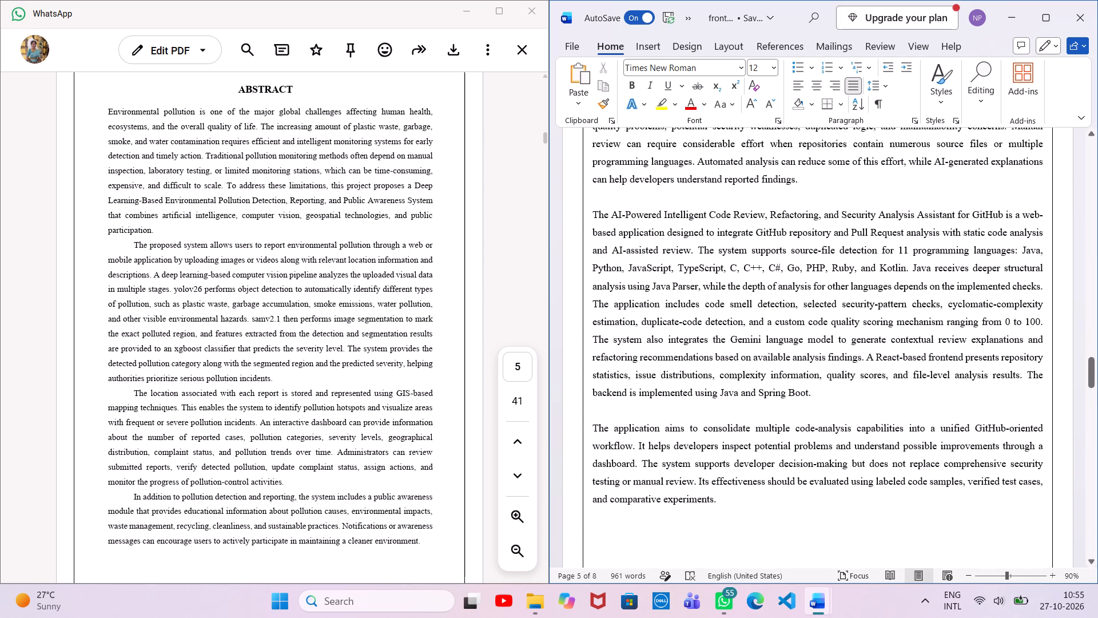
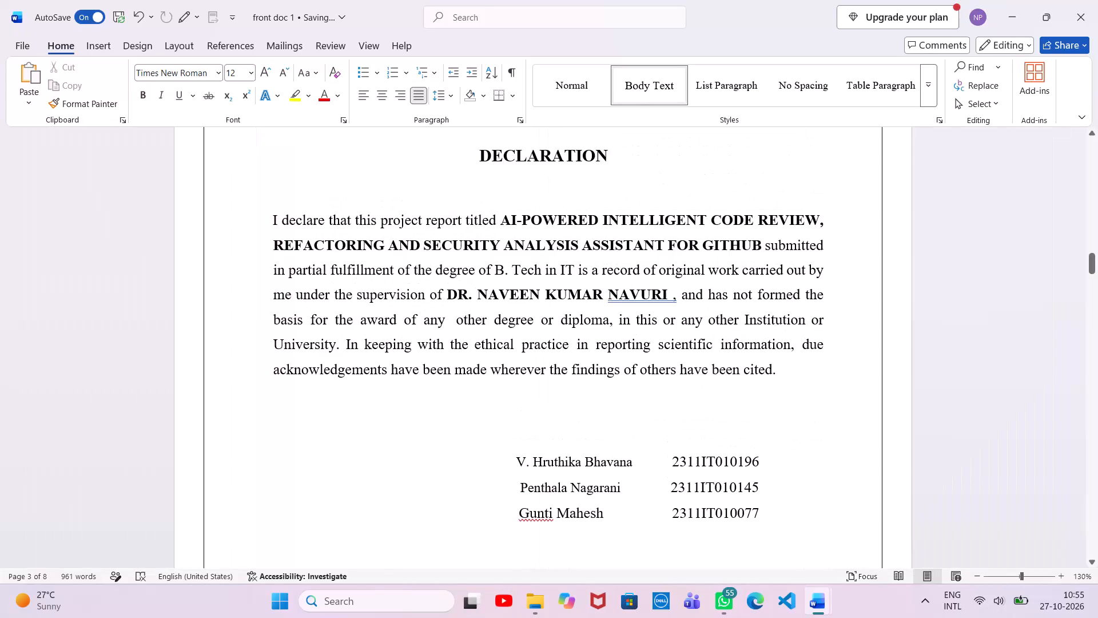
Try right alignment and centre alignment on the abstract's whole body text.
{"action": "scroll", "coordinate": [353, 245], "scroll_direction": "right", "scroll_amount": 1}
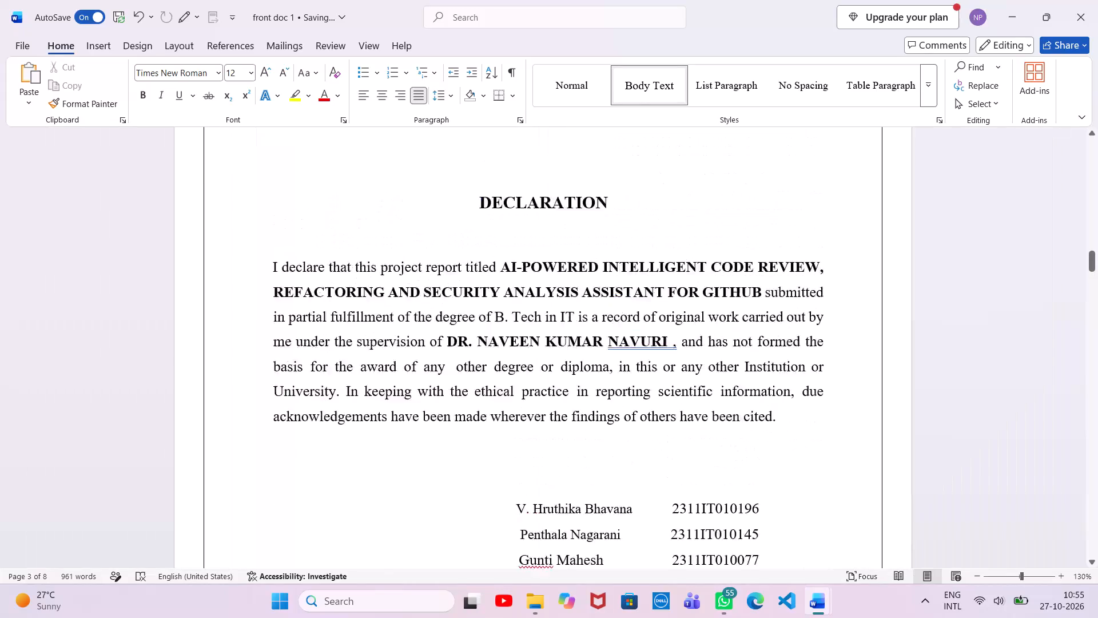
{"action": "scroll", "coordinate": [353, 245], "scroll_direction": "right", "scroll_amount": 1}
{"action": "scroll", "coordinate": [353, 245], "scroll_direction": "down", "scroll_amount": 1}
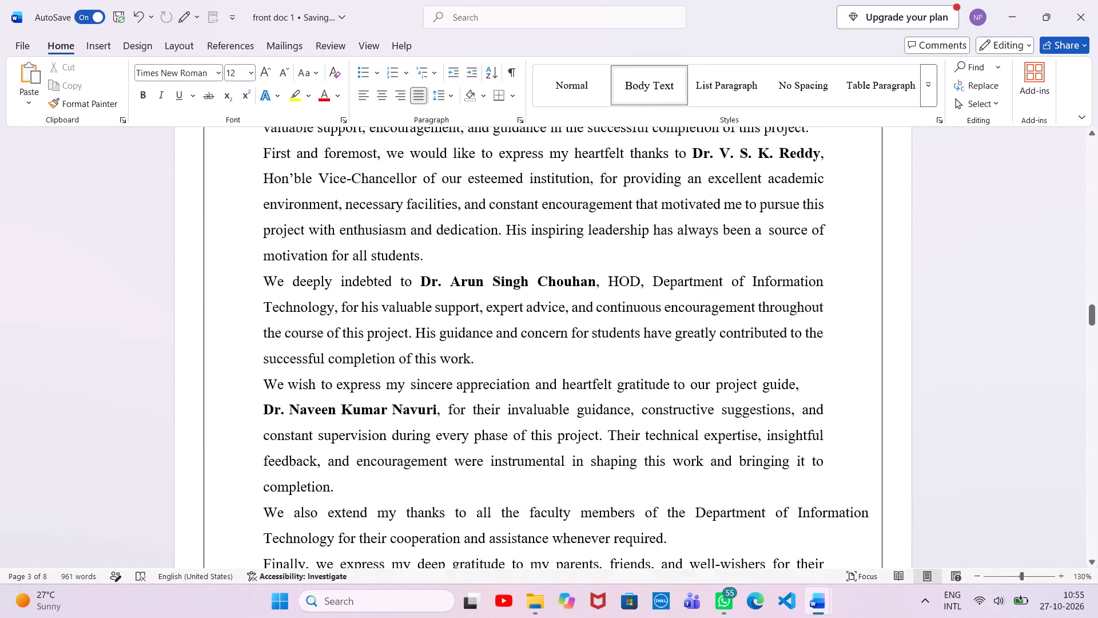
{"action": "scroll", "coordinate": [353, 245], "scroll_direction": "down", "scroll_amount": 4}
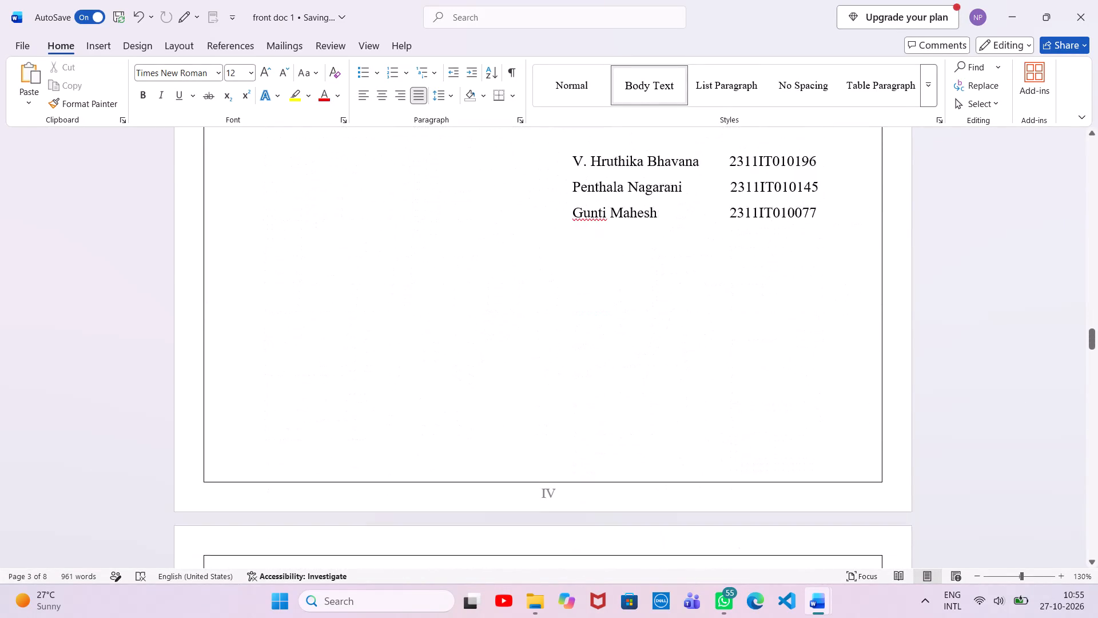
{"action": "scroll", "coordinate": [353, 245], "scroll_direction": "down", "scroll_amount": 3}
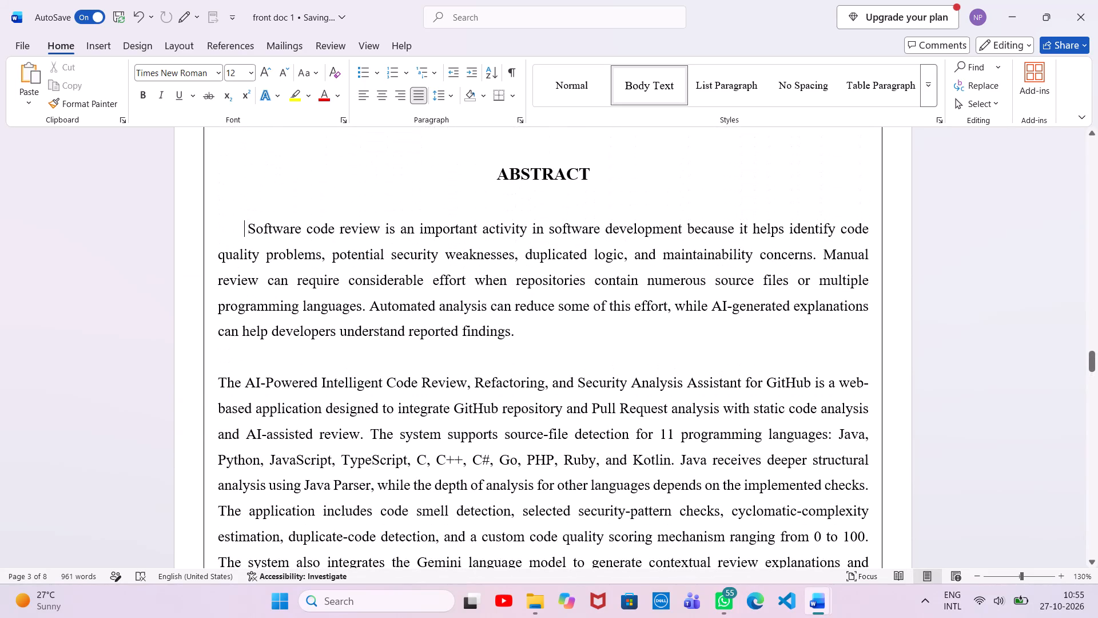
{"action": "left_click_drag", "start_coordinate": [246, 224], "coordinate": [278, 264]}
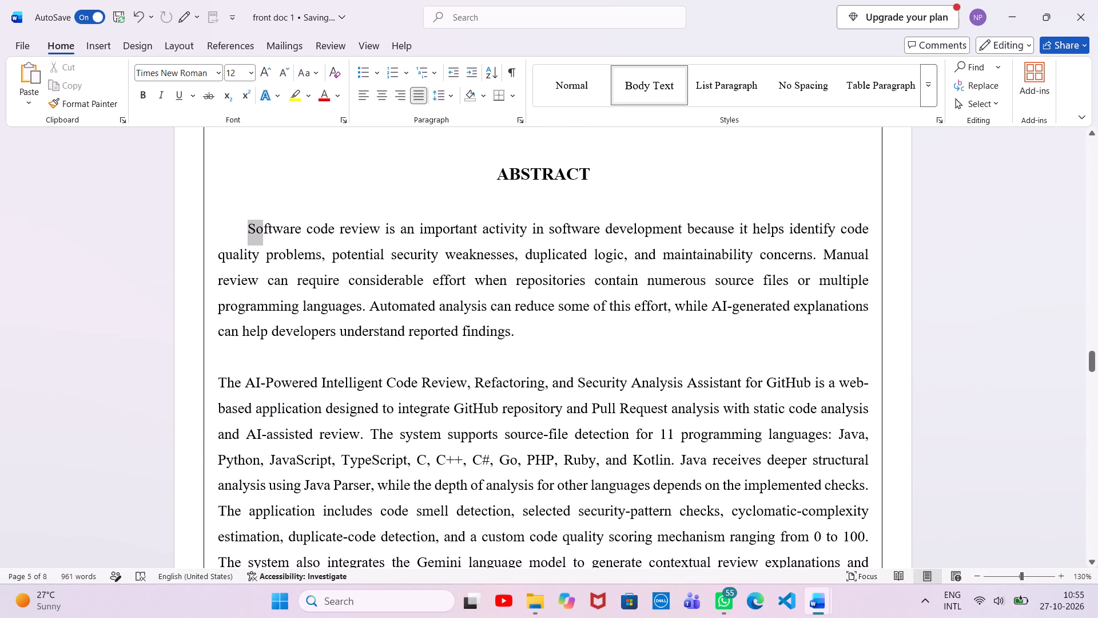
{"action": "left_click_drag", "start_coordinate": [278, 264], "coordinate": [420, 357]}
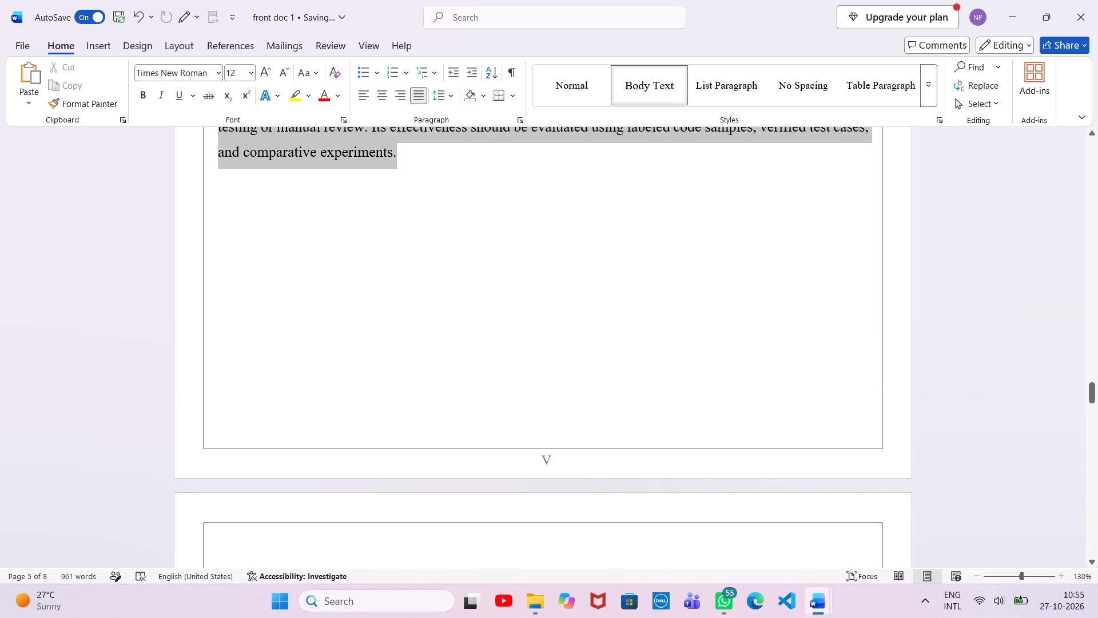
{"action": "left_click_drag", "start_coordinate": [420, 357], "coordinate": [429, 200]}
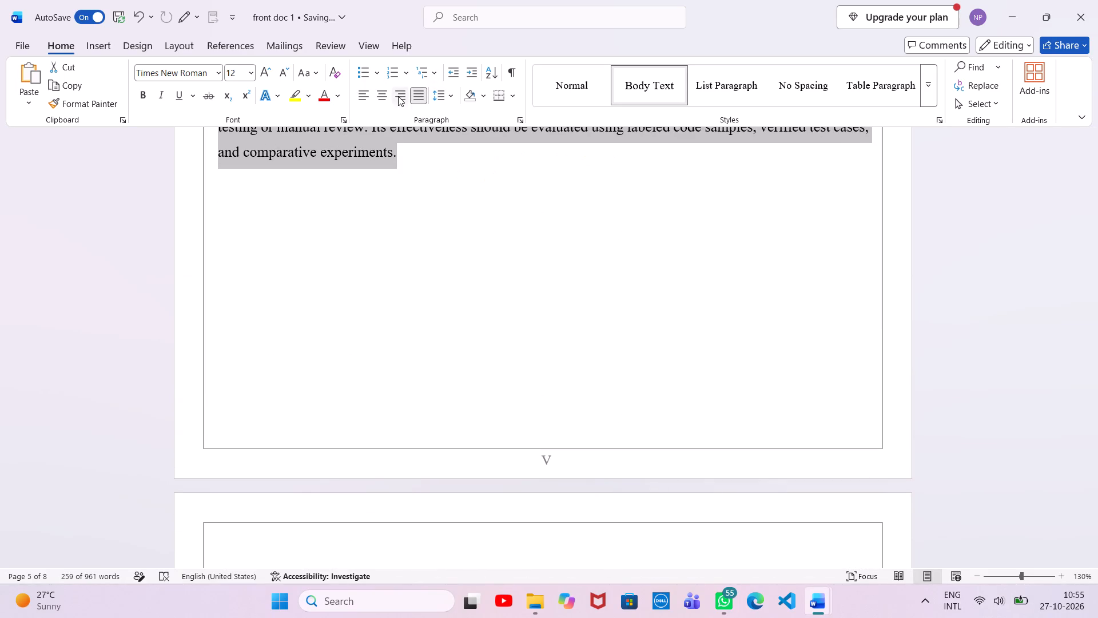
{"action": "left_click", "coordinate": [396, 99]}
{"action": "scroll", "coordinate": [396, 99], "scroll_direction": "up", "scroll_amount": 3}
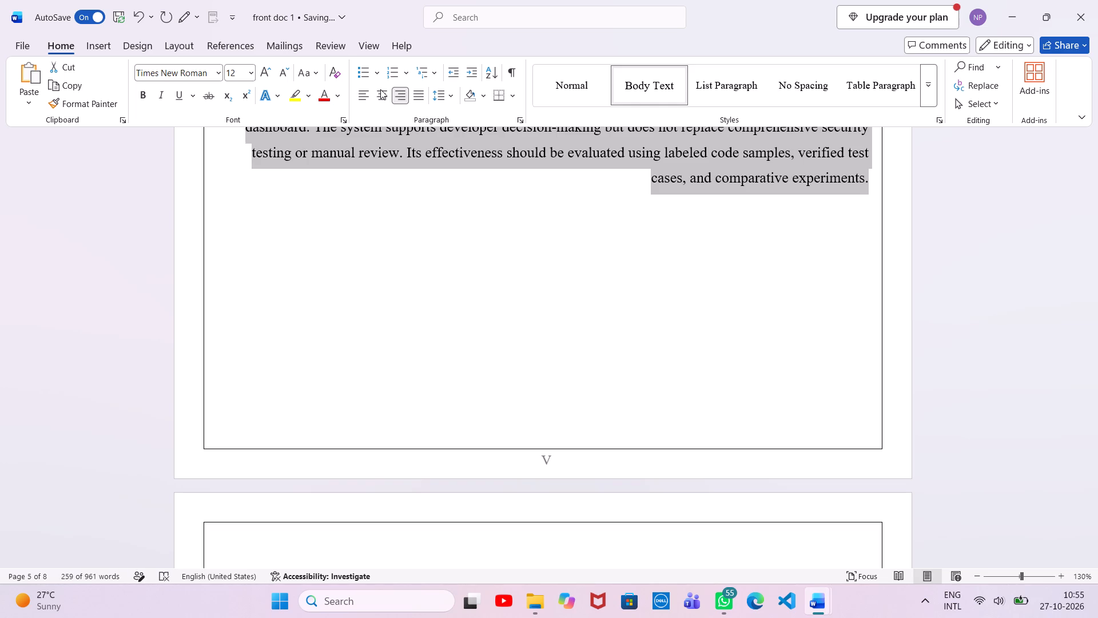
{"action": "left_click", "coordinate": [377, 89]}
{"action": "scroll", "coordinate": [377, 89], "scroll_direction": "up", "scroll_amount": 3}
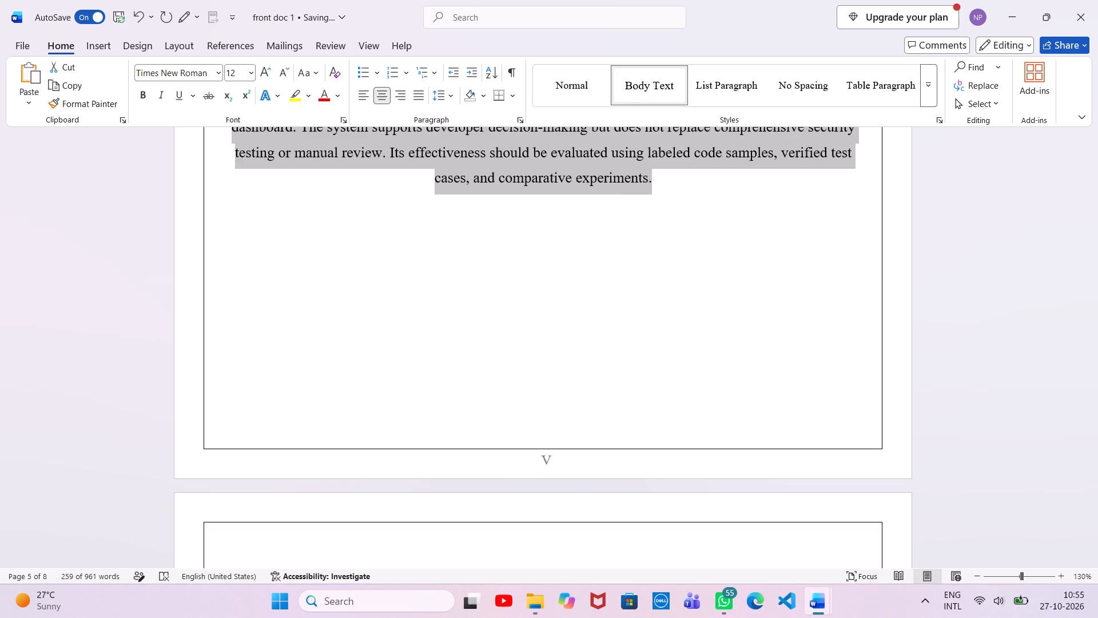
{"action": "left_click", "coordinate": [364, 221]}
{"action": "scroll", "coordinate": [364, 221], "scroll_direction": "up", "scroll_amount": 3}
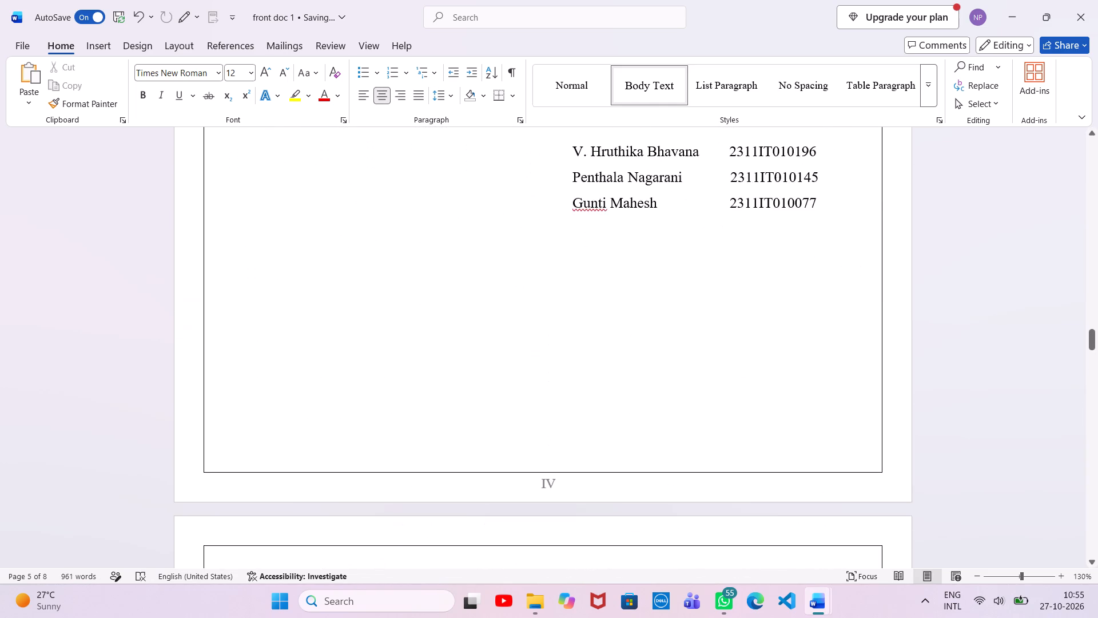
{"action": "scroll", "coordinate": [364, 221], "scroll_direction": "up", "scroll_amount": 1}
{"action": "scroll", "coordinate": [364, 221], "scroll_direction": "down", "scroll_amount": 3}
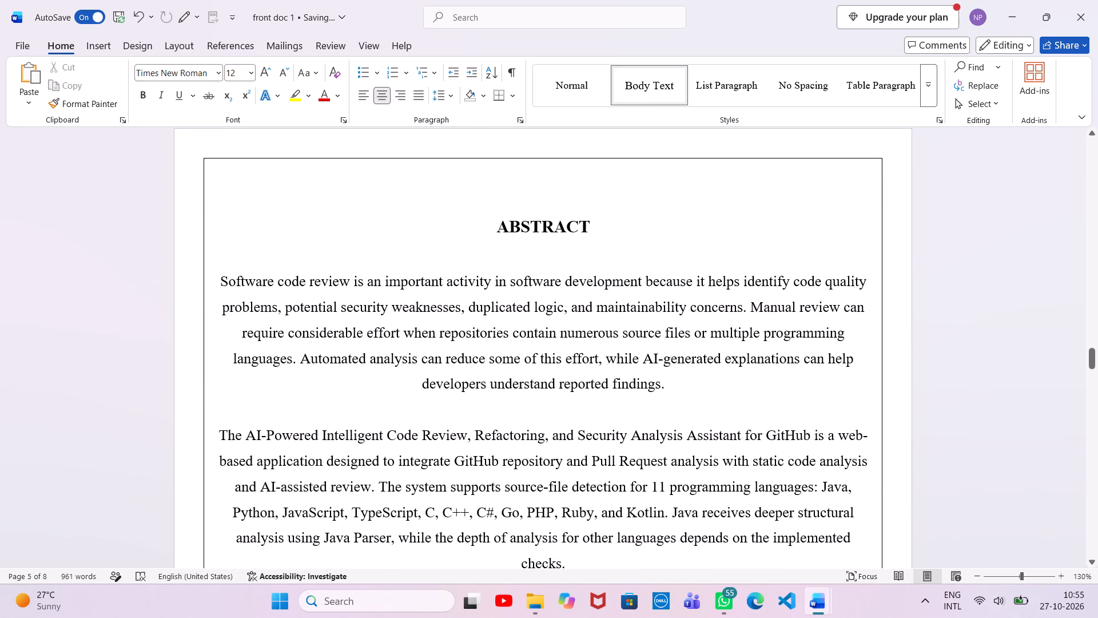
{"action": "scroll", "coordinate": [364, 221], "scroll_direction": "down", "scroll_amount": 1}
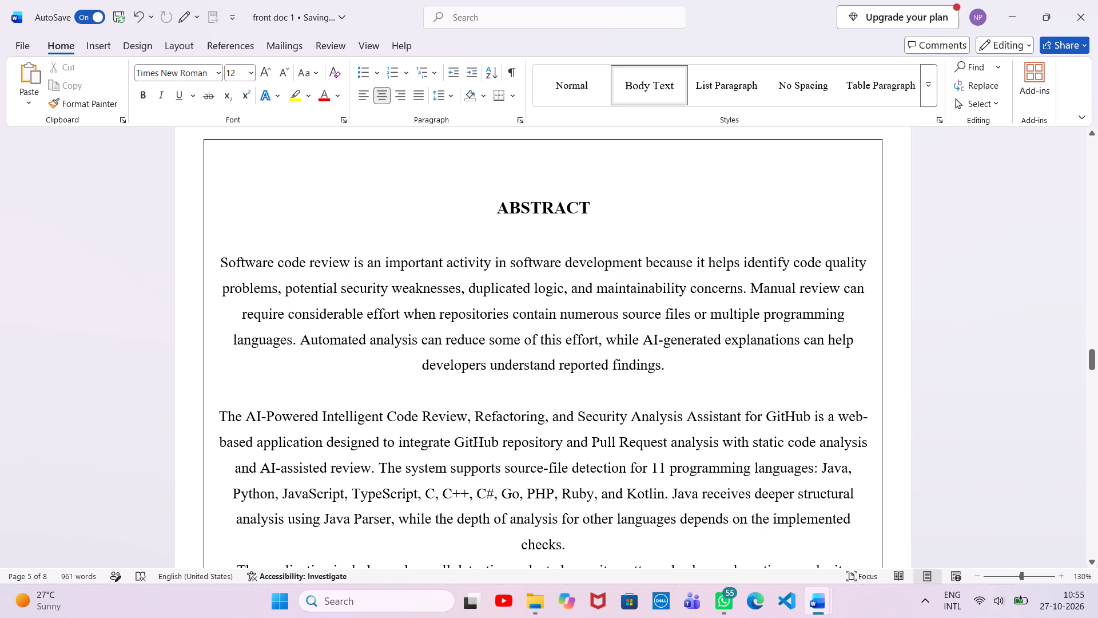
Split the abstract's opening paragraph before "quality problems", so that phrase starts a new paragraph.
{"action": "left_click", "coordinate": [829, 265]}
{"action": "key", "text": "Return"}
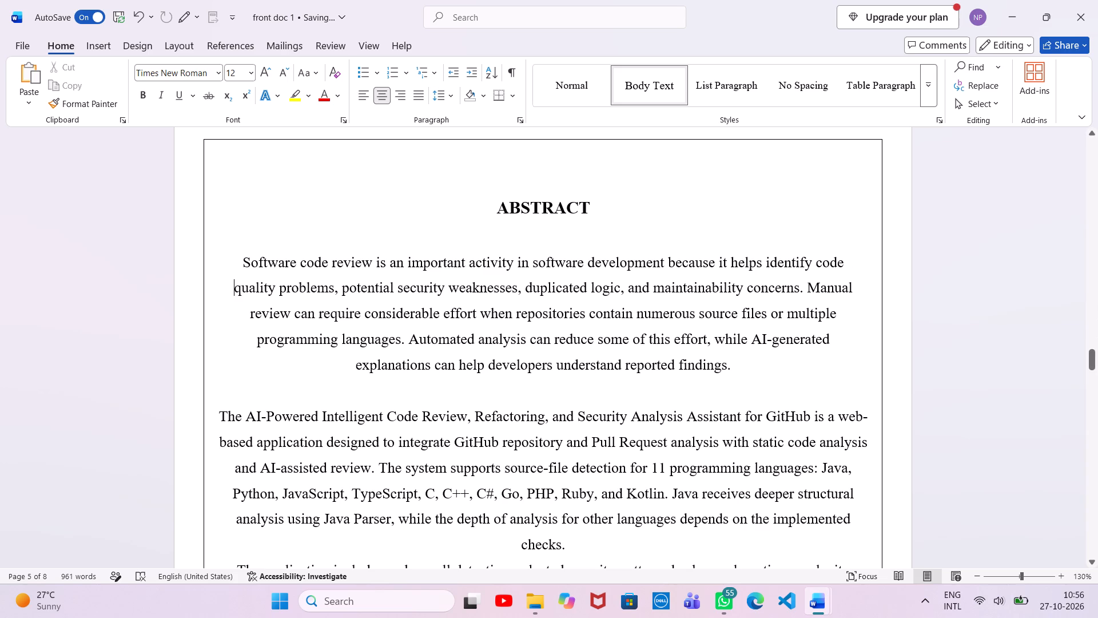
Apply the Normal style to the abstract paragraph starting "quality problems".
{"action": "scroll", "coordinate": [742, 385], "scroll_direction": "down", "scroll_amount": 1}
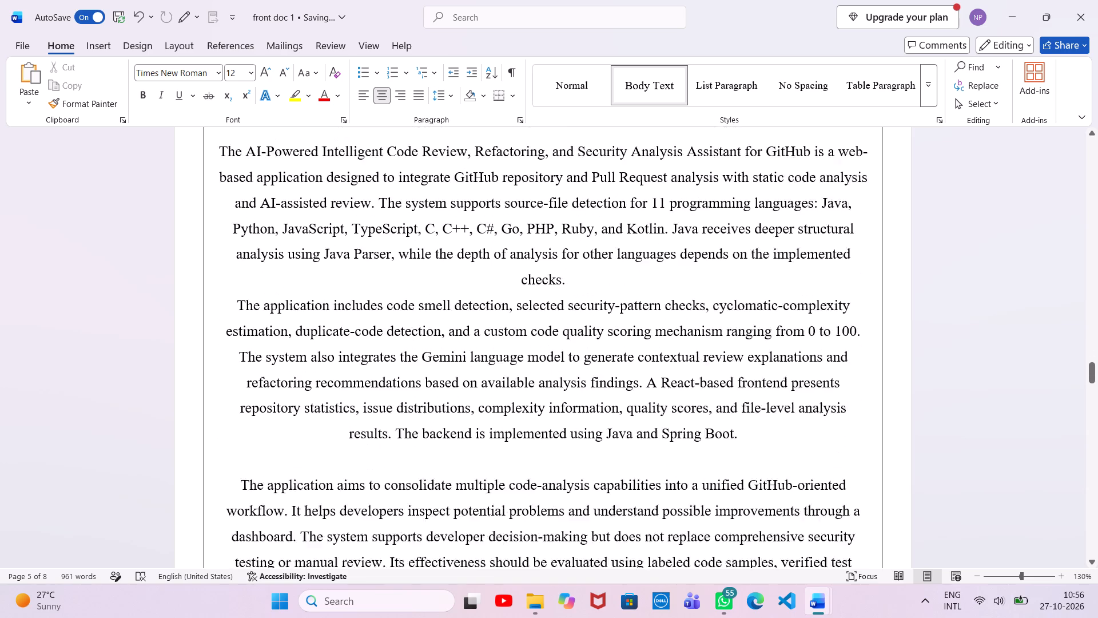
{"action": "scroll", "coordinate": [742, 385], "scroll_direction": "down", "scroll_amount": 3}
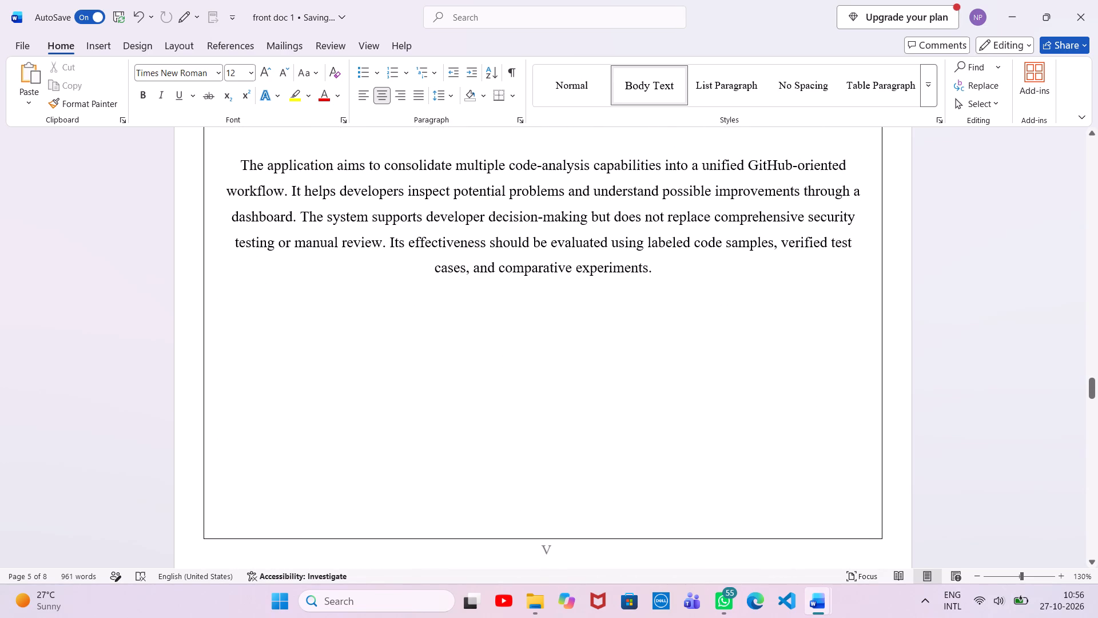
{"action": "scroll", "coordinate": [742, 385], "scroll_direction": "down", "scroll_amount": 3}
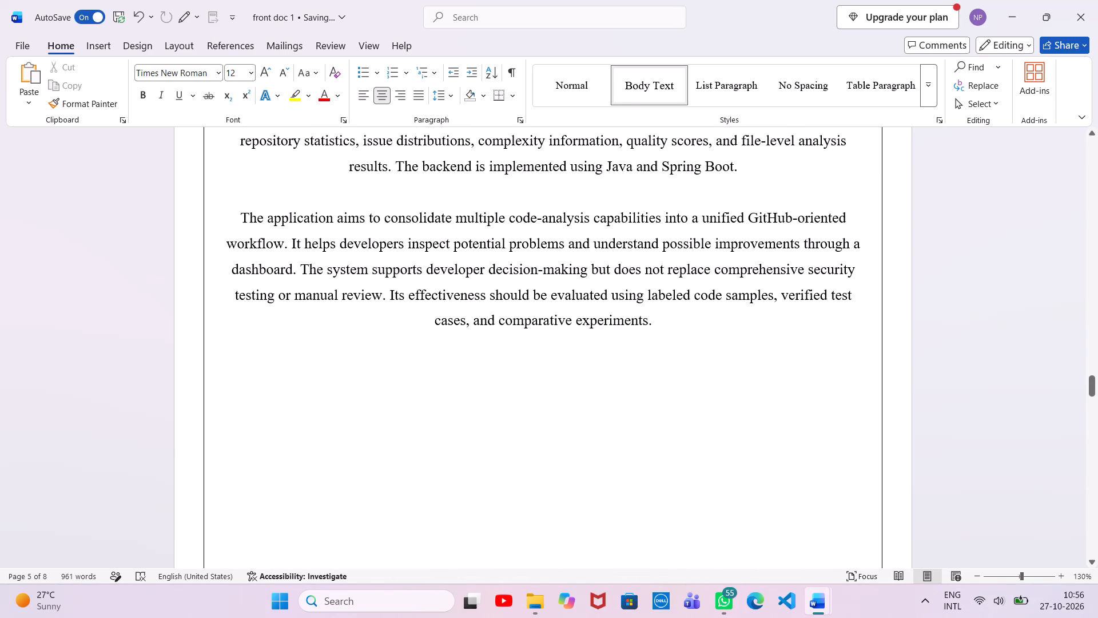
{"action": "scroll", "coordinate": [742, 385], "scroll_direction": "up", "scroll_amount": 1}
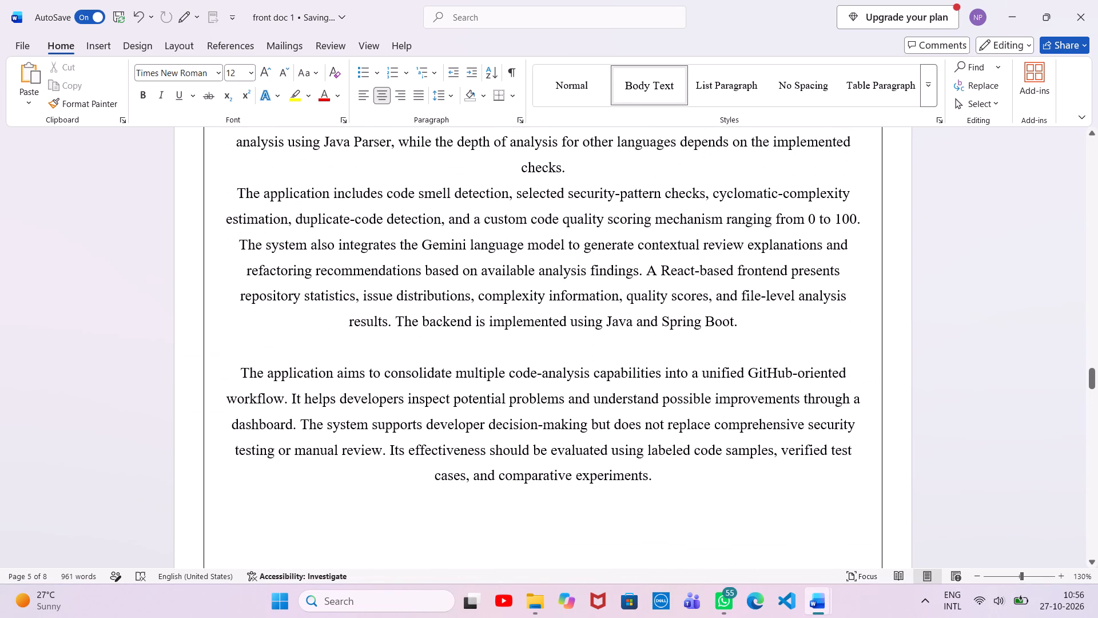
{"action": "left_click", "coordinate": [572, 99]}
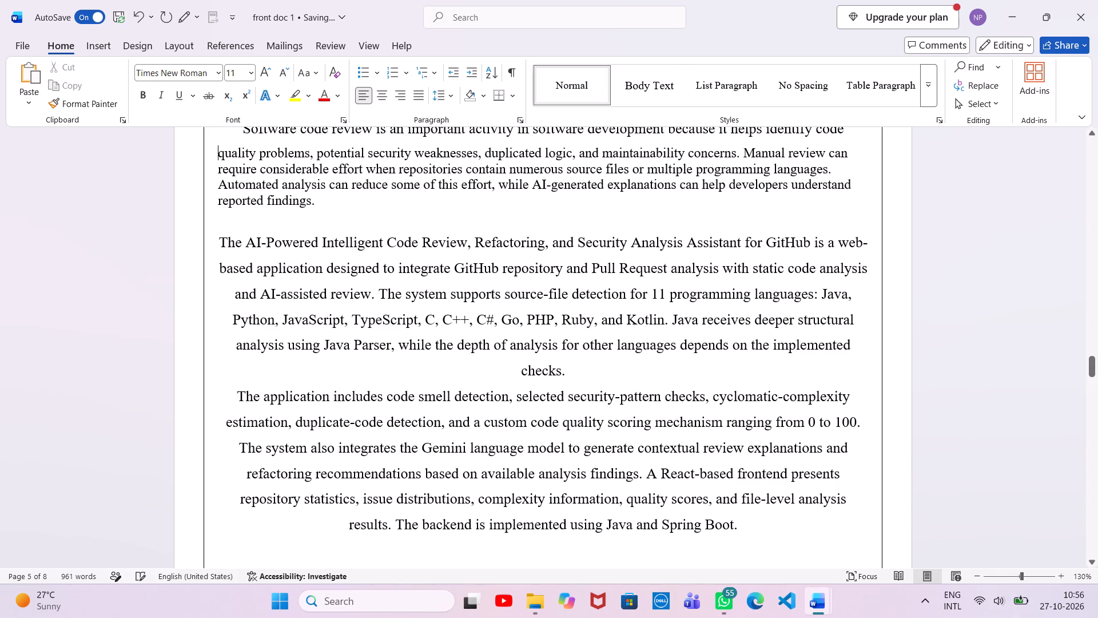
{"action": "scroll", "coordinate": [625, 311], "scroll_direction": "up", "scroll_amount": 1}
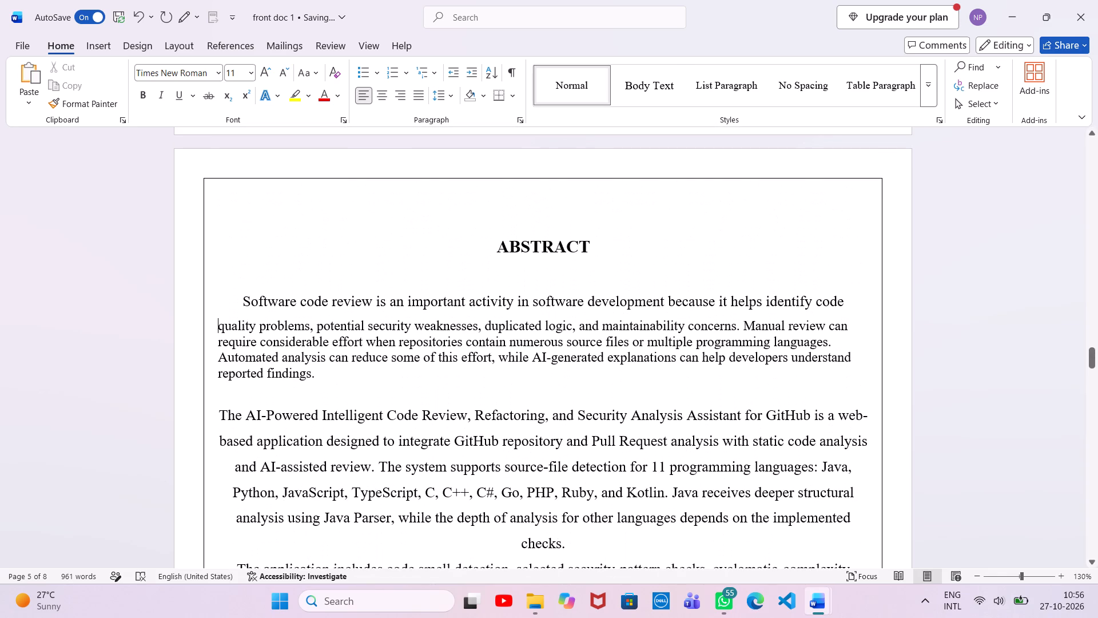
Try the abstract's whole body text in the Normal style with justified alignment, and finish by applying the Body Text style.
{"action": "left_click_drag", "start_coordinate": [242, 296], "coordinate": [301, 379]}
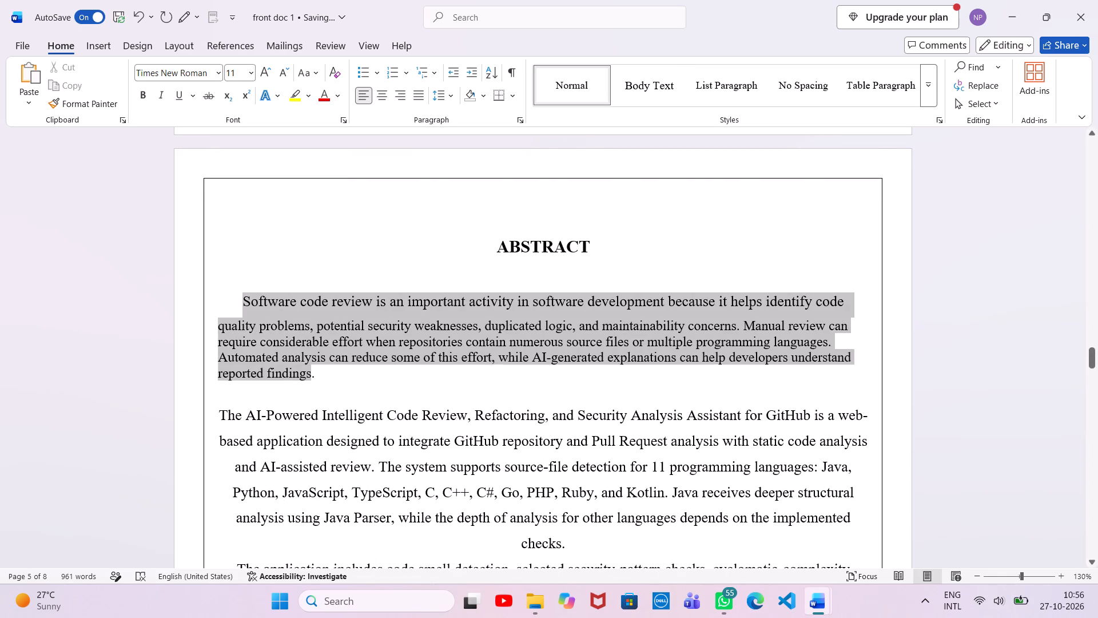
{"action": "left_click_drag", "start_coordinate": [301, 379], "coordinate": [582, 406]}
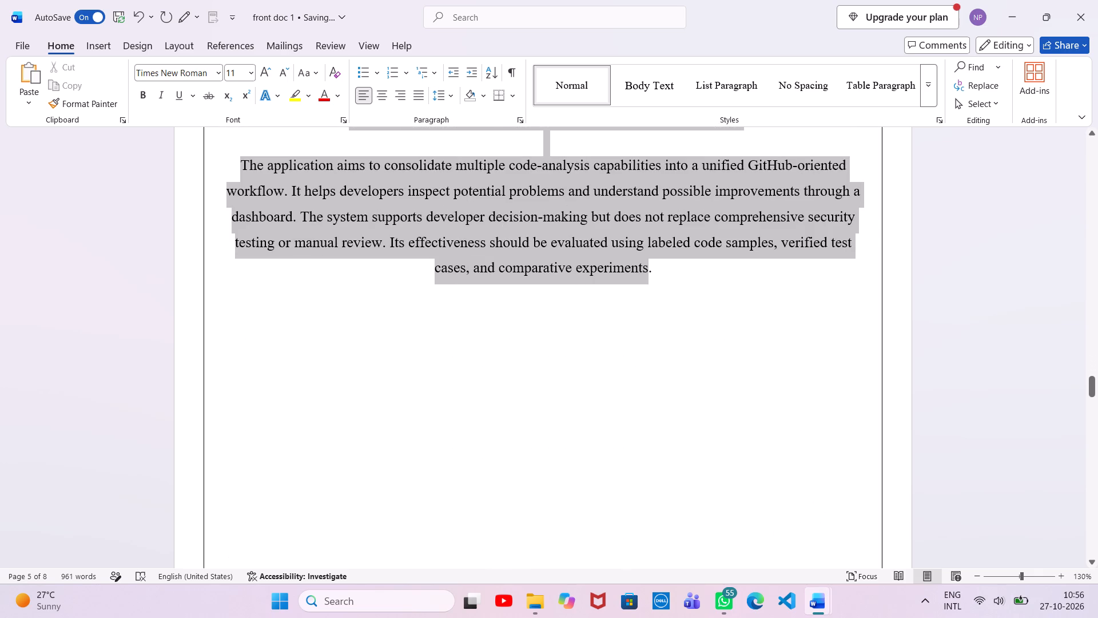
{"action": "left_click_drag", "start_coordinate": [582, 406], "coordinate": [662, 356]}
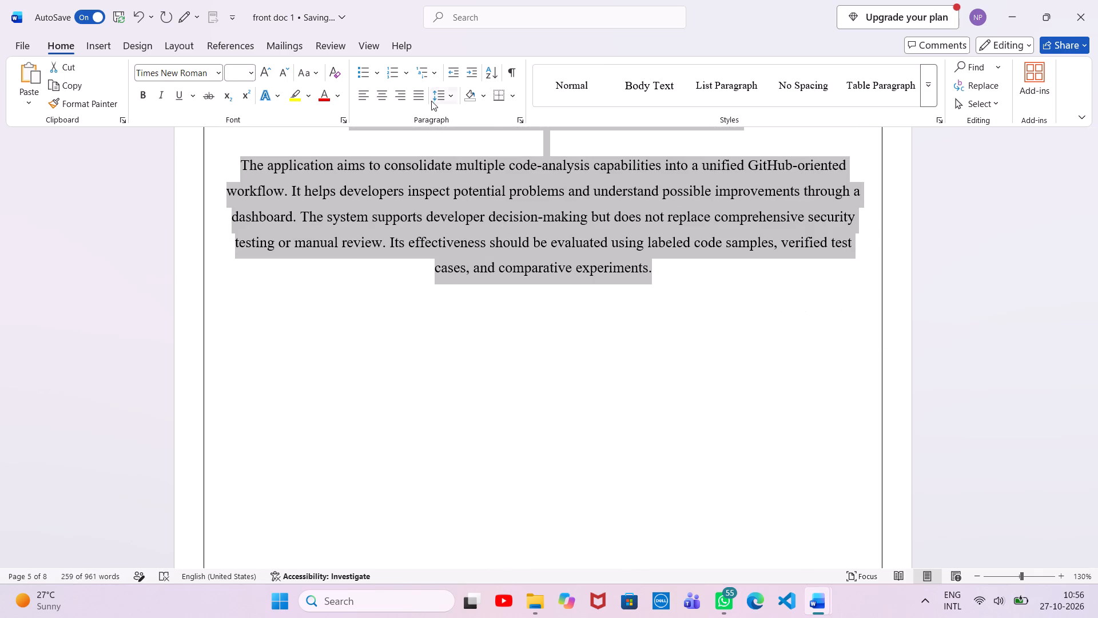
{"action": "left_click", "coordinate": [425, 96]}
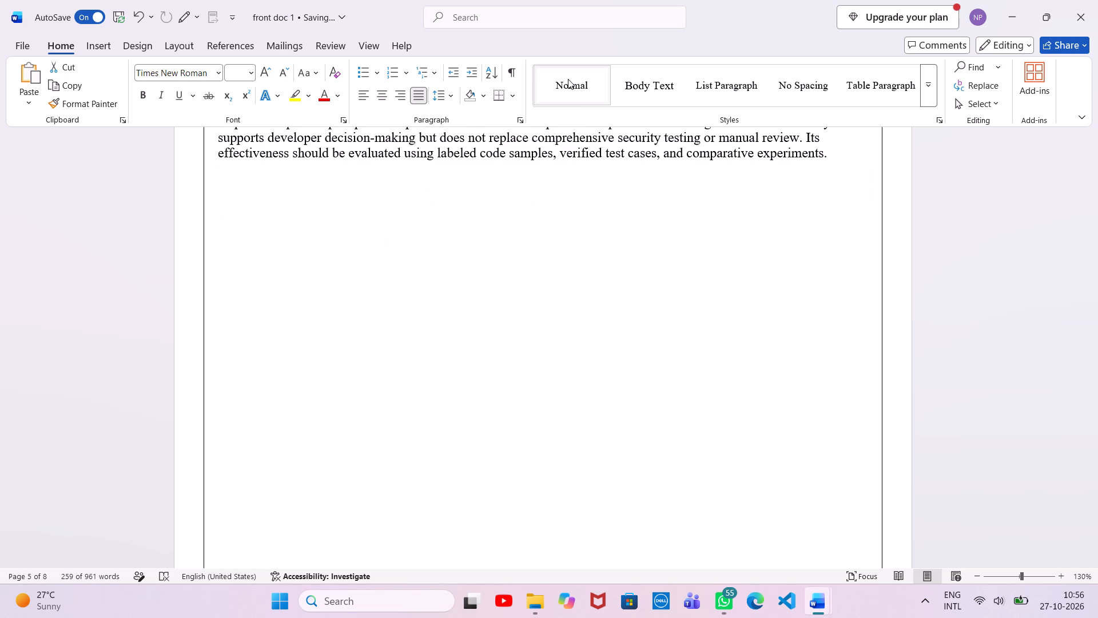
{"action": "left_click", "coordinate": [568, 79]}
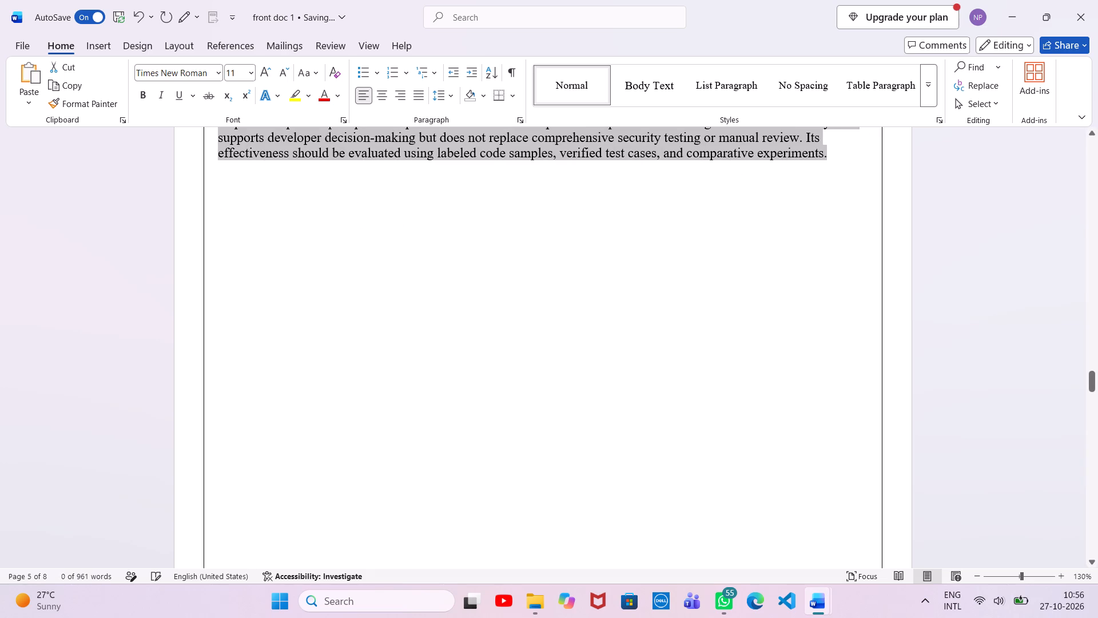
{"action": "scroll", "coordinate": [565, 234], "scroll_direction": "up", "scroll_amount": 3}
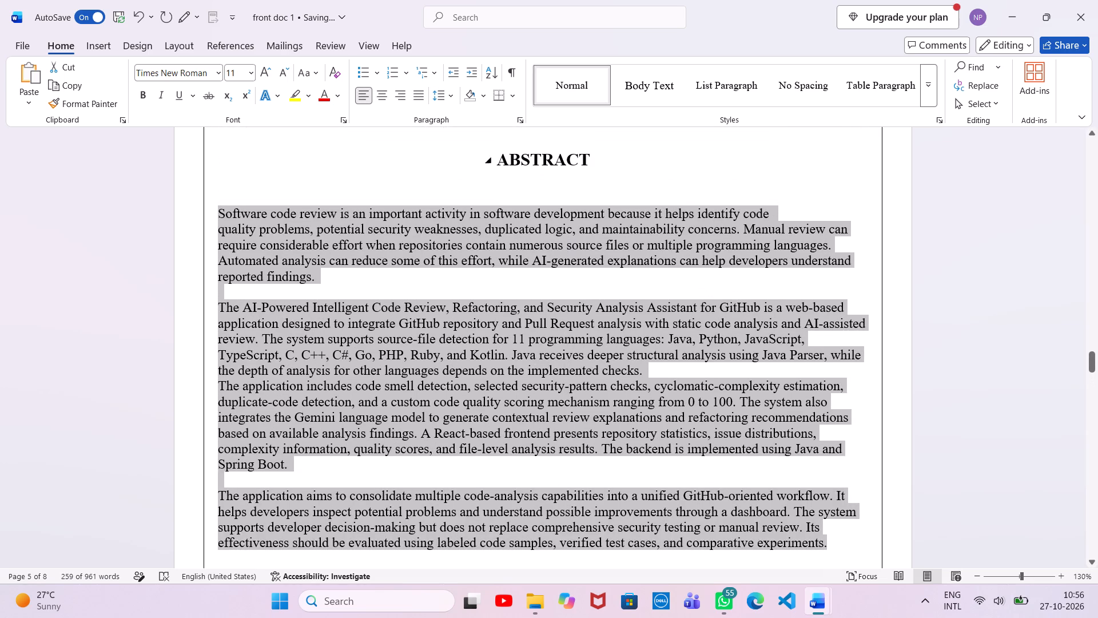
{"action": "left_click", "coordinate": [424, 97]}
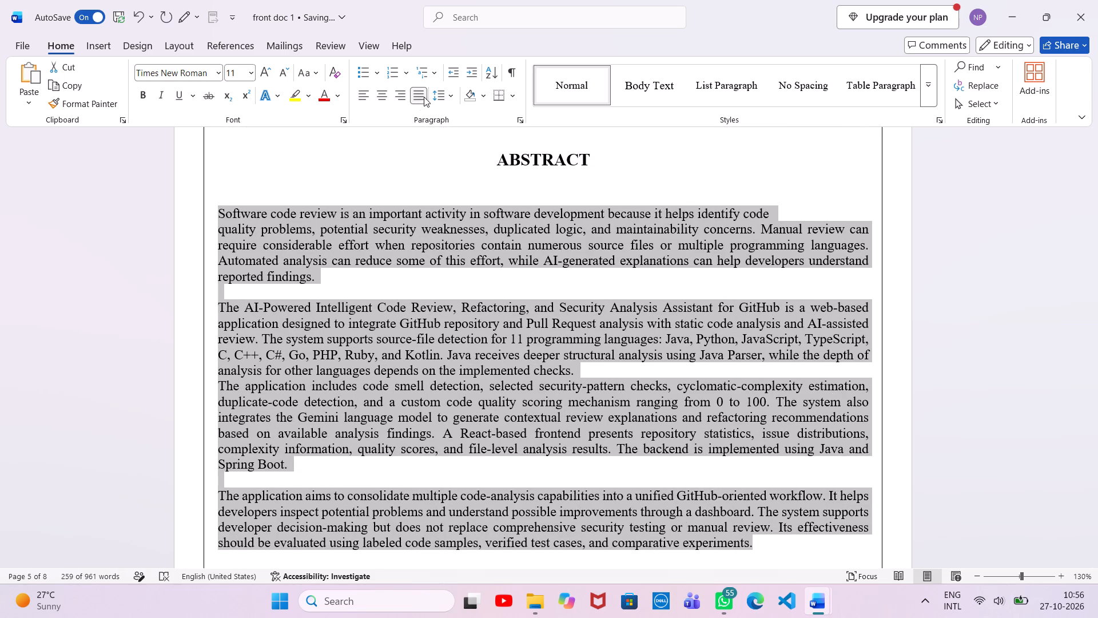
{"action": "left_click", "coordinate": [630, 90]}
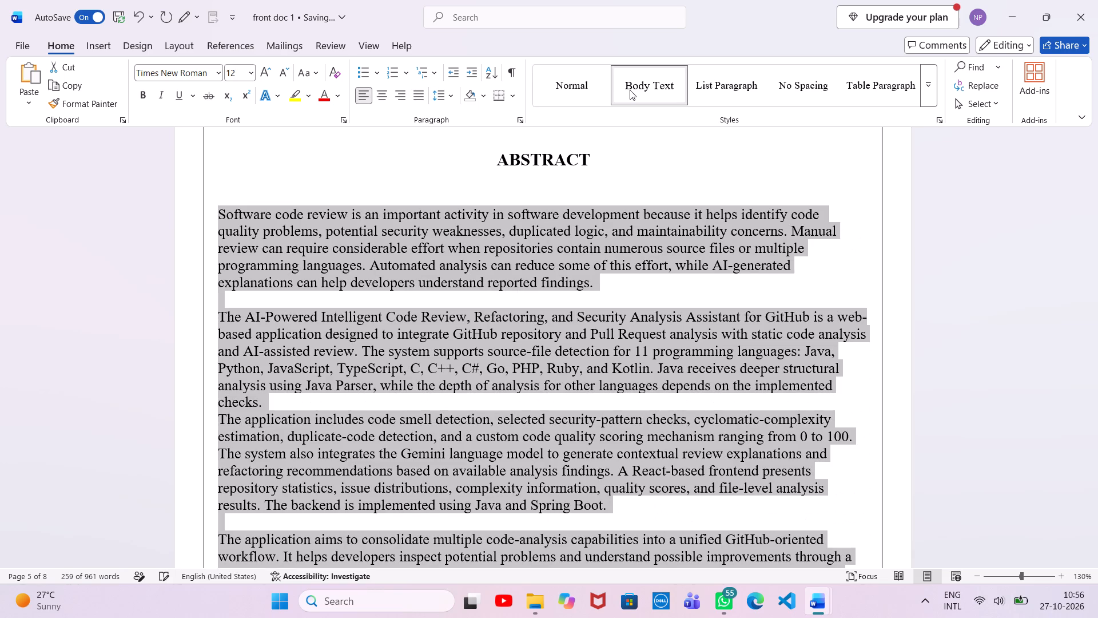
{"action": "left_click", "coordinate": [916, 215]}
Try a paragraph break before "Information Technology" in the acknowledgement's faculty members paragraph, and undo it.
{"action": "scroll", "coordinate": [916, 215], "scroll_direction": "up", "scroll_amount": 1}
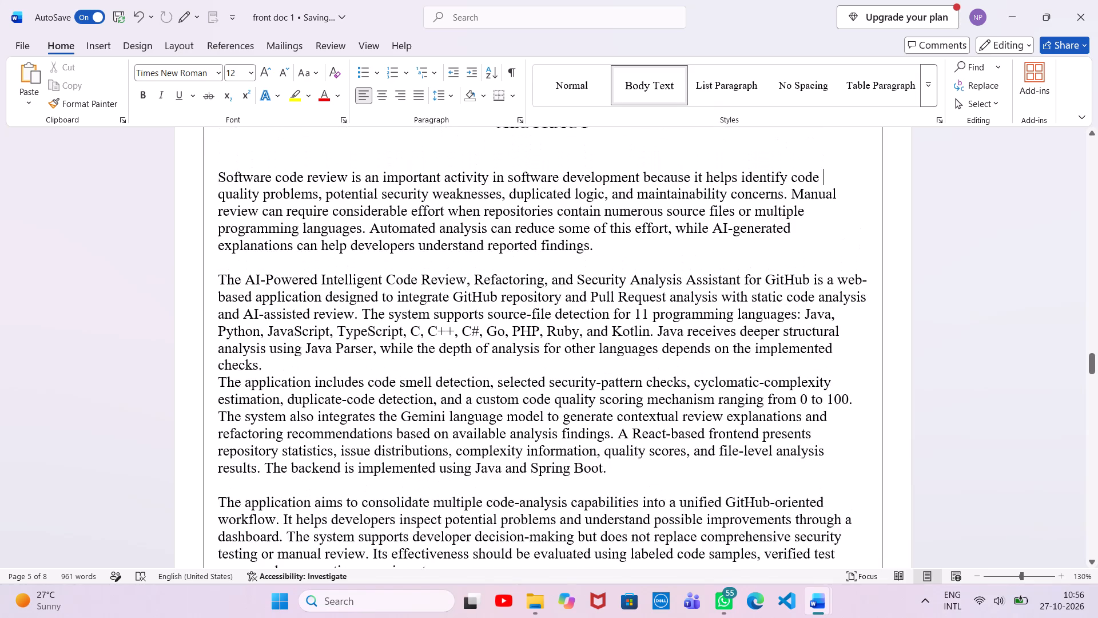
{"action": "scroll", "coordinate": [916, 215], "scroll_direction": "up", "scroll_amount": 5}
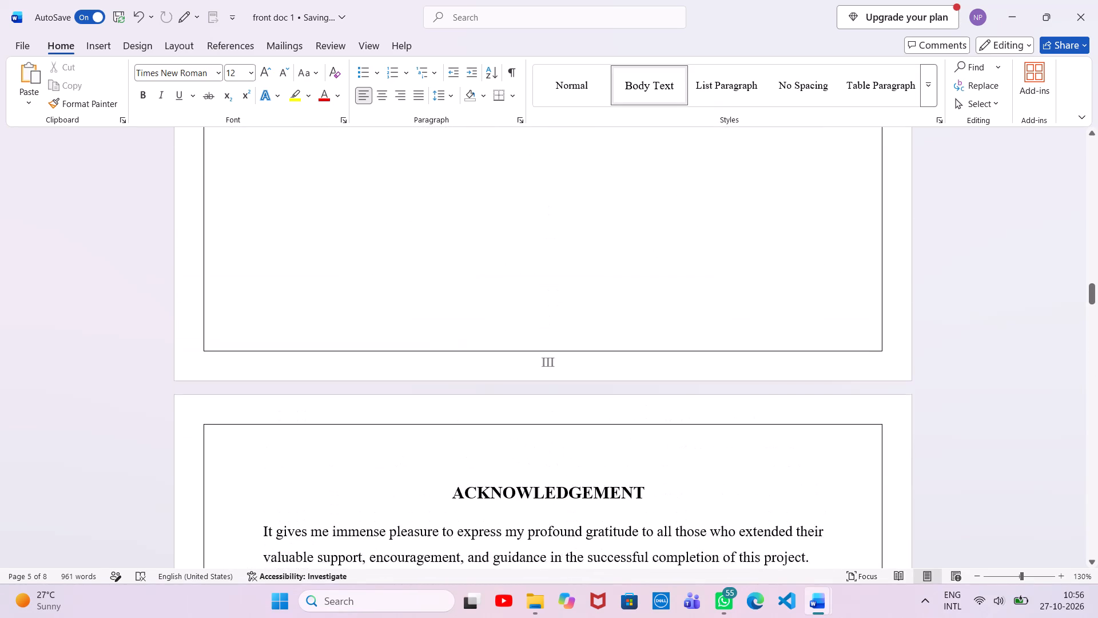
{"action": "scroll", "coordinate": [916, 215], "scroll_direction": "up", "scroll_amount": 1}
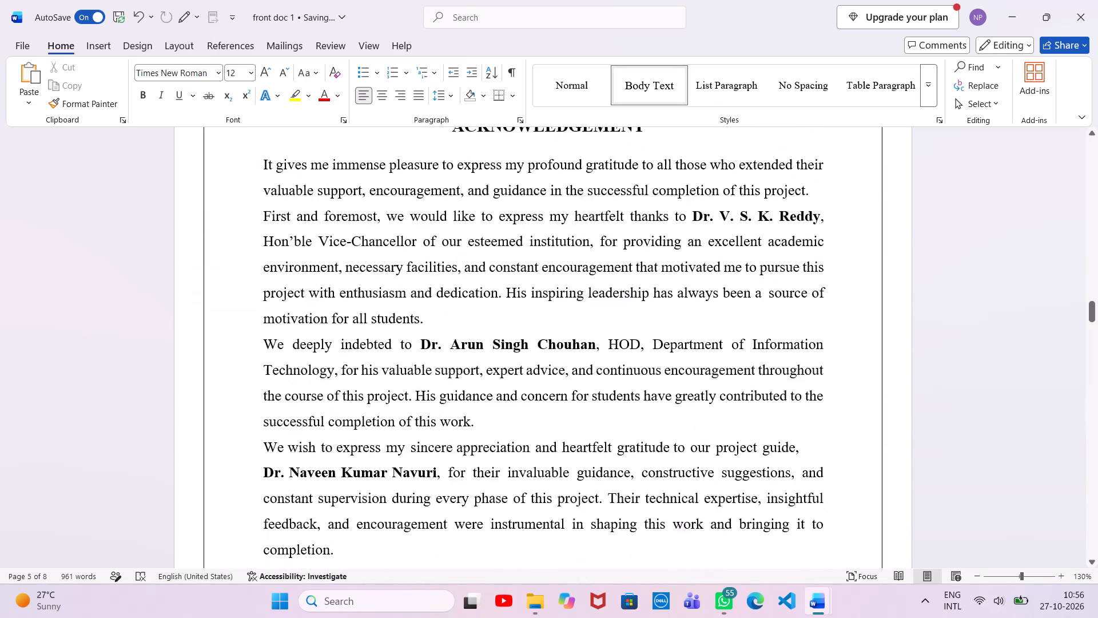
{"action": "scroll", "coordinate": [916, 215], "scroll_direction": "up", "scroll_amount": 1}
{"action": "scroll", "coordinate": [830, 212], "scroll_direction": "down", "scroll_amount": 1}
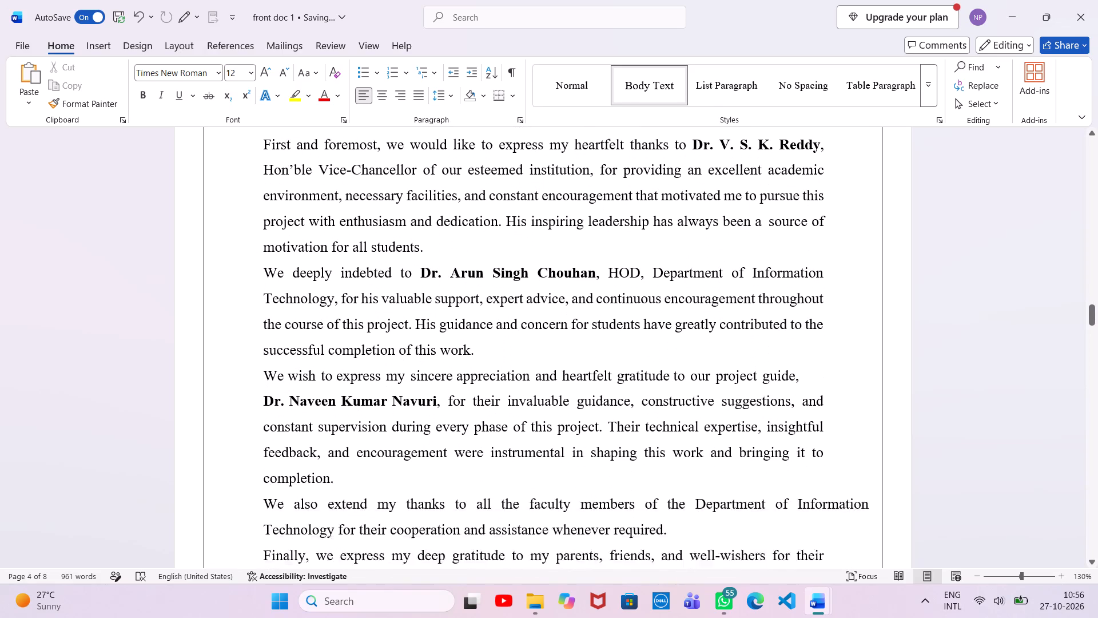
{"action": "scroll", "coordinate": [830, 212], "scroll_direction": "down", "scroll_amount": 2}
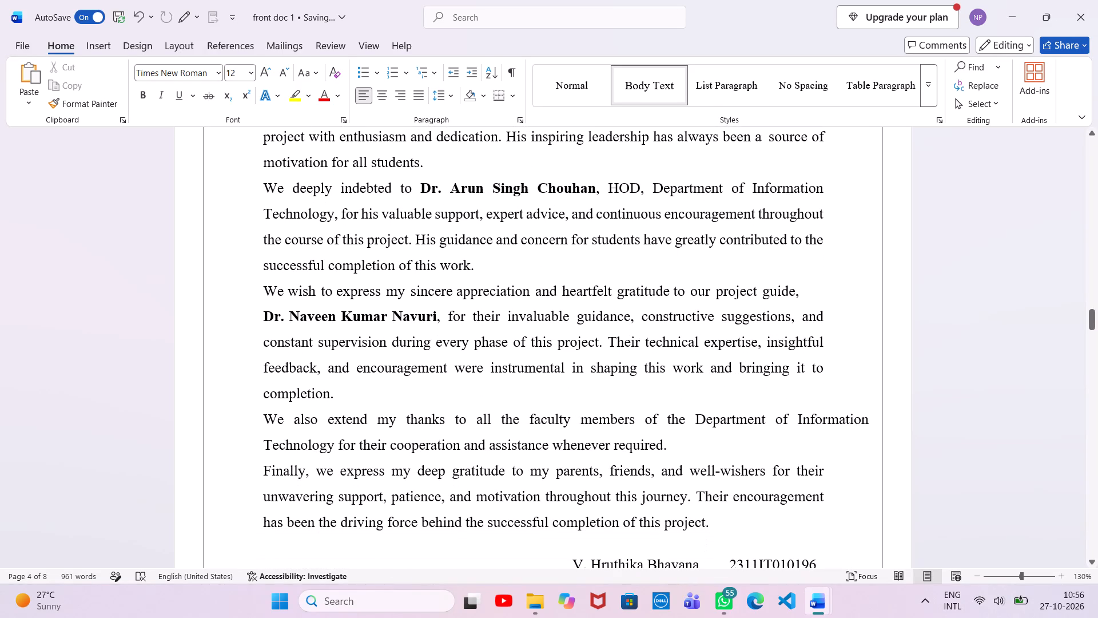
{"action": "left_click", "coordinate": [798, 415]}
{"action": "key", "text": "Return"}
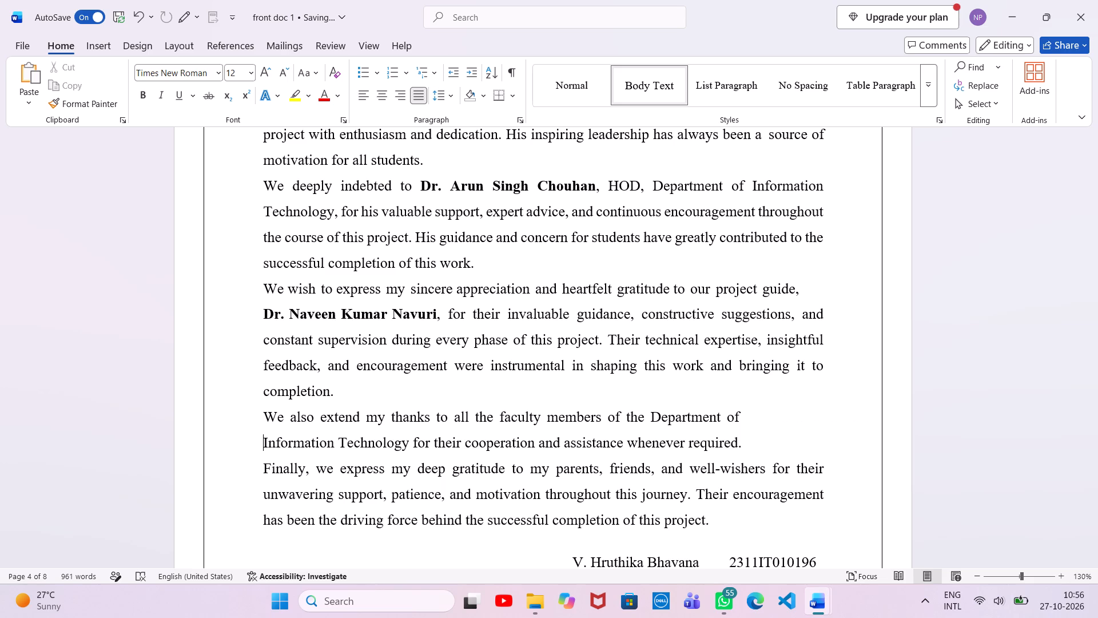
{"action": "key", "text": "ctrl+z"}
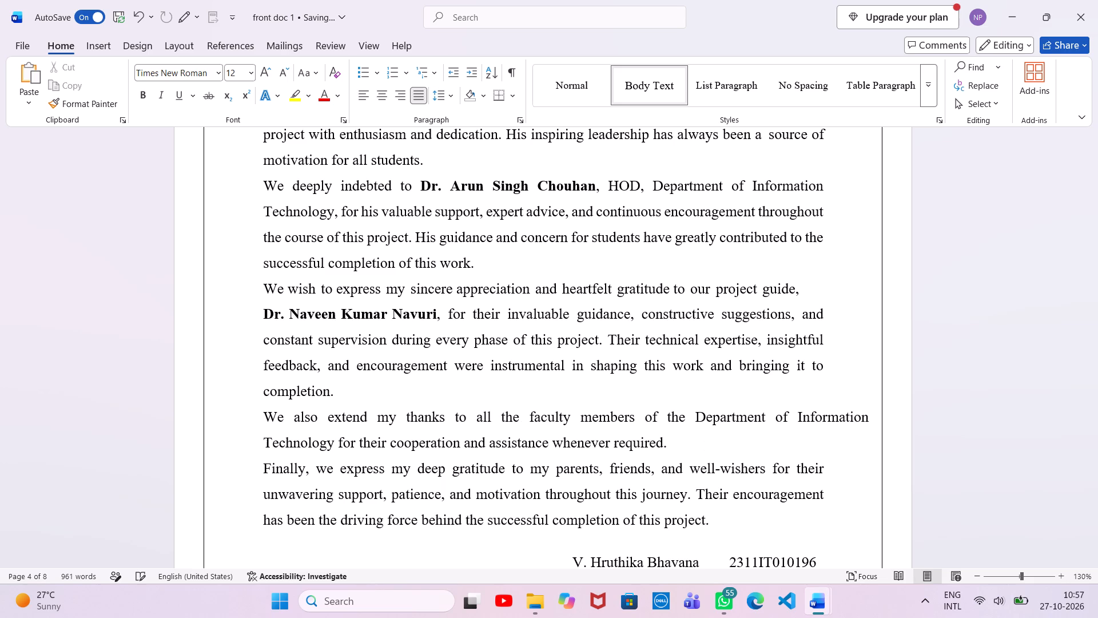
Set the line spacing of the abstract's whole body text to 1.5.
{"action": "scroll", "coordinate": [798, 415], "scroll_direction": "up", "scroll_amount": 2}
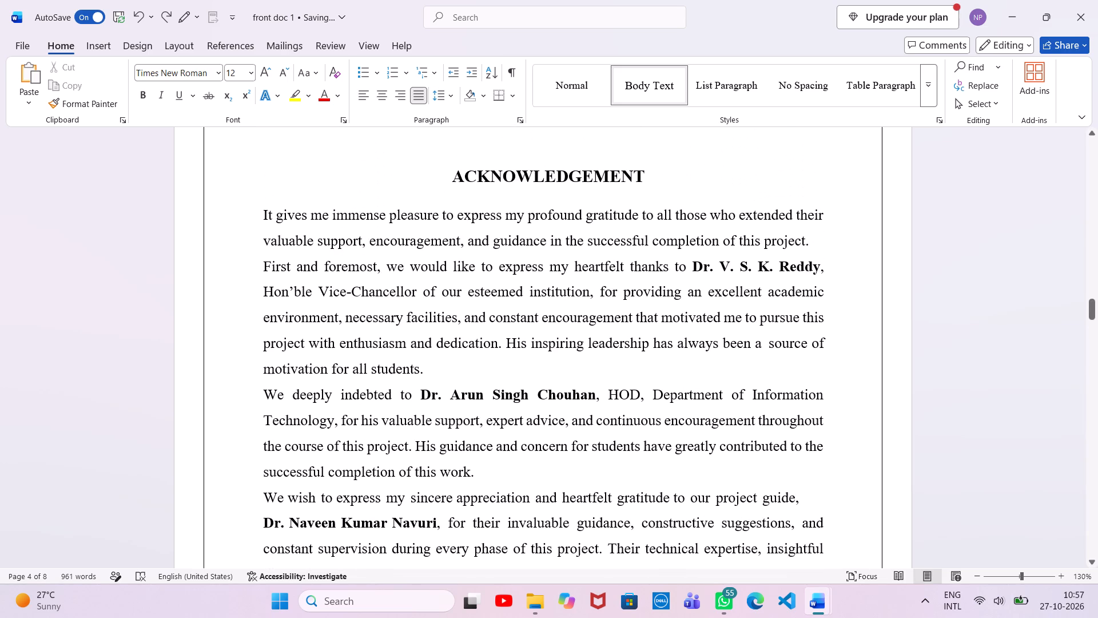
{"action": "scroll", "coordinate": [798, 415], "scroll_direction": "up", "scroll_amount": 1}
{"action": "scroll", "coordinate": [798, 415], "scroll_direction": "down", "scroll_amount": 2}
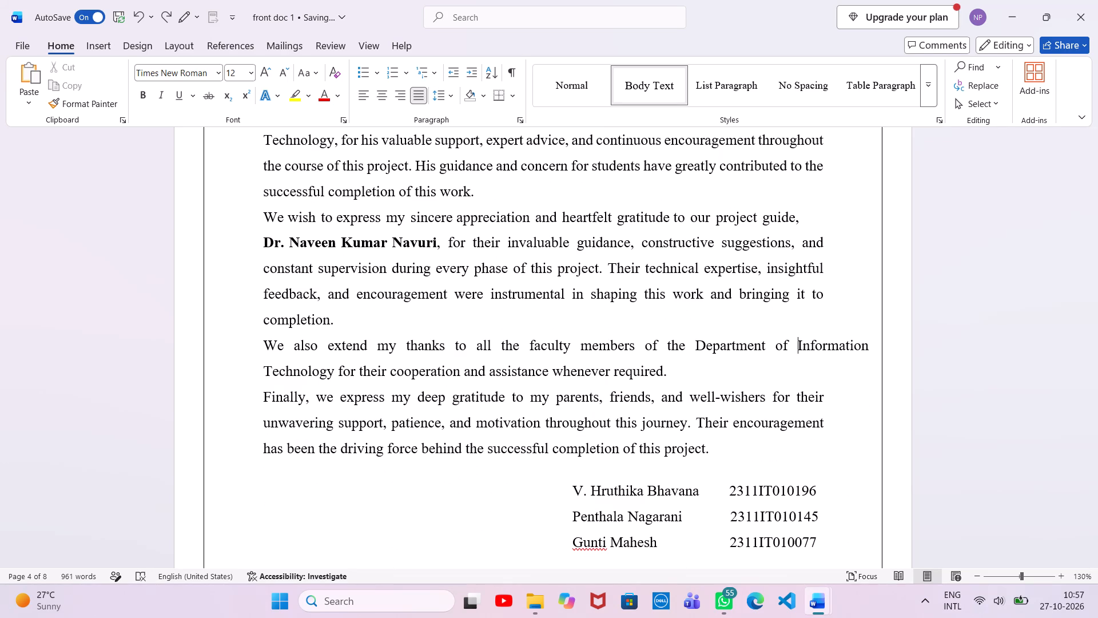
{"action": "scroll", "coordinate": [798, 415], "scroll_direction": "down", "scroll_amount": 5}
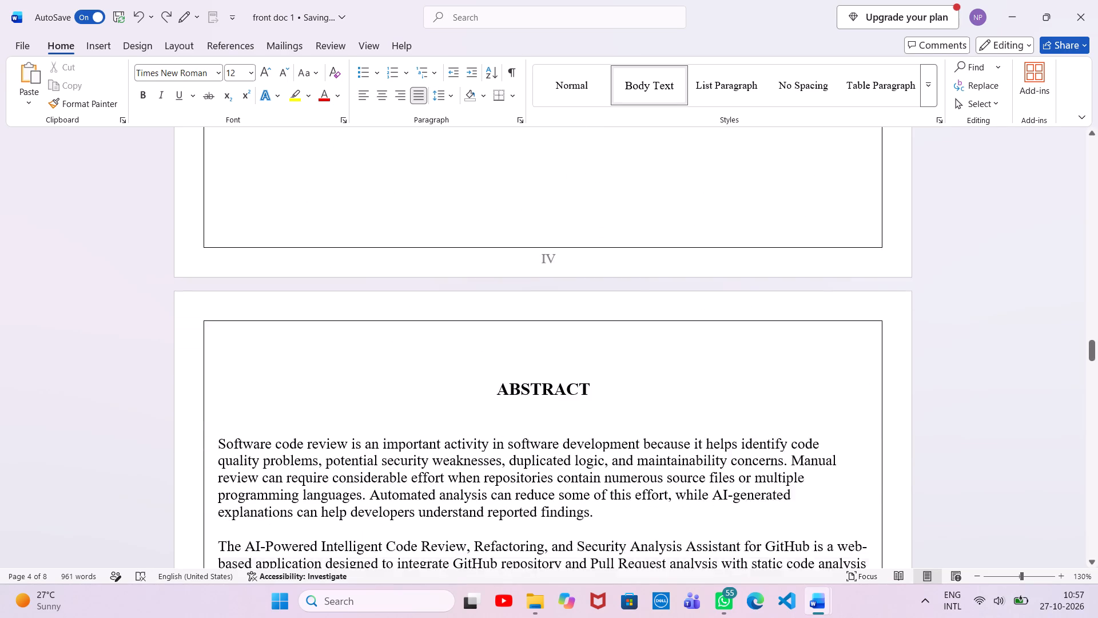
{"action": "scroll", "coordinate": [798, 415], "scroll_direction": "down", "scroll_amount": 3}
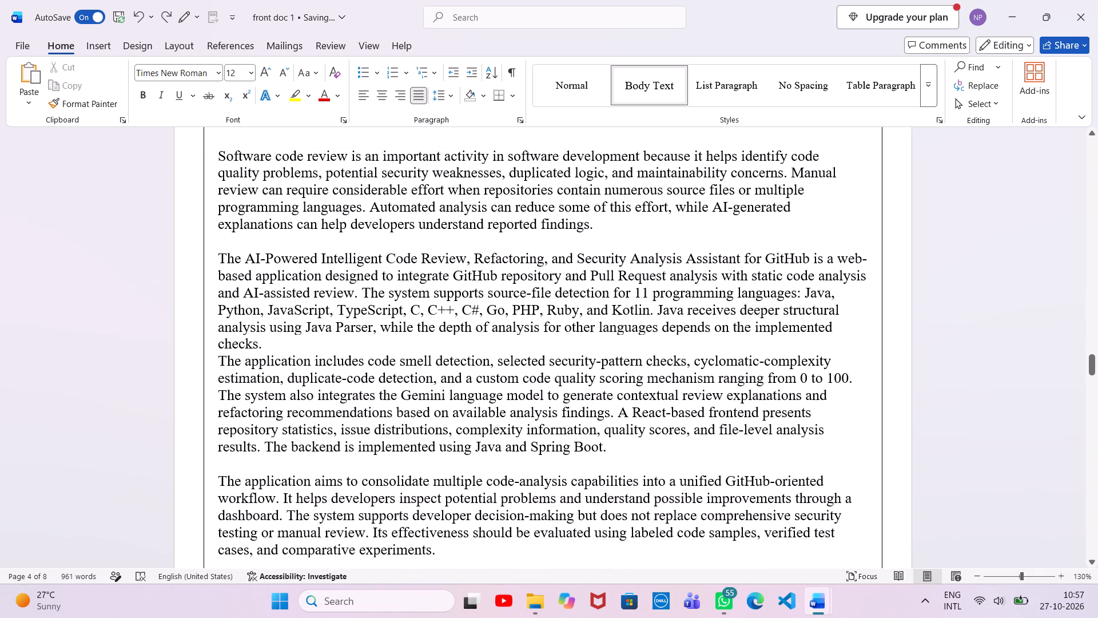
{"action": "scroll", "coordinate": [798, 415], "scroll_direction": "down", "scroll_amount": 1}
{"action": "left_click", "coordinate": [447, 547]}
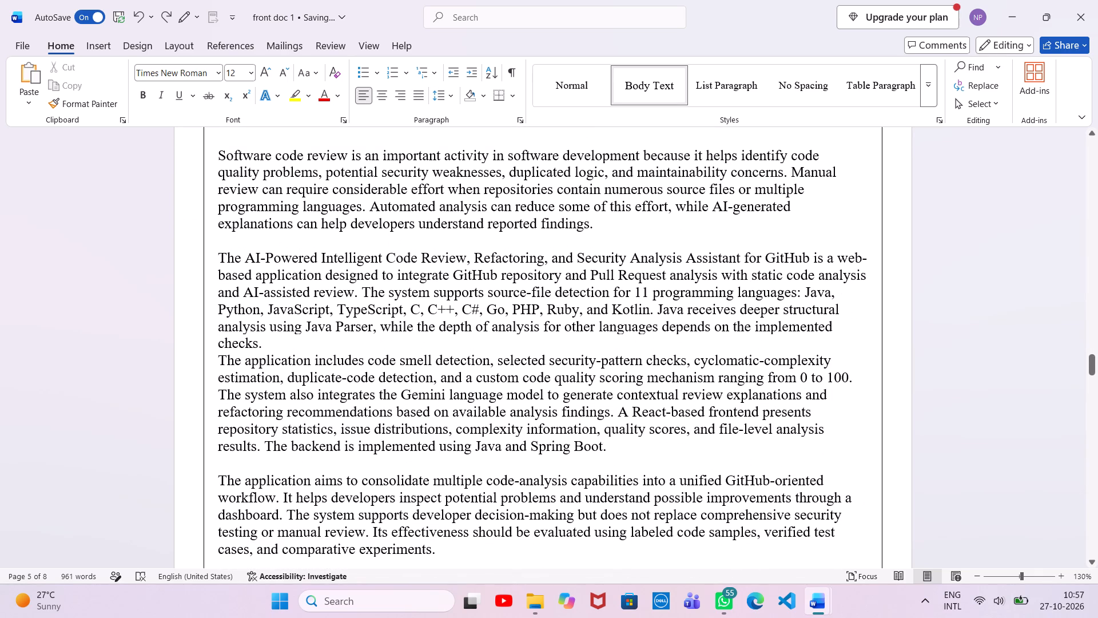
{"action": "left_click_drag", "start_coordinate": [221, 143], "coordinate": [439, 553]}
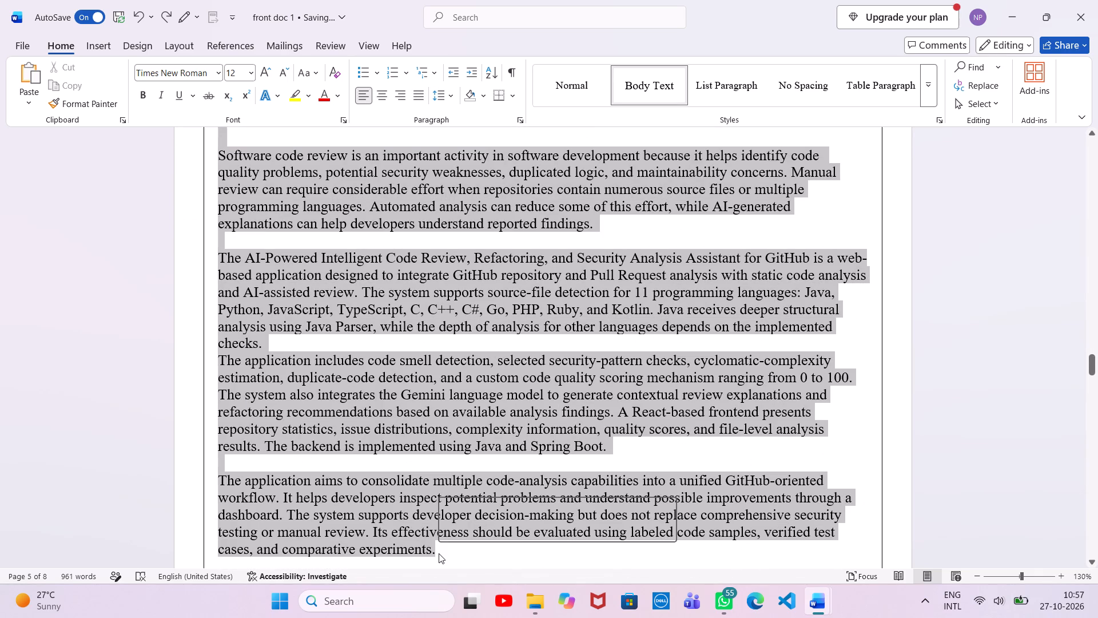
{"action": "left_click", "coordinate": [452, 104]}
{"action": "left_click", "coordinate": [466, 149]}
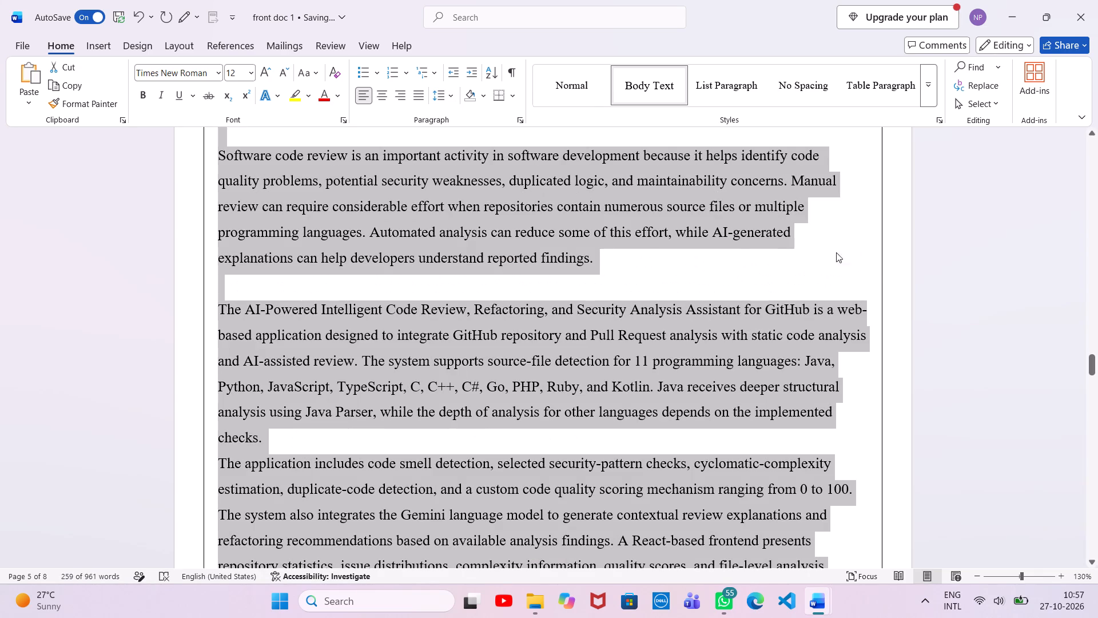
{"action": "left_click", "coordinate": [925, 274]}
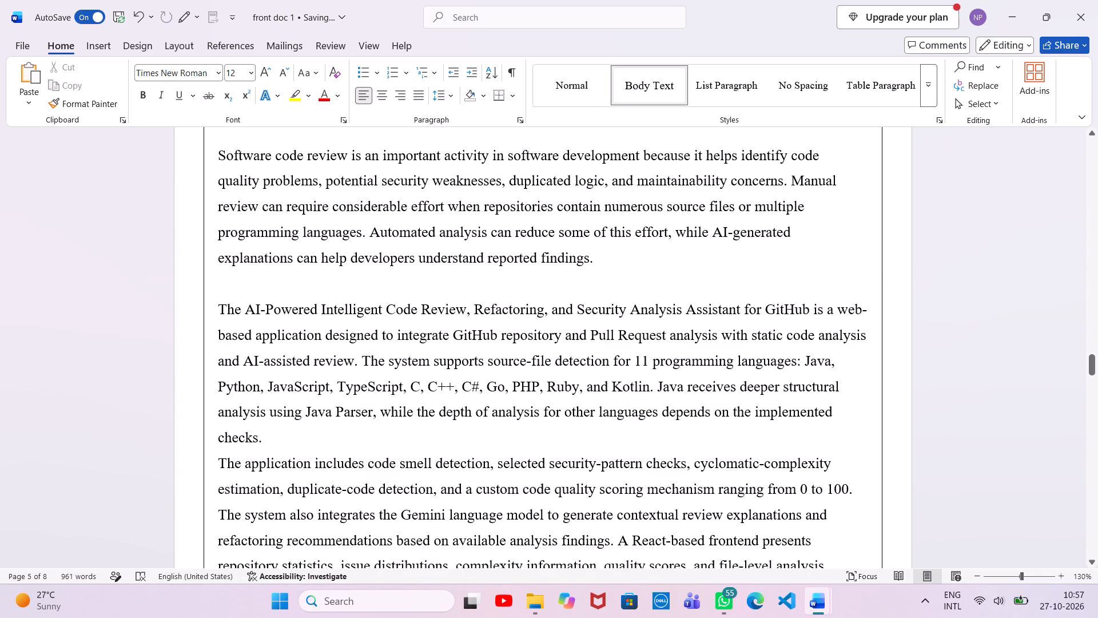
Justify the abstract's whole body text, from "Software code review" to "comparative experiments".
{"action": "scroll", "coordinate": [714, 259], "scroll_direction": "down", "scroll_amount": 1}
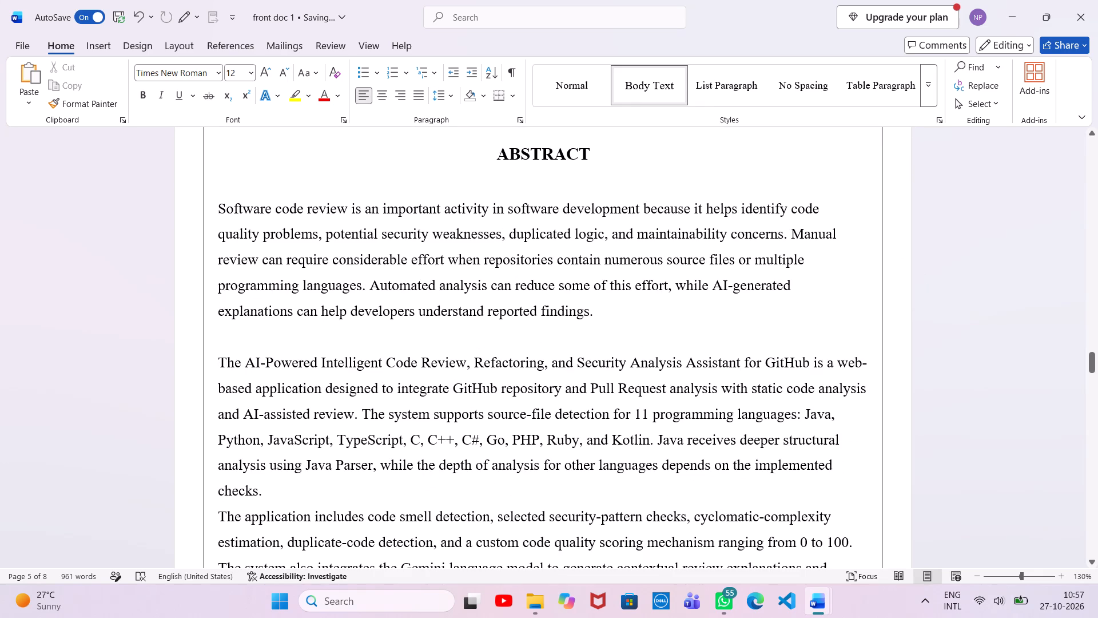
{"action": "left_click", "coordinate": [220, 205]}
{"action": "left_click_drag", "start_coordinate": [223, 207], "coordinate": [451, 485]}
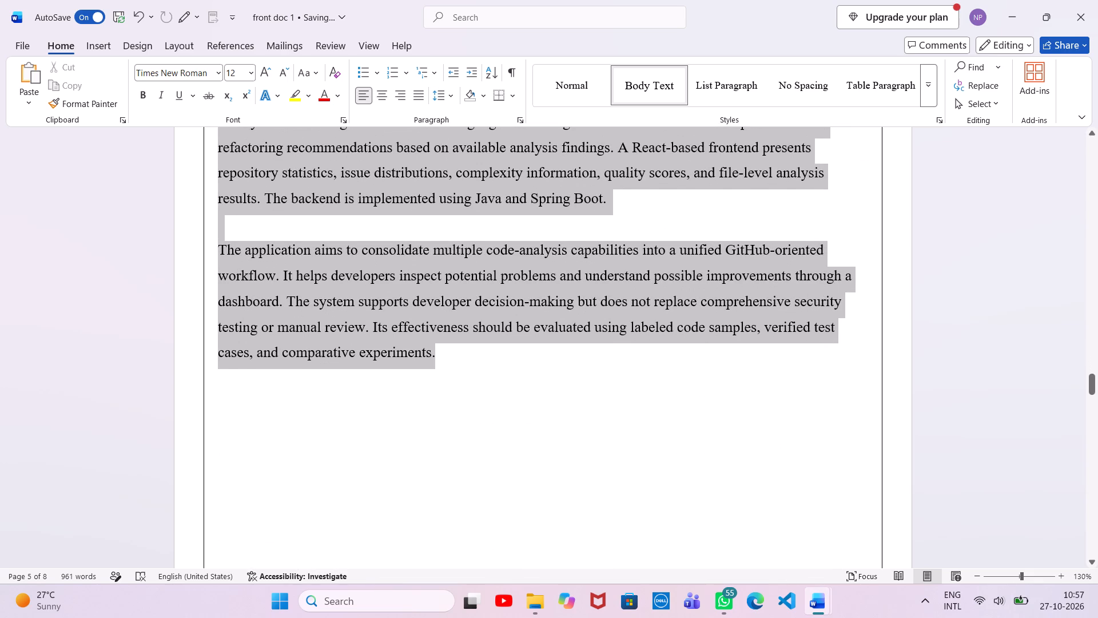
{"action": "left_click_drag", "start_coordinate": [451, 485], "coordinate": [454, 481]}
{"action": "left_click", "coordinate": [417, 95]}
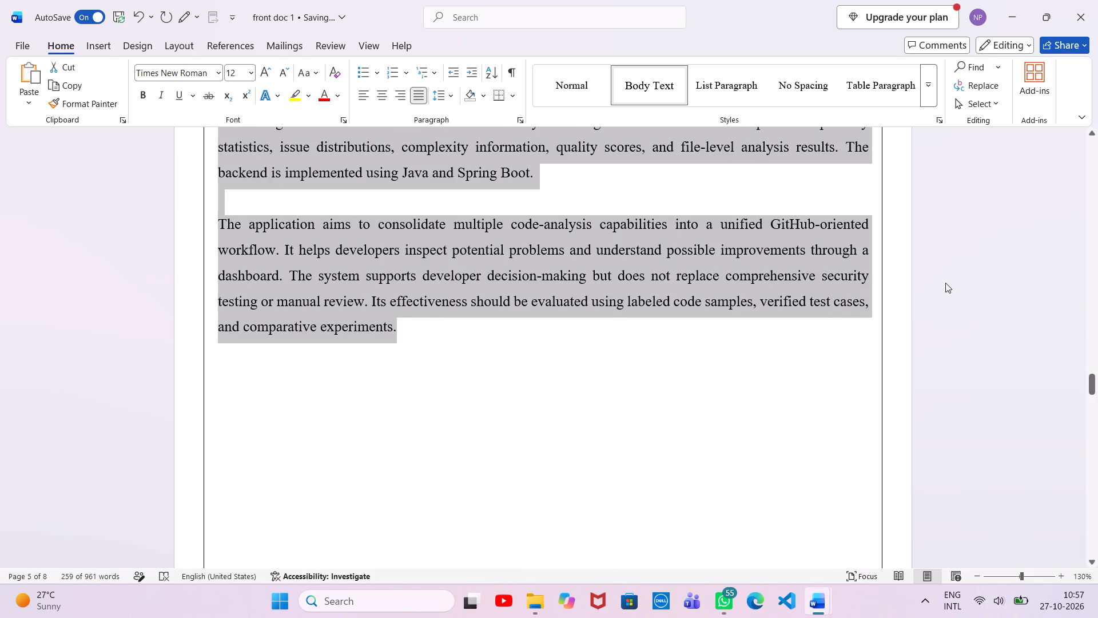
{"action": "left_click", "coordinate": [945, 283]}
Review the front matter from the end of the acknowledgement through the abstract and the table of contents.
{"action": "scroll", "coordinate": [945, 283], "scroll_direction": "up", "scroll_amount": 6}
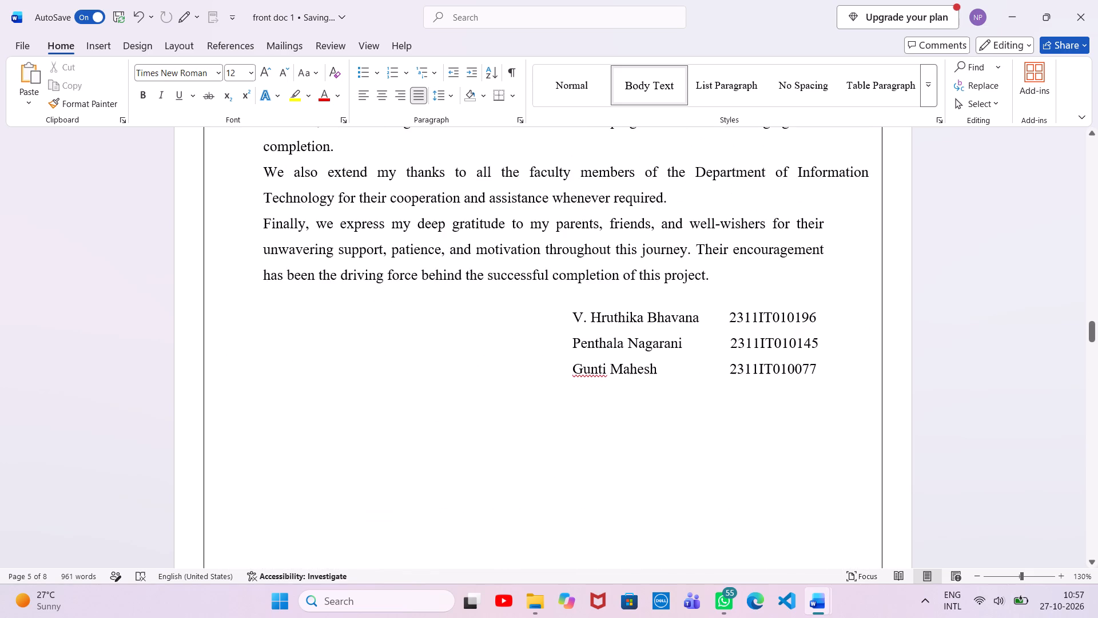
{"action": "scroll", "coordinate": [945, 283], "scroll_direction": "down", "scroll_amount": 6}
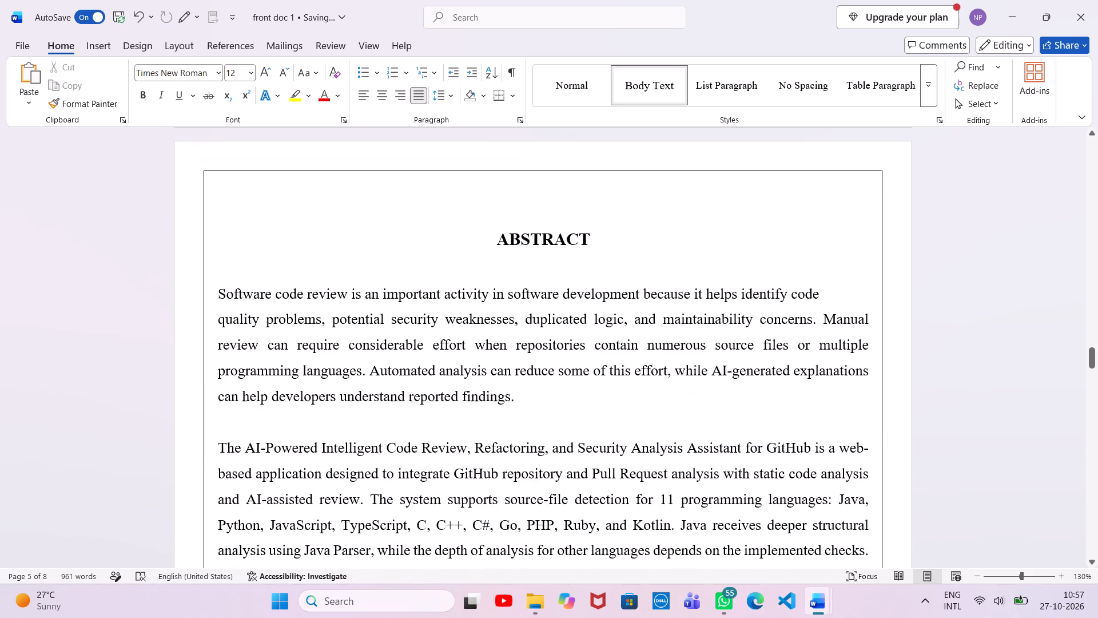
{"action": "scroll", "coordinate": [945, 283], "scroll_direction": "down", "scroll_amount": 5}
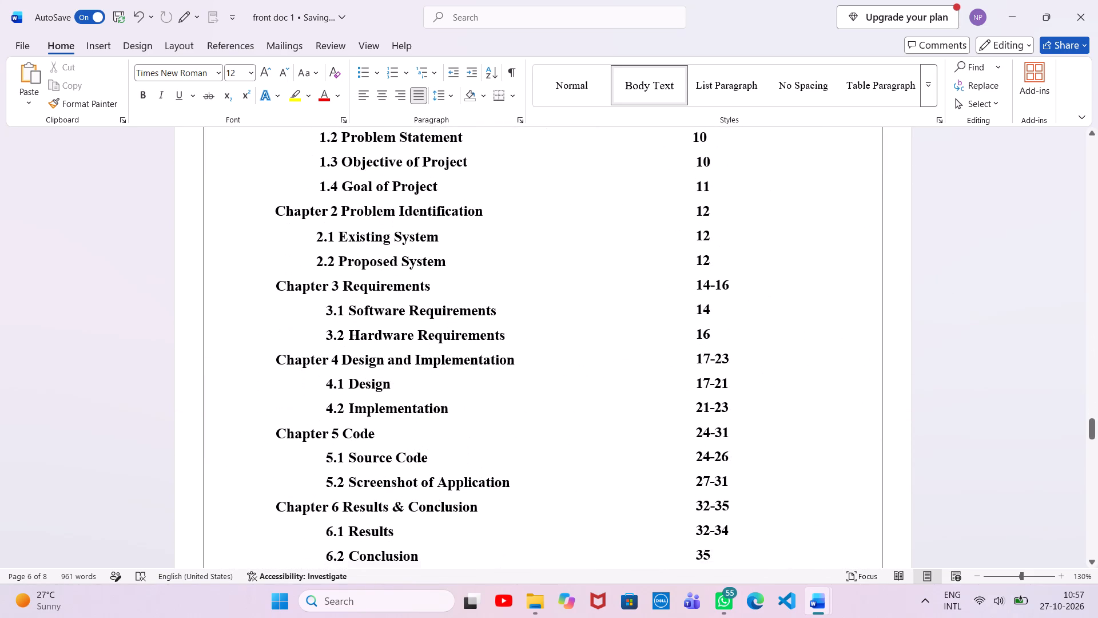
{"action": "scroll", "coordinate": [945, 283], "scroll_direction": "down", "scroll_amount": 1}
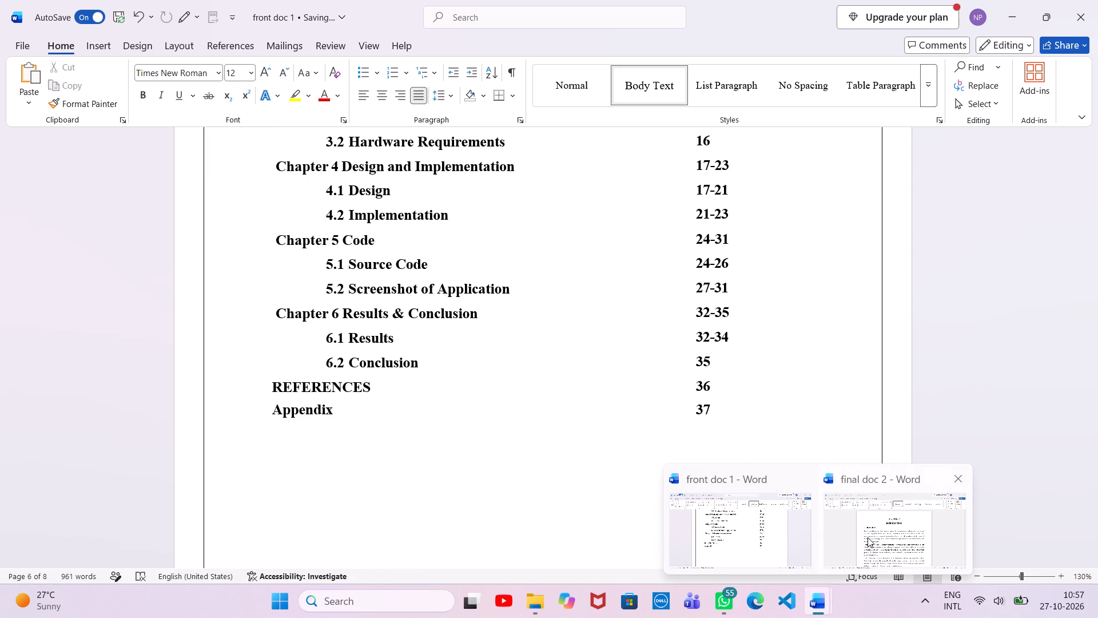
Switch to final doc 2 and examine the References and Appendix pages and their page numbers at the end.
{"action": "left_click", "coordinate": [868, 537]}
{"action": "scroll", "coordinate": [690, 432], "scroll_direction": "down", "scroll_amount": 6}
{"action": "scroll", "coordinate": [690, 432], "scroll_direction": "down", "scroll_amount": 20}
{"action": "scroll", "coordinate": [690, 432], "scroll_direction": "down", "scroll_amount": 5}
{"action": "scroll", "coordinate": [690, 432], "scroll_direction": "down", "scroll_amount": 20}
{"action": "scroll", "coordinate": [690, 432], "scroll_direction": "down", "scroll_amount": 8}
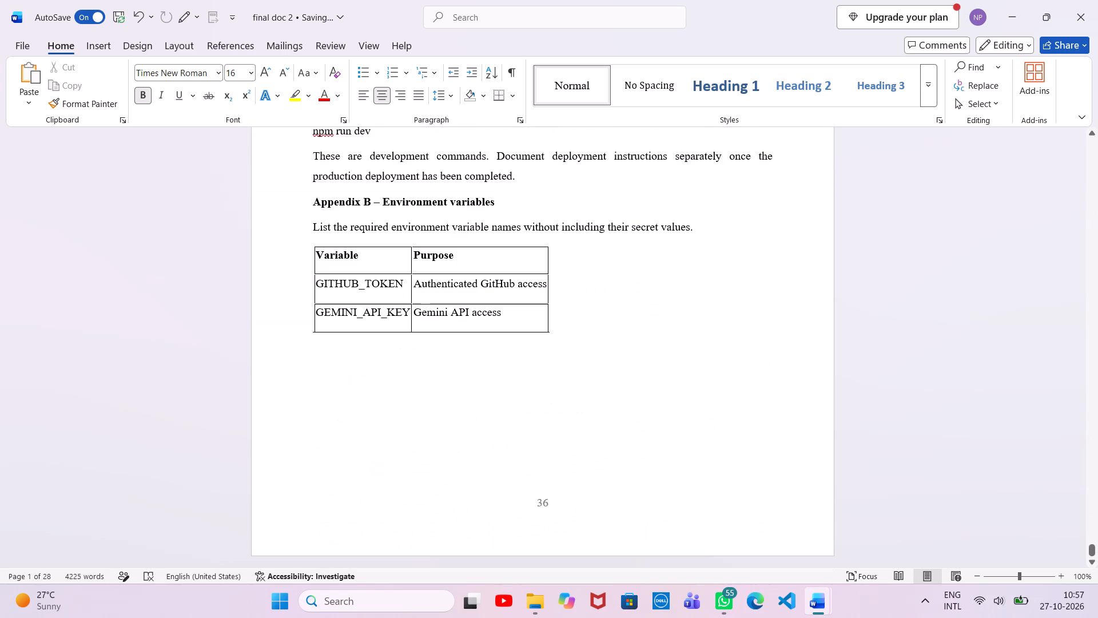
{"action": "scroll", "coordinate": [690, 432], "scroll_direction": "up", "scroll_amount": 7}
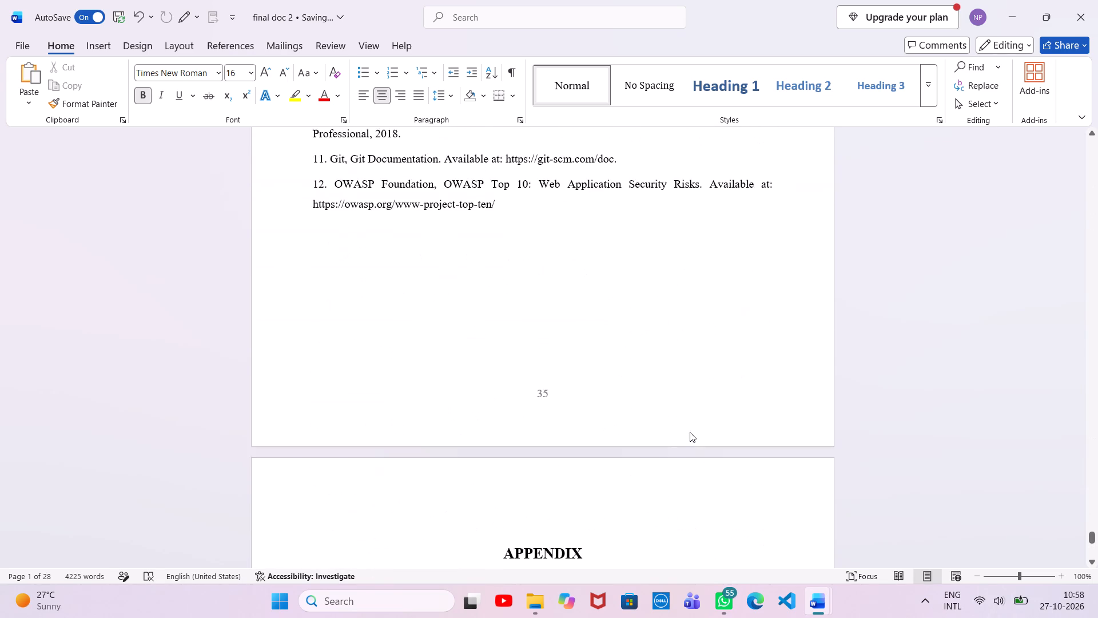
{"action": "scroll", "coordinate": [690, 432], "scroll_direction": "down", "scroll_amount": 3}
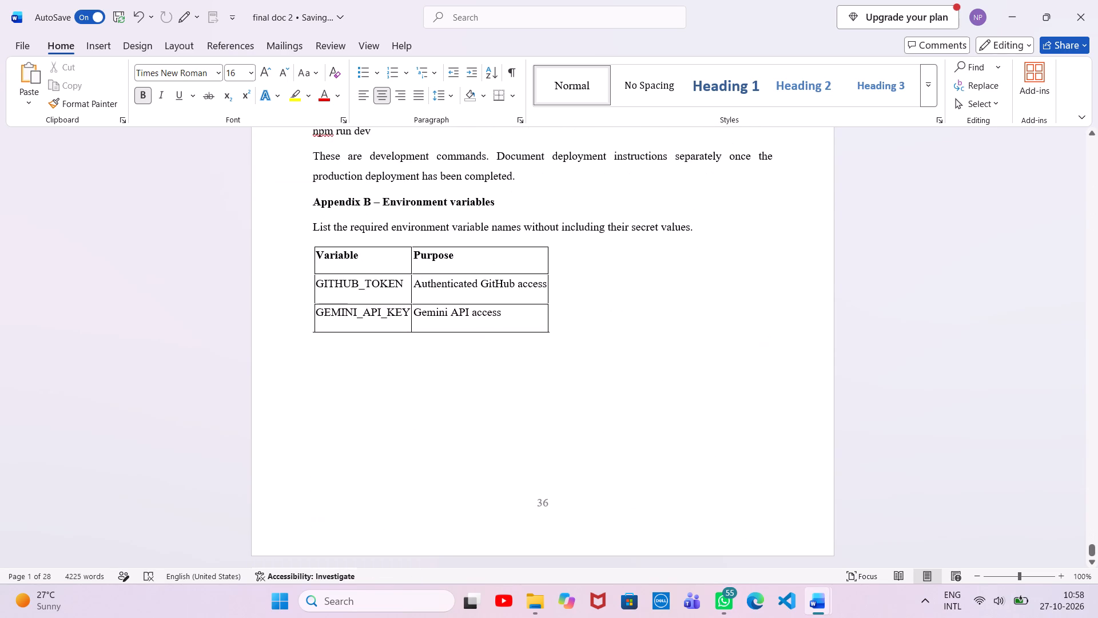
{"action": "scroll", "coordinate": [690, 432], "scroll_direction": "down", "scroll_amount": 1}
{"action": "scroll", "coordinate": [690, 432], "scroll_direction": "up", "scroll_amount": 8}
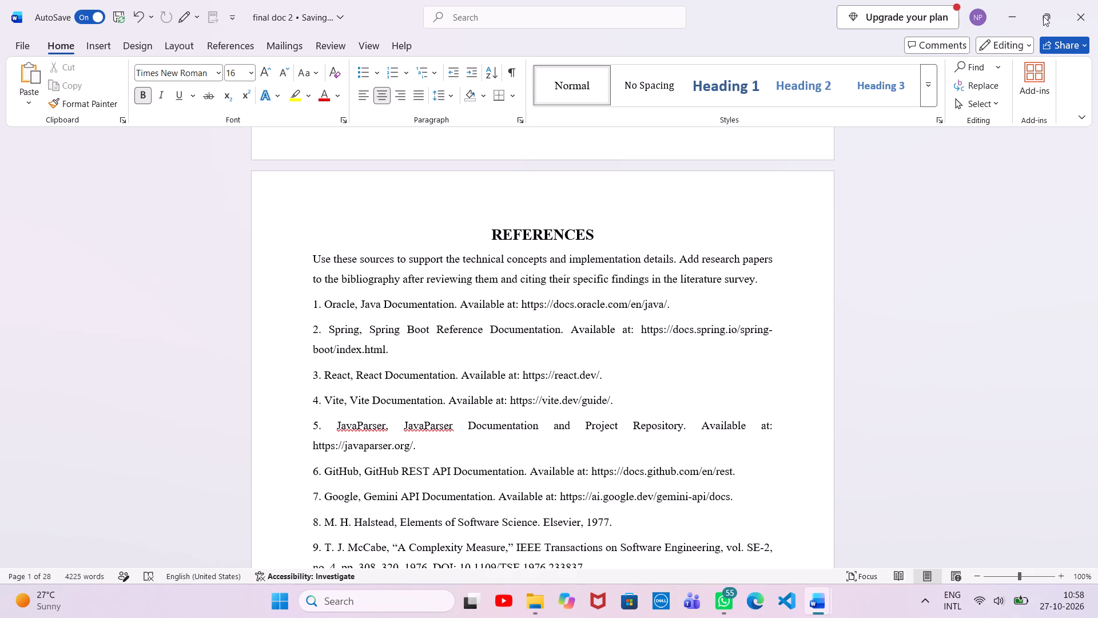
Arrange the final doc 2 and front doc 1 windows side by side.
{"action": "left_click", "coordinate": [967, 58]}
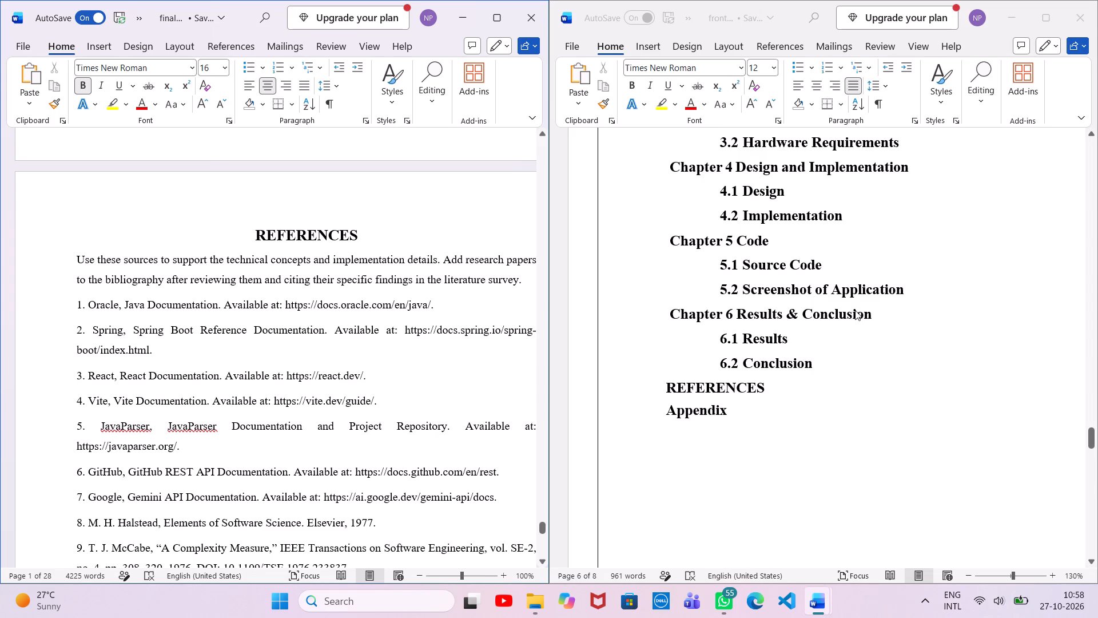
Examine the table of contents and list of tables in front doc 1, with the page zoomed out to 90%.
{"action": "scroll", "coordinate": [855, 310], "scroll_direction": "up", "scroll_amount": 5}
{"action": "scroll", "coordinate": [855, 310], "scroll_direction": "down", "scroll_amount": 2}
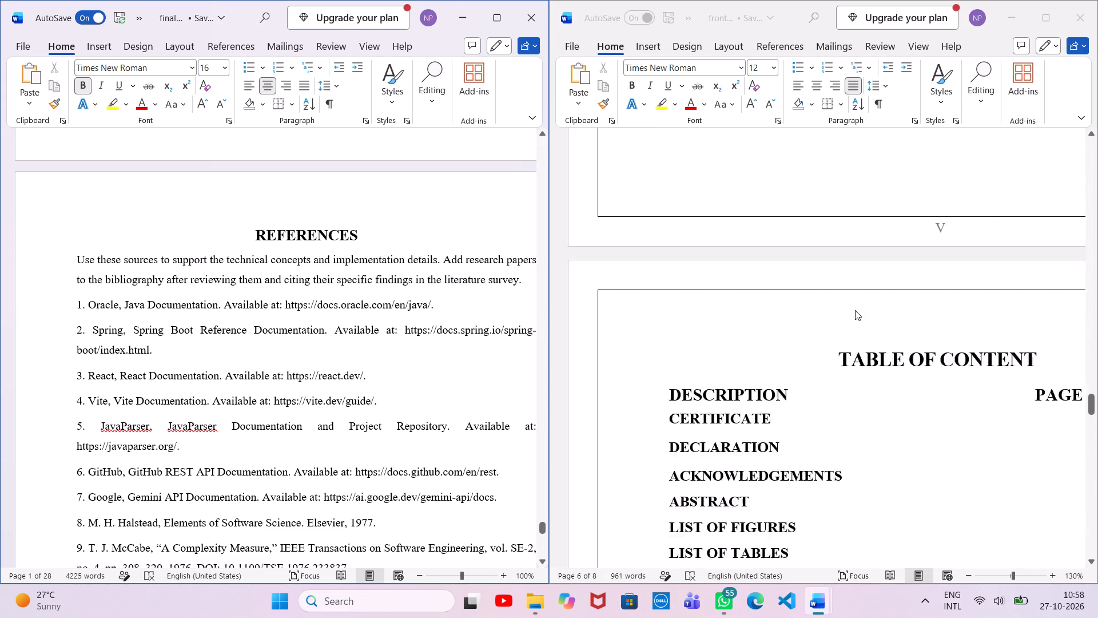
{"action": "scroll", "coordinate": [855, 310], "scroll_direction": "down", "scroll_amount": 2}
{"action": "scroll", "coordinate": [855, 310], "scroll_direction": "down", "scroll_amount": 1, "text": "ctrl"}
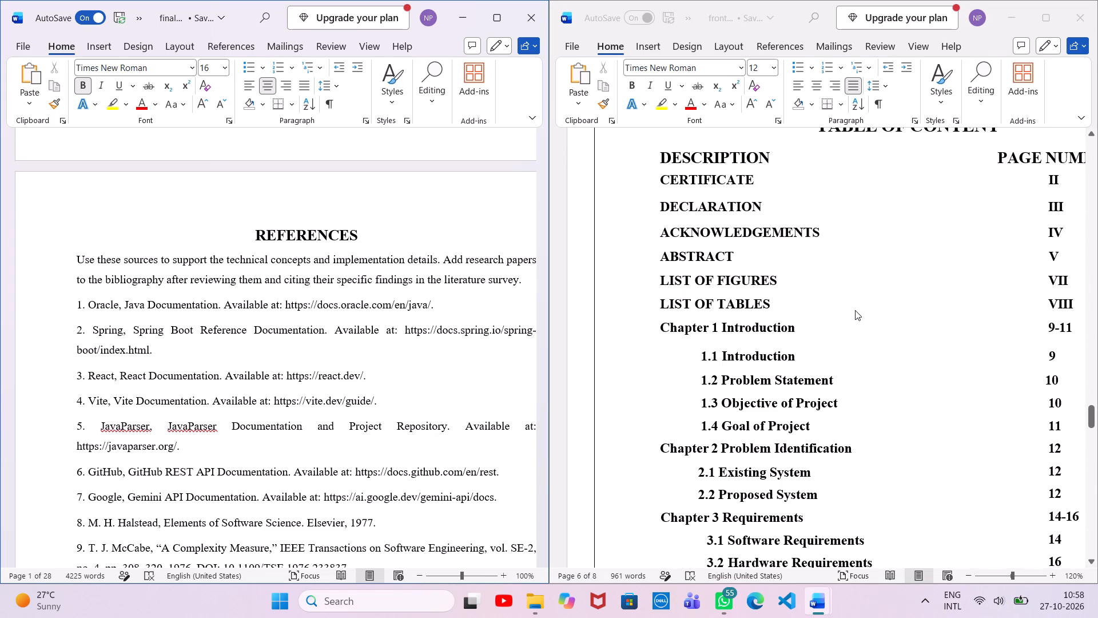
{"action": "scroll", "coordinate": [855, 310], "scroll_direction": "down", "scroll_amount": 3, "text": "ctrl"}
{"action": "scroll", "coordinate": [855, 310], "scroll_direction": "down", "scroll_amount": 3}
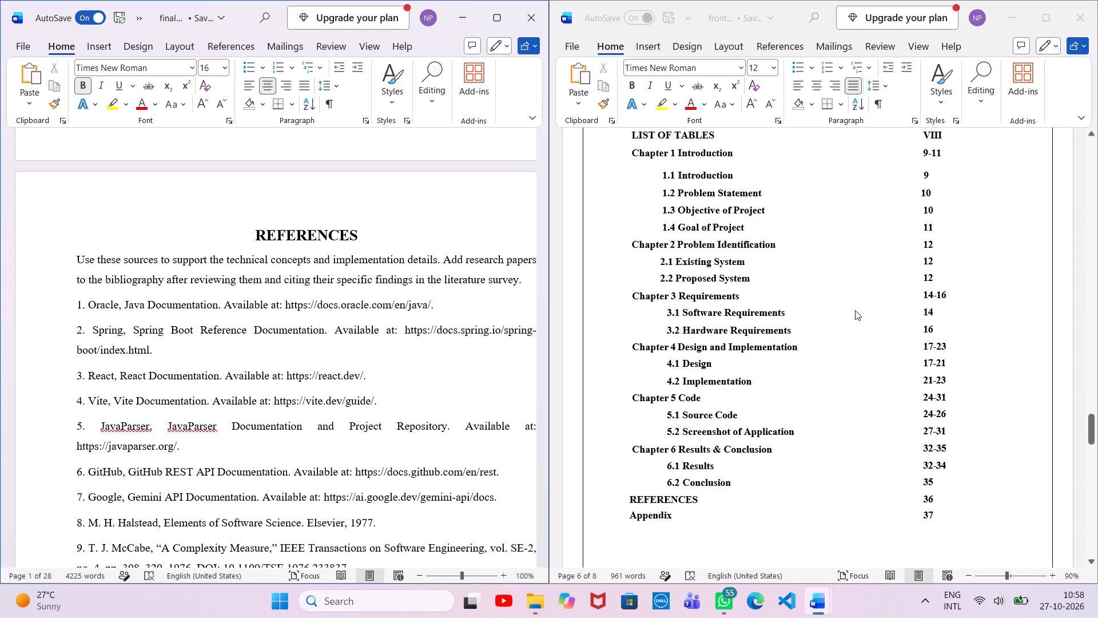
{"action": "scroll", "coordinate": [855, 310], "scroll_direction": "down", "scroll_amount": 10}
{"action": "scroll", "coordinate": [855, 310], "scroll_direction": "up", "scroll_amount": 4}
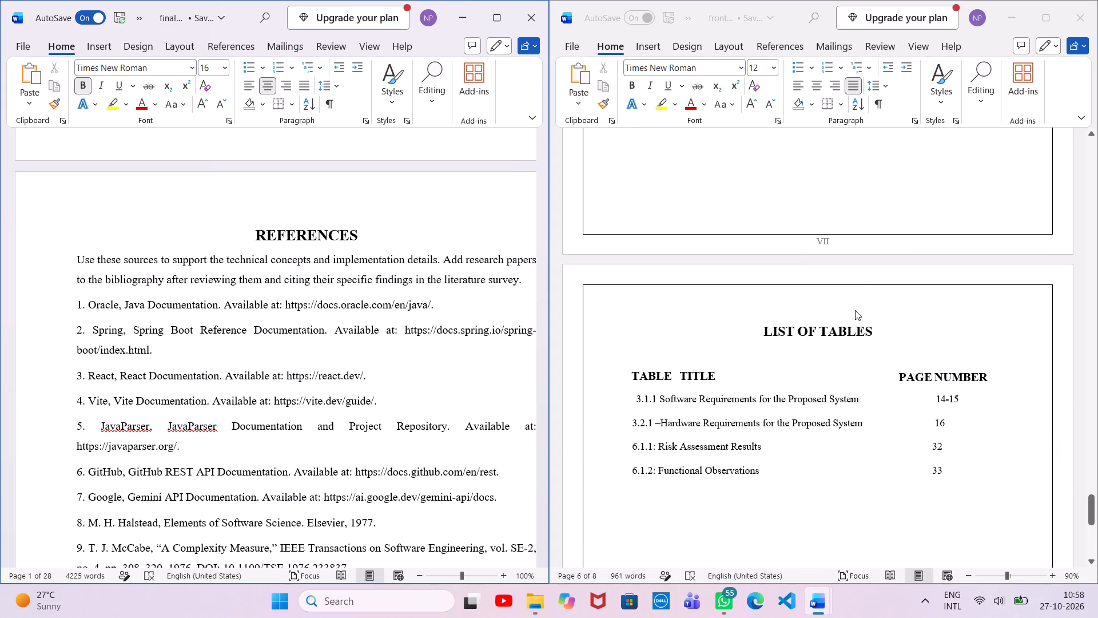
{"action": "scroll", "coordinate": [855, 310], "scroll_direction": "down", "scroll_amount": 1}
{"action": "scroll", "coordinate": [855, 310], "scroll_direction": "up", "scroll_amount": 4}
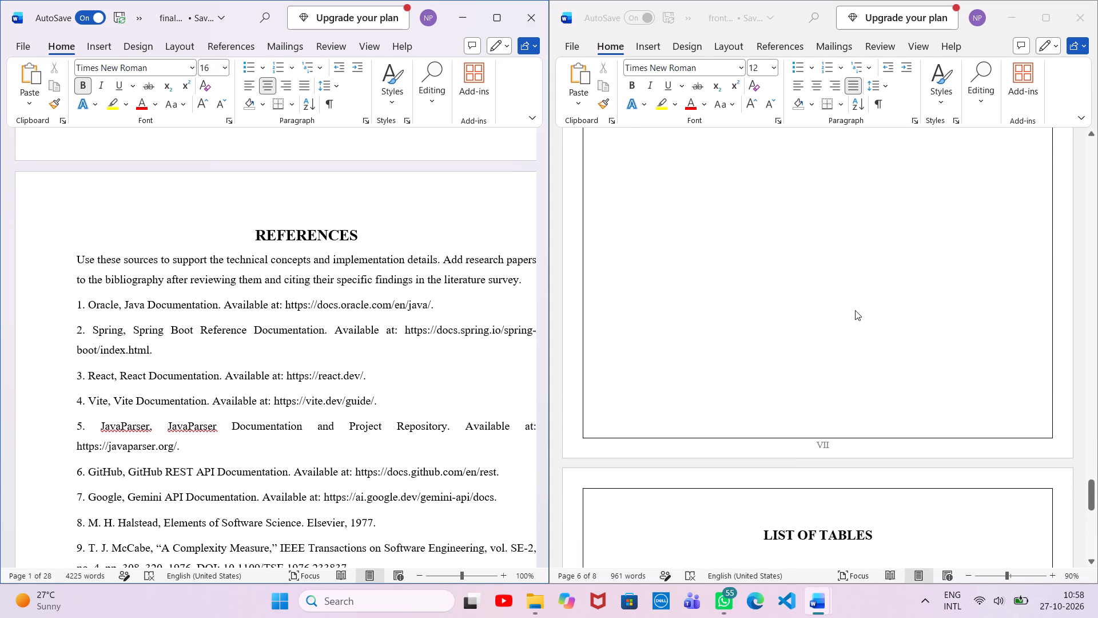
{"action": "scroll", "coordinate": [855, 310], "scroll_direction": "up", "scroll_amount": 5}
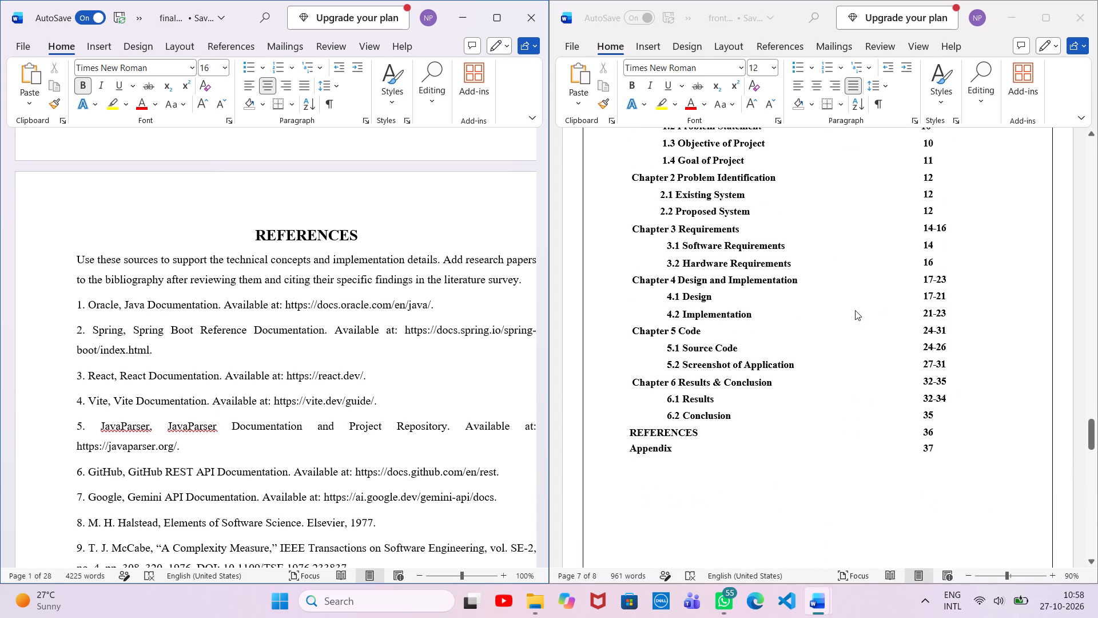
{"action": "scroll", "coordinate": [855, 310], "scroll_direction": "up", "scroll_amount": 1}
Check the Appendix page in final doc 2 and set the Appendix entry's page number to 36 in the table of contents.
{"action": "scroll", "coordinate": [360, 394], "scroll_direction": "up", "scroll_amount": 1}
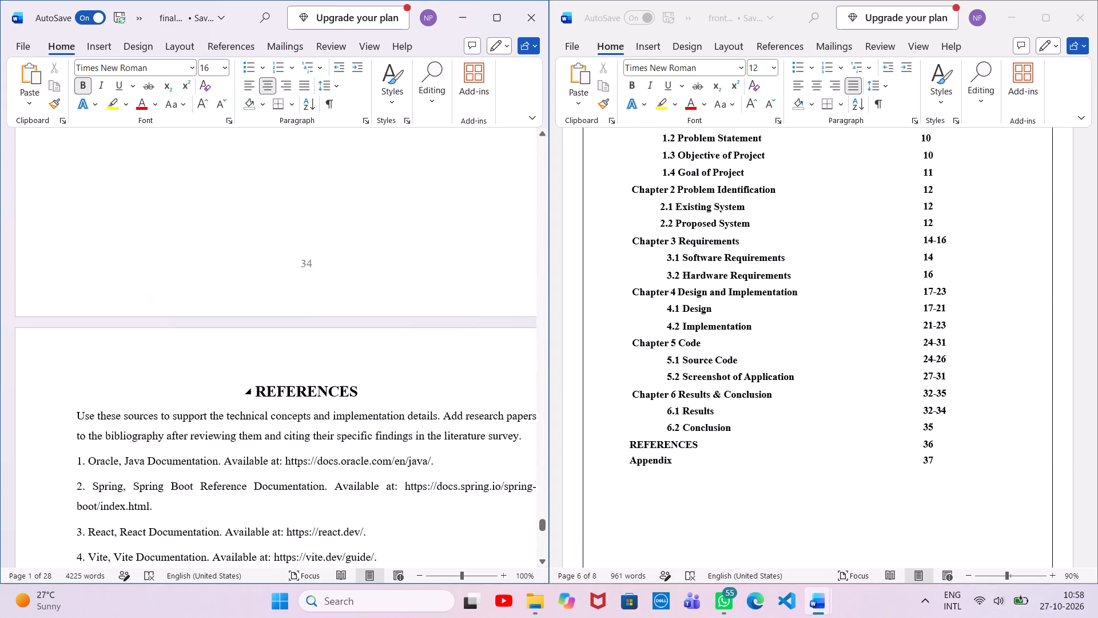
{"action": "scroll", "coordinate": [360, 394], "scroll_direction": "up", "scroll_amount": 2}
{"action": "scroll", "coordinate": [360, 394], "scroll_direction": "down", "scroll_amount": 13}
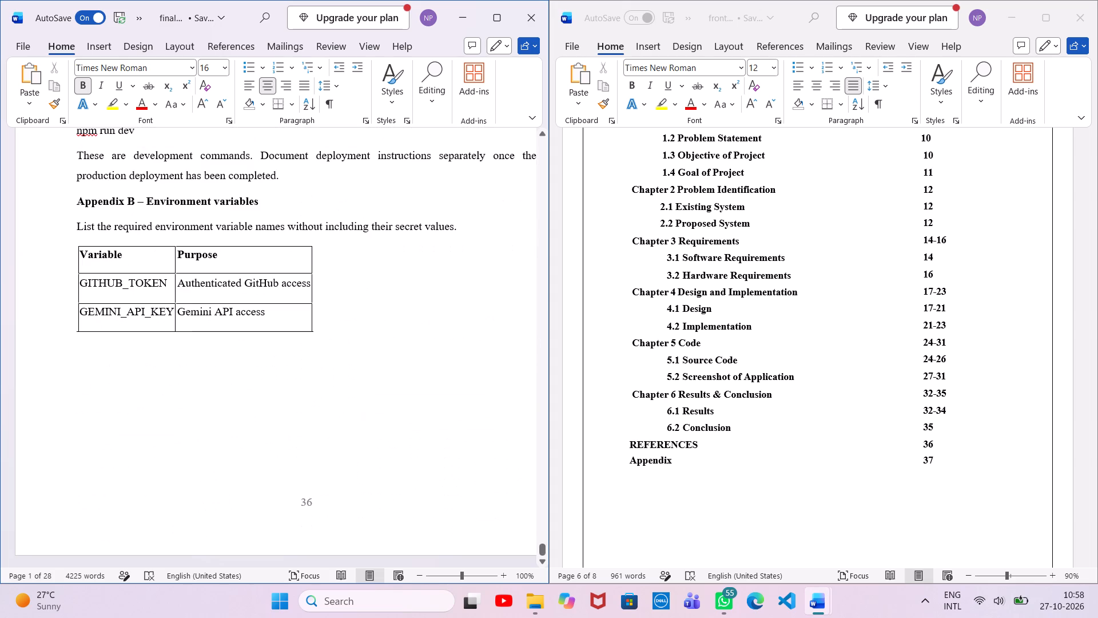
{"action": "left_click", "coordinate": [939, 454]}
{"action": "left_click", "coordinate": [940, 461]}
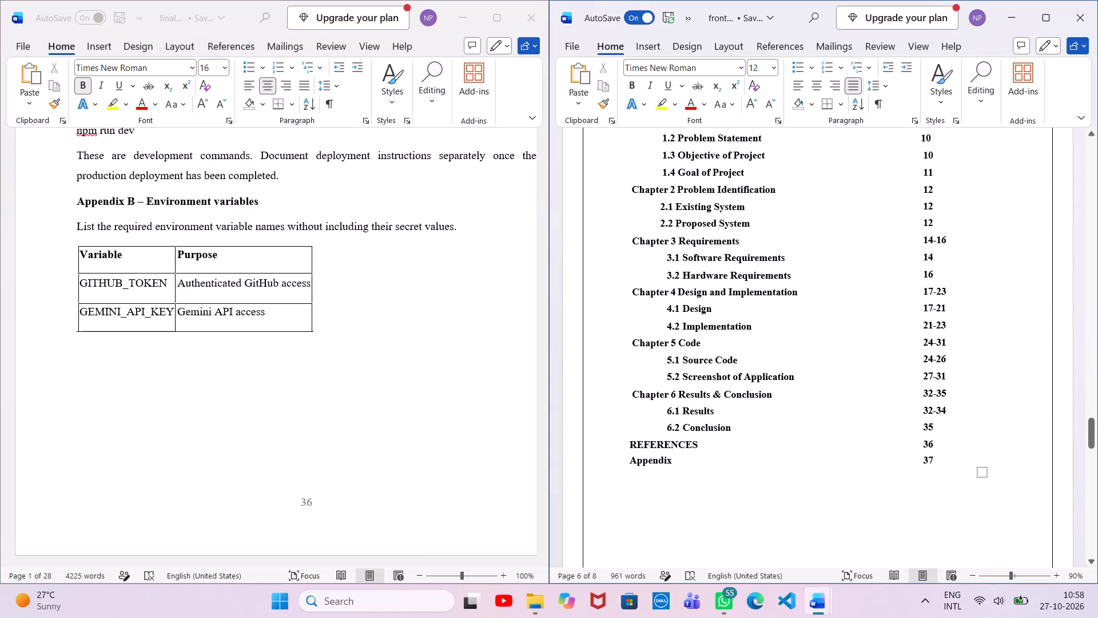
{"action": "key", "text": "BackSpace"}
{"action": "key", "text": "6"}
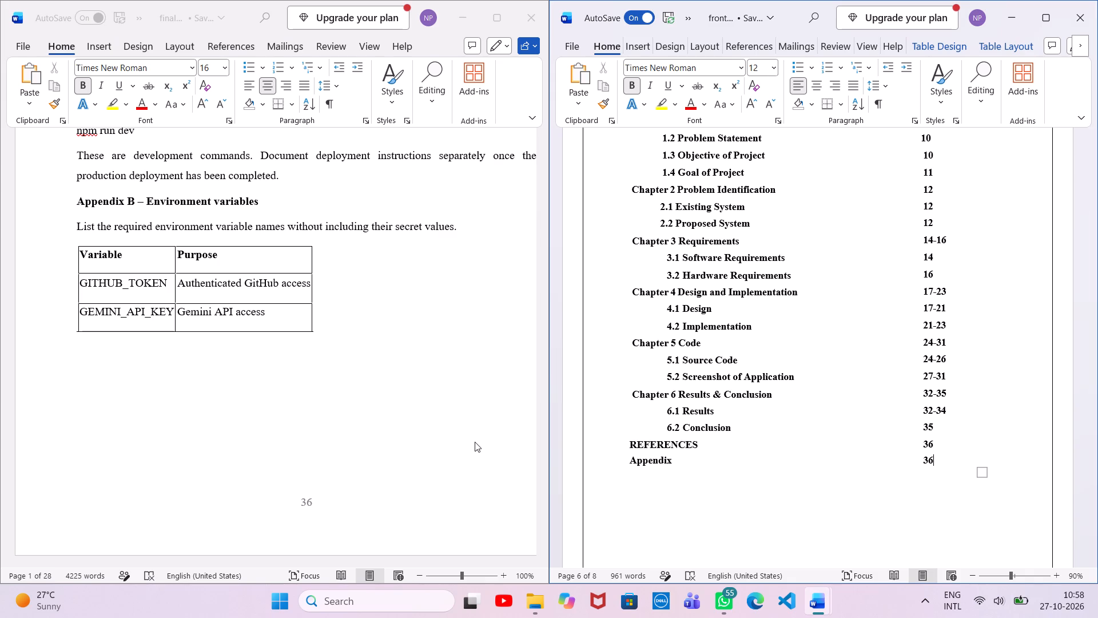
Check the References page in final doc 2 and set the REFERENCES entry's page number to 35 in the table of contents.
{"action": "scroll", "coordinate": [475, 442], "scroll_direction": "up", "scroll_amount": 4}
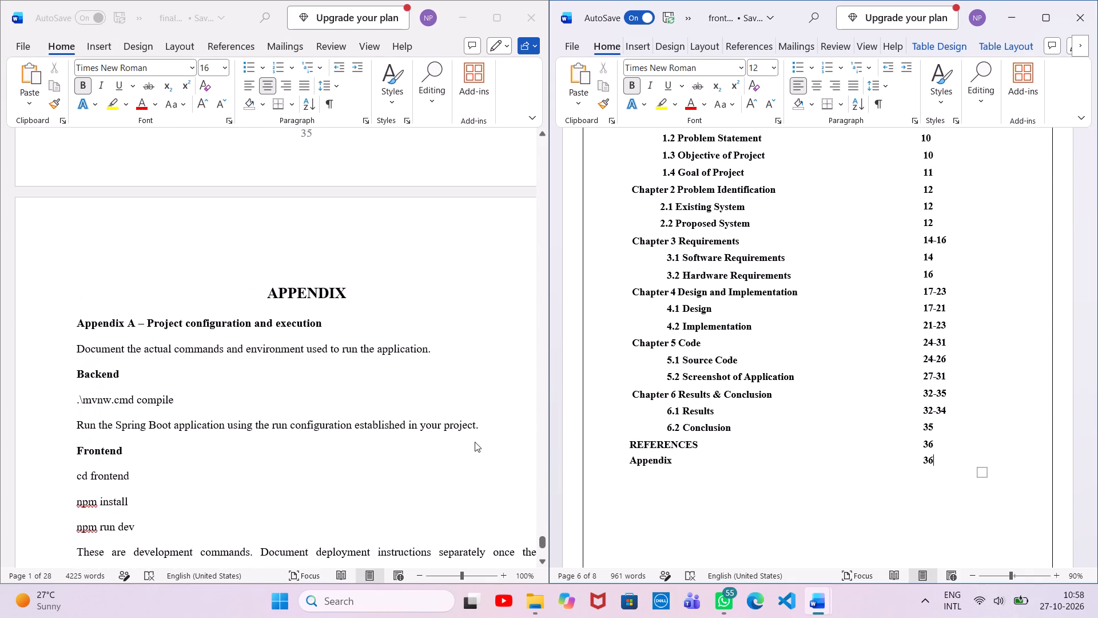
{"action": "scroll", "coordinate": [475, 442], "scroll_direction": "up", "scroll_amount": 5}
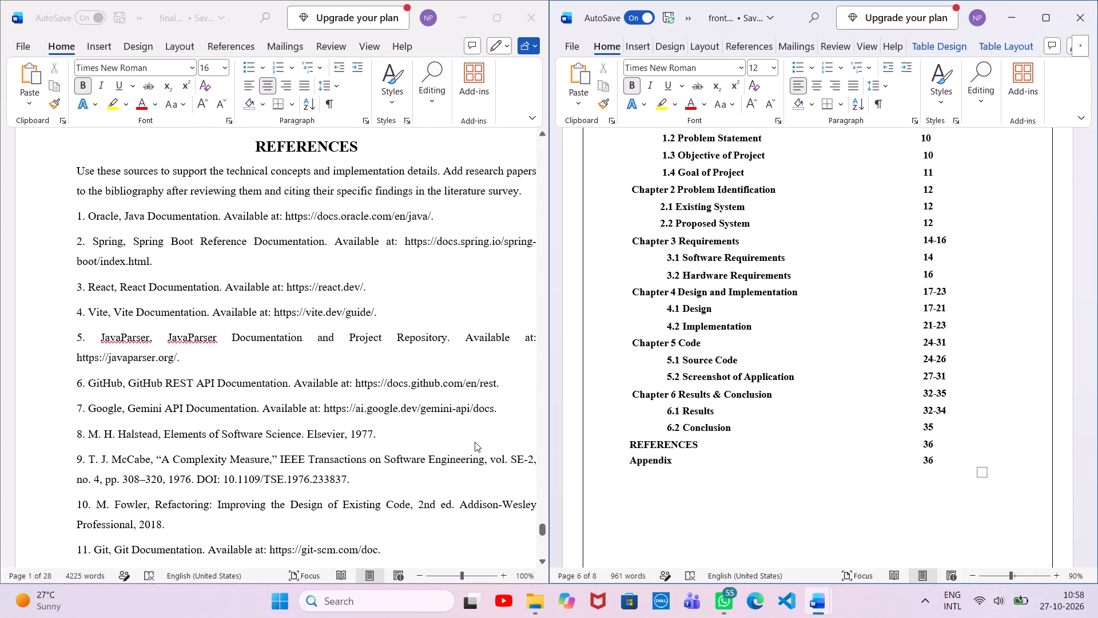
{"action": "left_click", "coordinate": [938, 444]}
{"action": "key", "text": "BackSpace"}
{"action": "key", "text": "5"}
Check the Conclusion section's pages in final doc 2 and set the 6.2 Conclusion entry's page number to 34 in the table of contents.
{"action": "scroll", "coordinate": [409, 420], "scroll_direction": "up", "scroll_amount": 2}
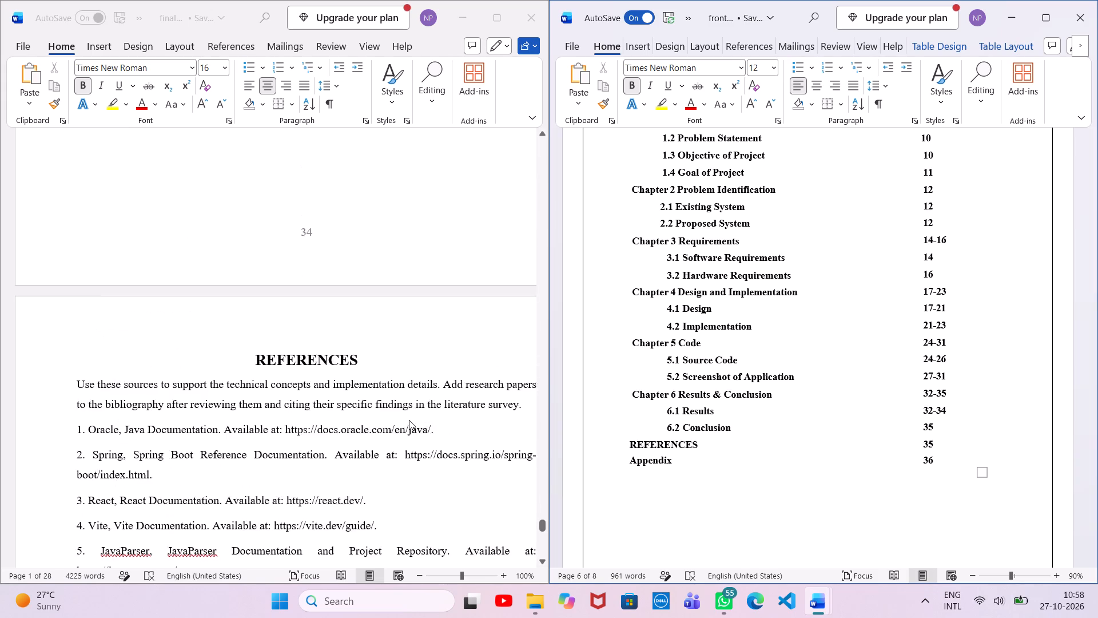
{"action": "scroll", "coordinate": [409, 420], "scroll_direction": "up", "scroll_amount": 5}
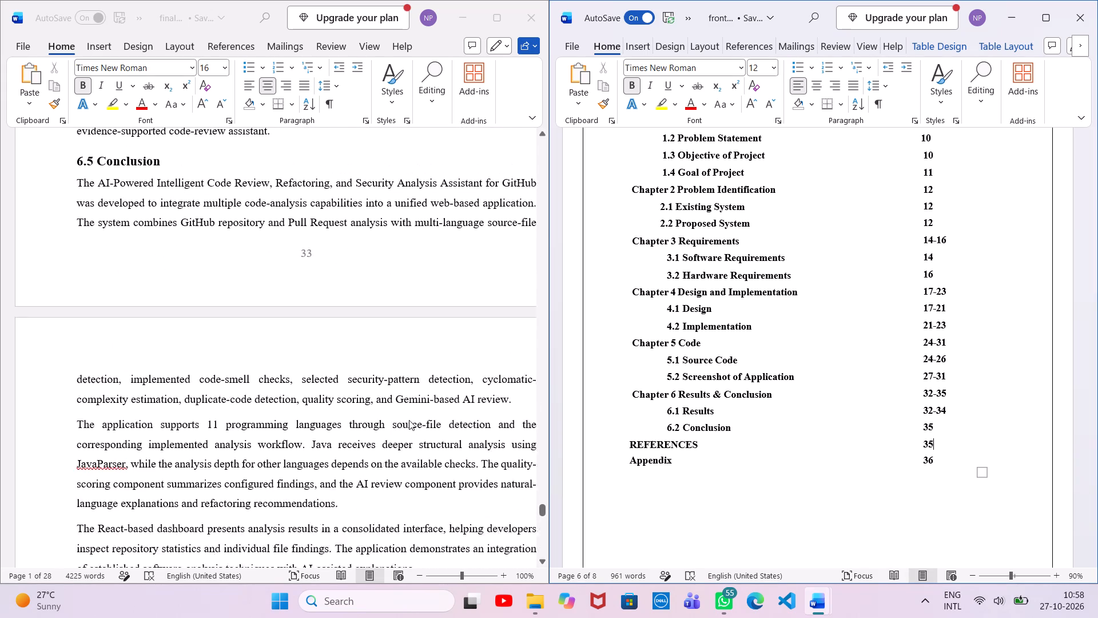
{"action": "scroll", "coordinate": [409, 420], "scroll_direction": "up", "scroll_amount": 2}
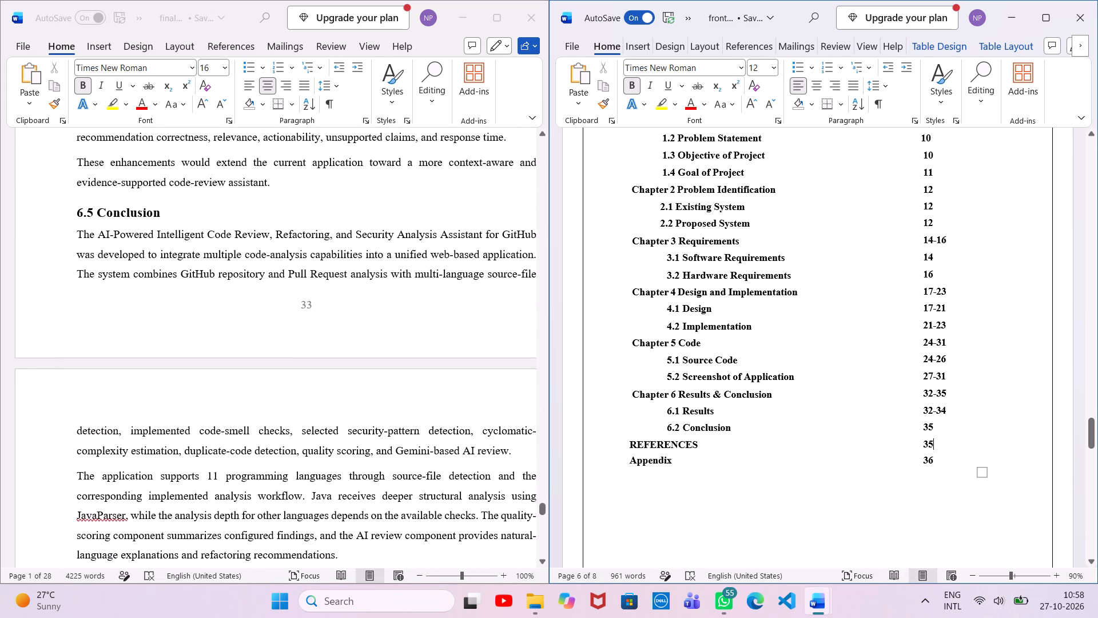
{"action": "left_click", "coordinate": [935, 425]}
{"action": "key", "text": "BackSpace"}
{"action": "key", "text": "4"}
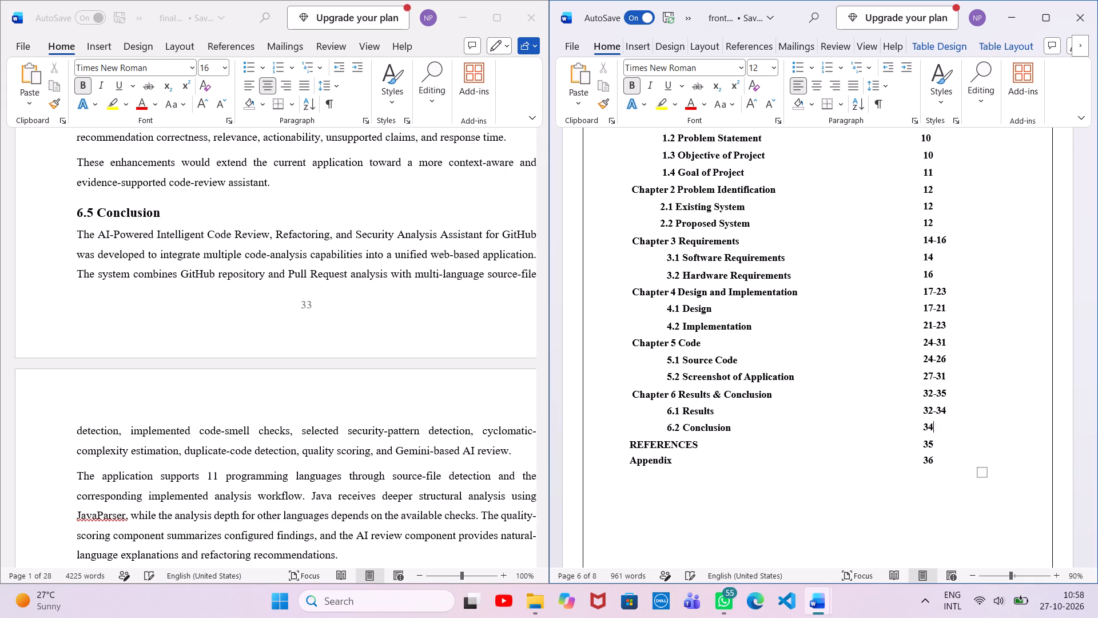
Check where Chapter 6 starts and ends in final doc 2 and set its table of contents page range to 31-34.
{"action": "scroll", "coordinate": [469, 339], "scroll_direction": "down", "scroll_amount": 1}
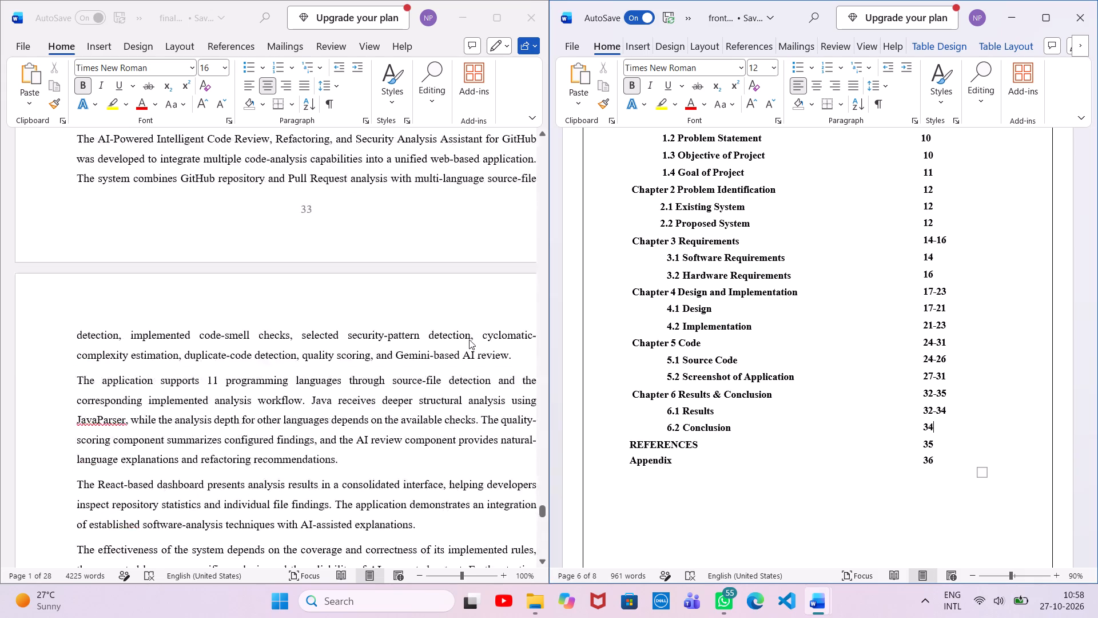
{"action": "scroll", "coordinate": [469, 339], "scroll_direction": "down", "scroll_amount": 5}
{"action": "scroll", "coordinate": [469, 339], "scroll_direction": "up", "scroll_amount": 3}
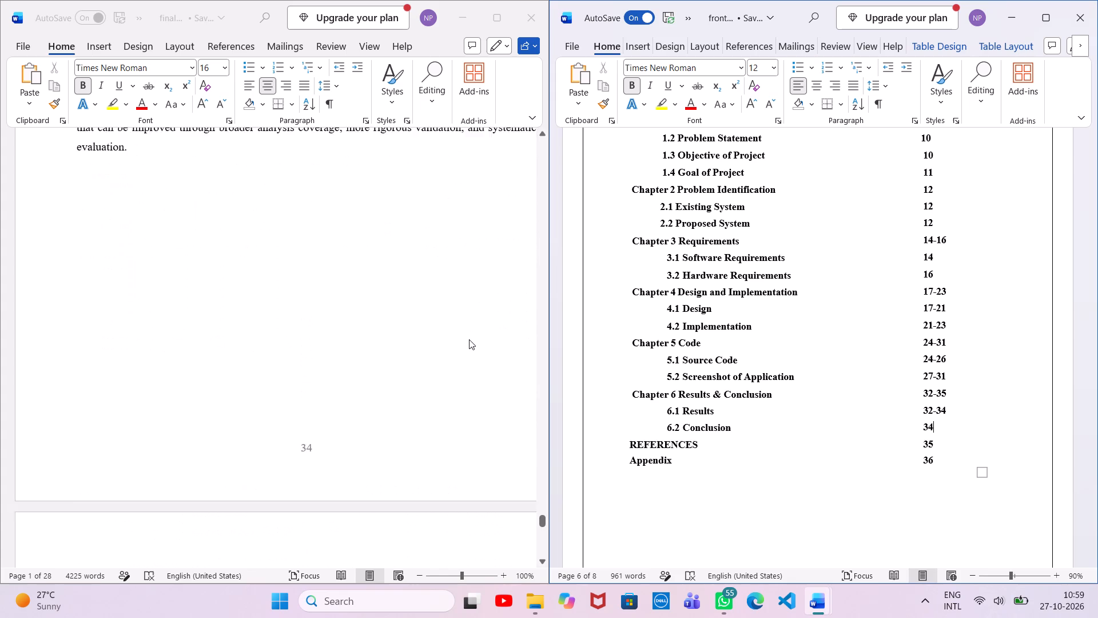
{"action": "scroll", "coordinate": [469, 339], "scroll_direction": "up", "scroll_amount": 8}
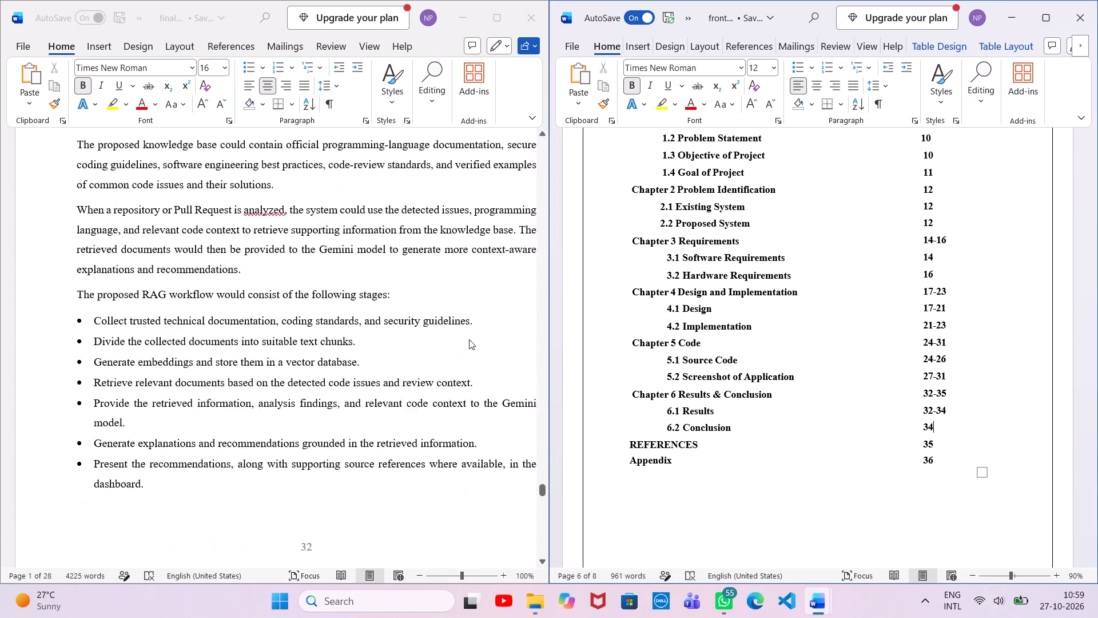
{"action": "scroll", "coordinate": [469, 339], "scroll_direction": "up", "scroll_amount": 2}
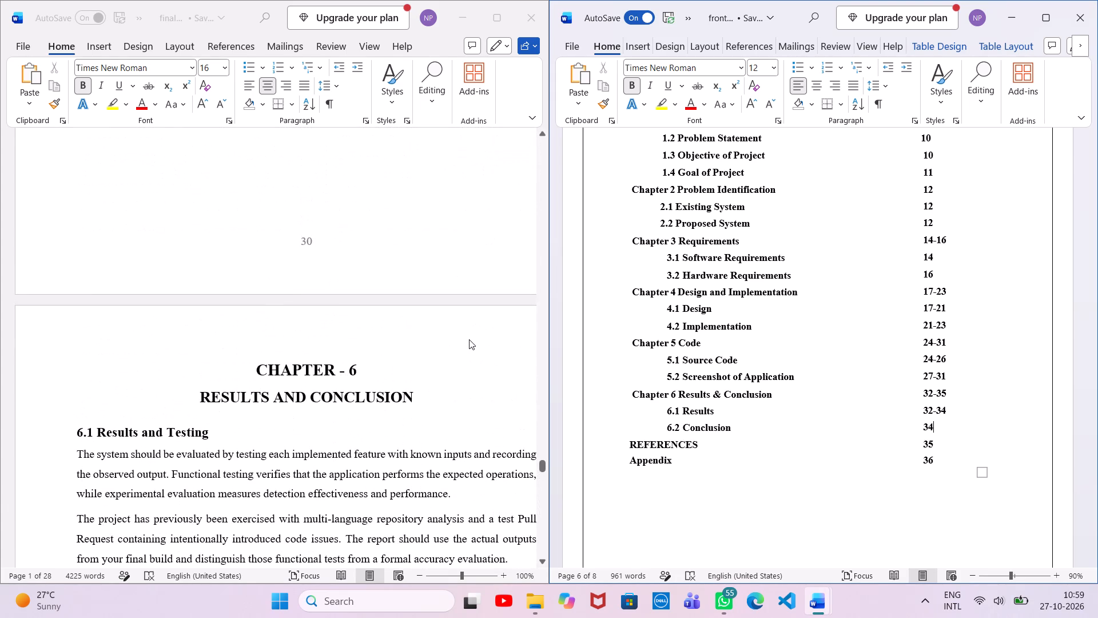
{"action": "scroll", "coordinate": [469, 339], "scroll_direction": "up", "scroll_amount": 1}
{"action": "scroll", "coordinate": [469, 339], "scroll_direction": "down", "scroll_amount": 7}
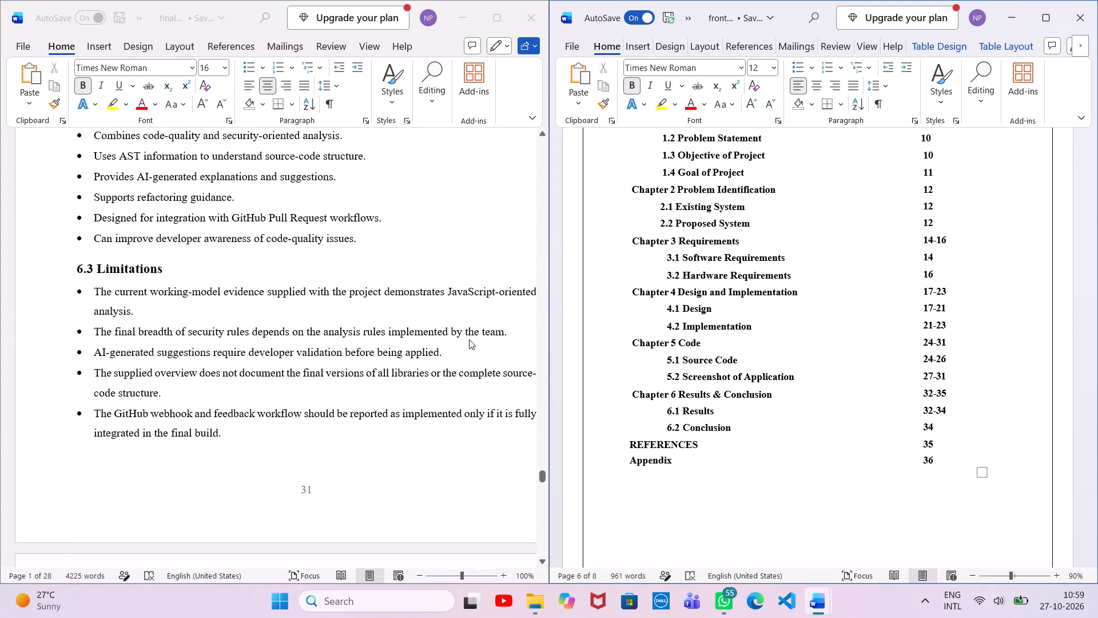
{"action": "scroll", "coordinate": [469, 339], "scroll_direction": "up", "scroll_amount": 4}
{"action": "scroll", "coordinate": [469, 339], "scroll_direction": "right", "scroll_amount": 1}
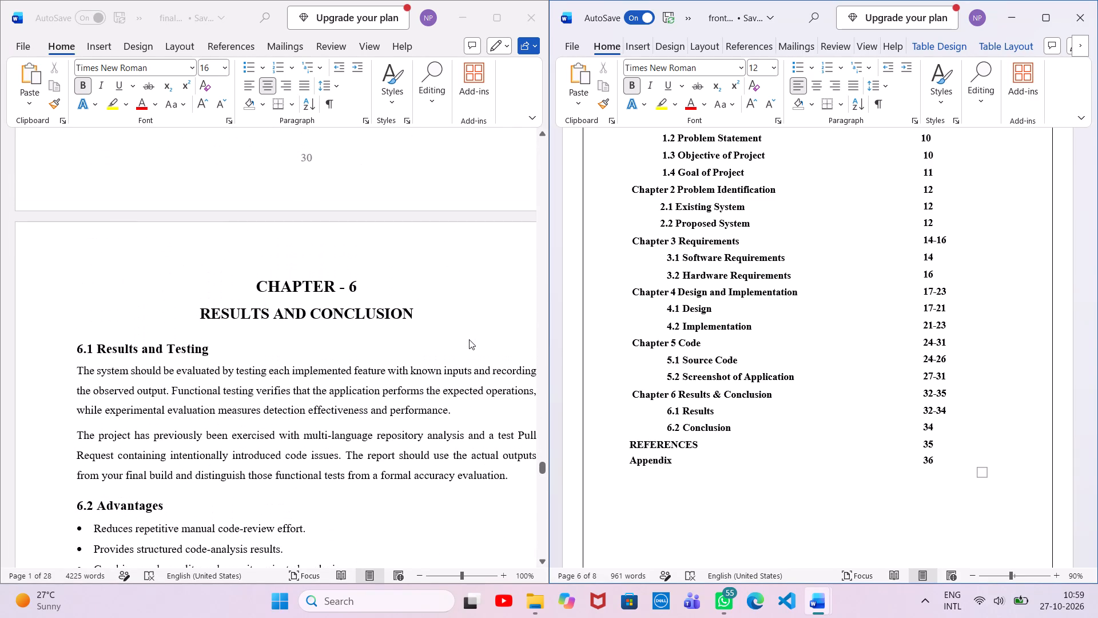
{"action": "scroll", "coordinate": [469, 339], "scroll_direction": "right", "scroll_amount": 1}
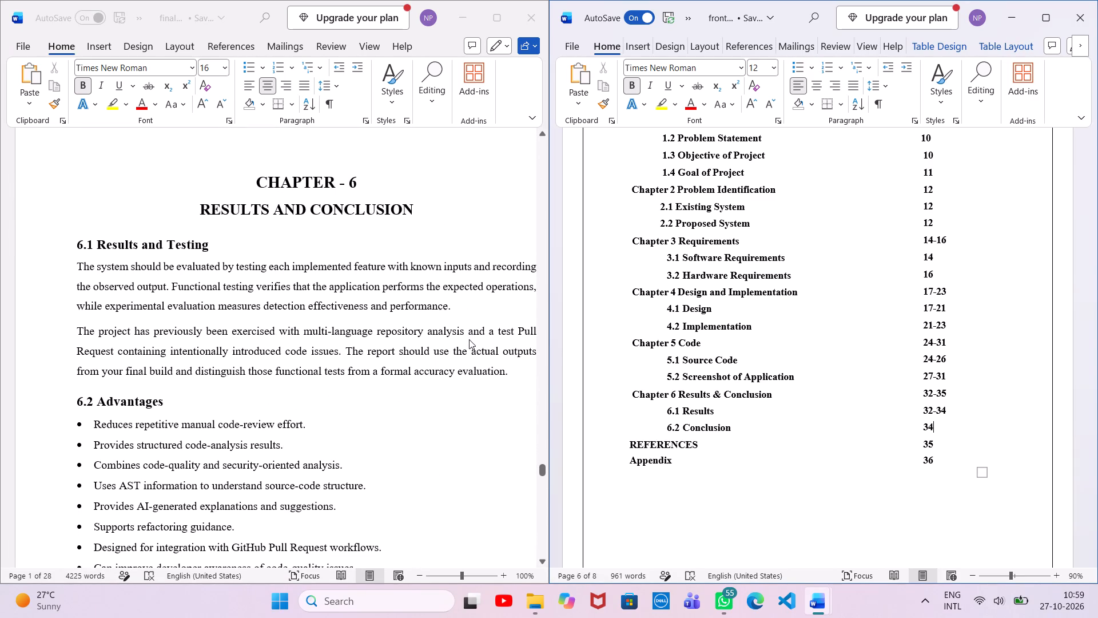
{"action": "scroll", "coordinate": [469, 339], "scroll_direction": "right", "scroll_amount": 3}
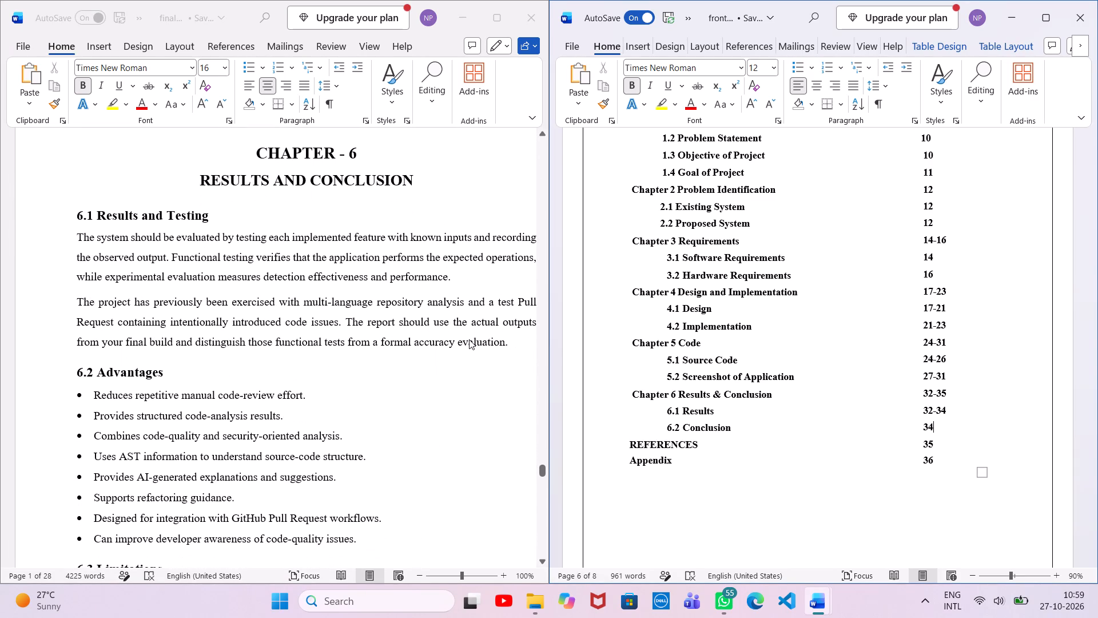
{"action": "scroll", "coordinate": [469, 339], "scroll_direction": "right", "scroll_amount": 2}
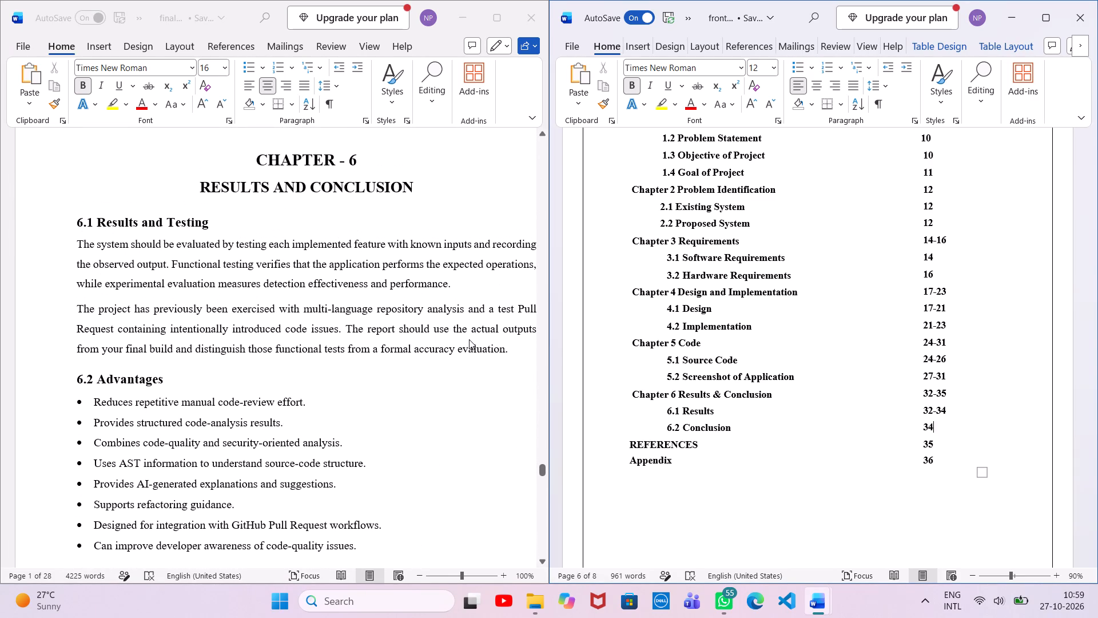
{"action": "scroll", "coordinate": [469, 339], "scroll_direction": "right", "scroll_amount": 2}
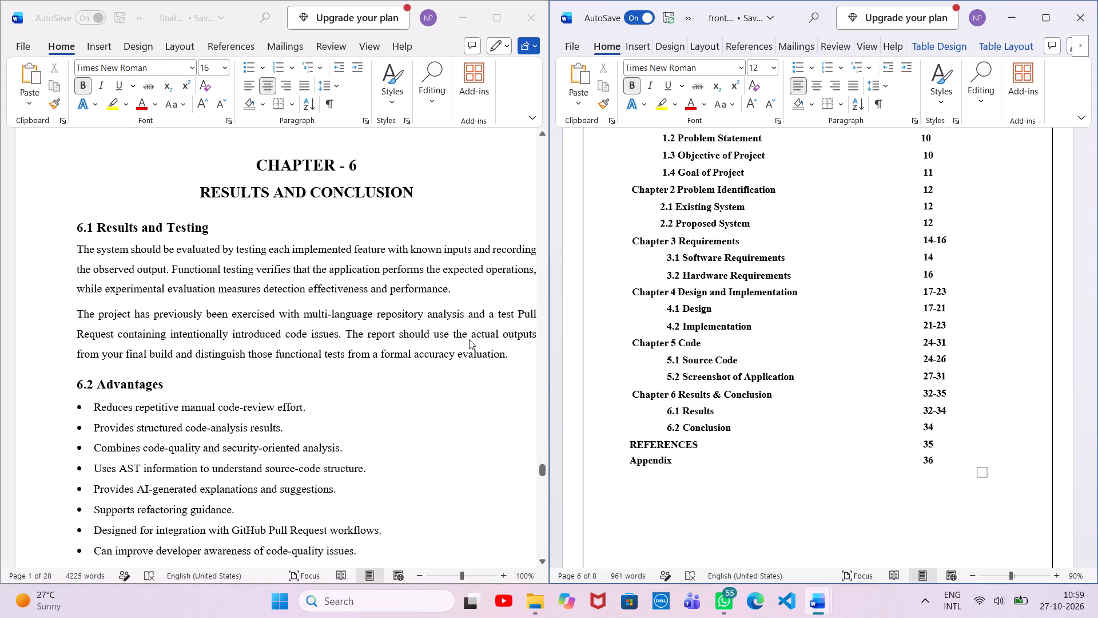
{"action": "scroll", "coordinate": [469, 339], "scroll_direction": "left", "scroll_amount": 1}
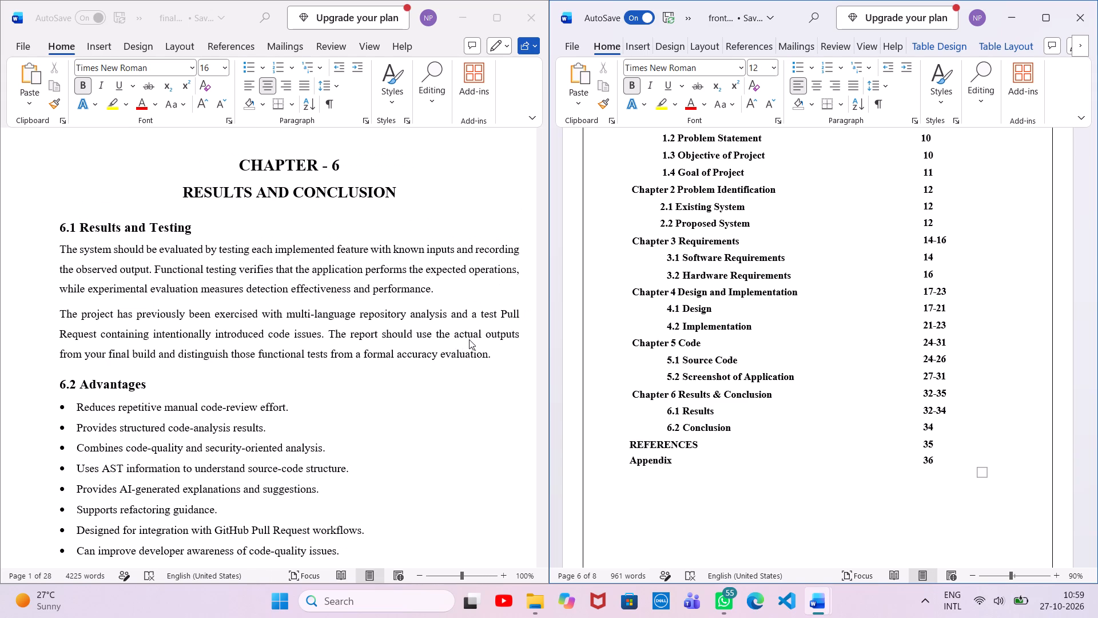
{"action": "scroll", "coordinate": [469, 339], "scroll_direction": "down", "scroll_amount": 2}
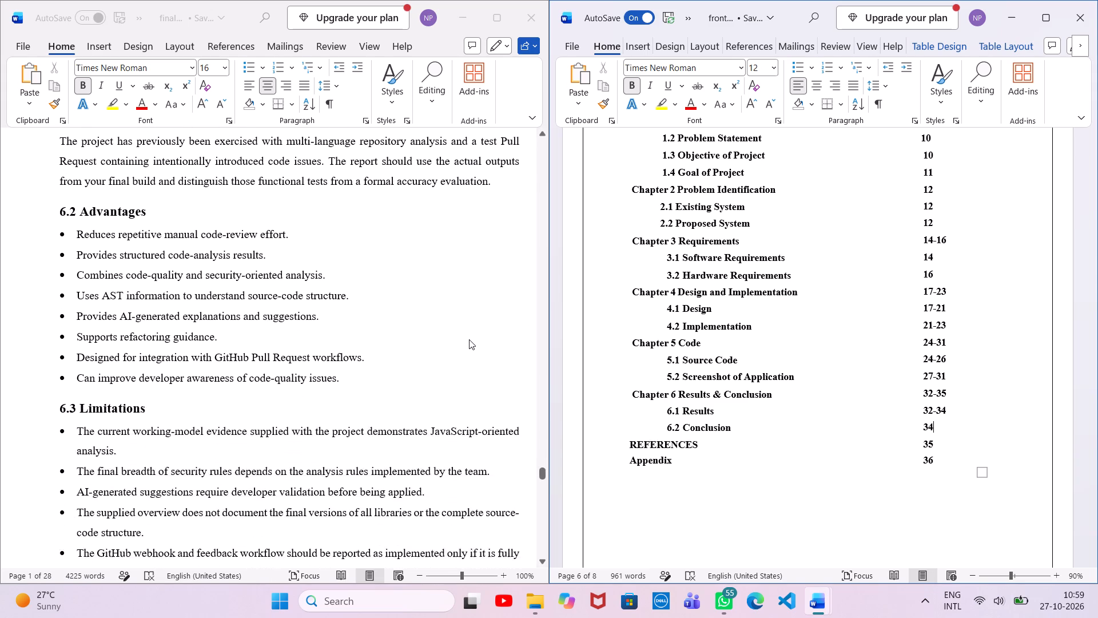
{"action": "scroll", "coordinate": [469, 339], "scroll_direction": "down", "scroll_amount": 1}
{"action": "scroll", "coordinate": [469, 339], "scroll_direction": "up", "scroll_amount": 2}
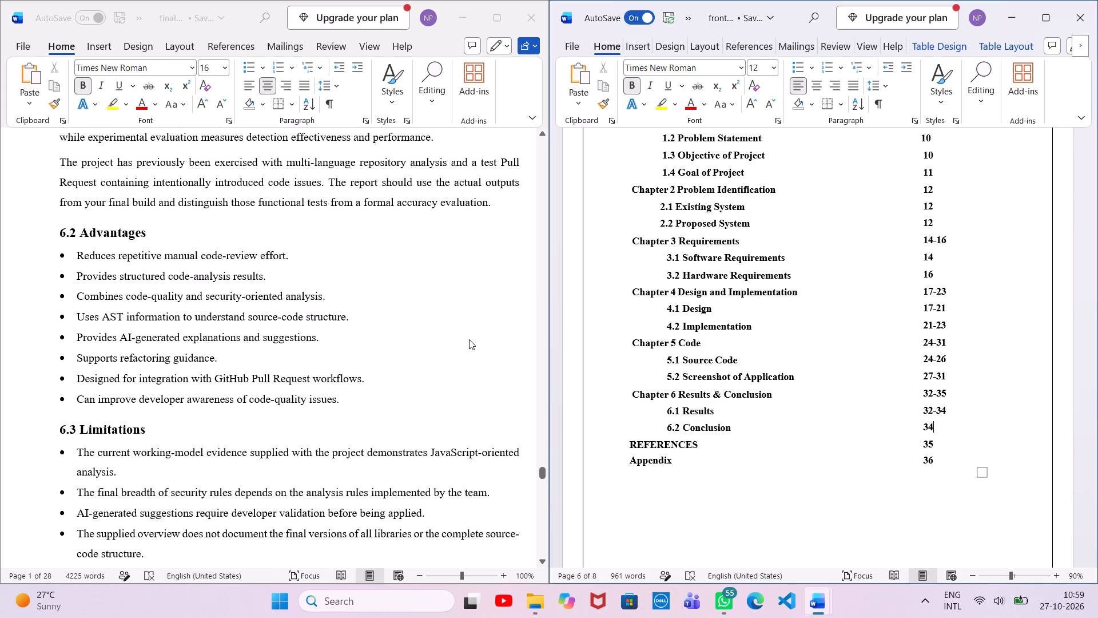
{"action": "scroll", "coordinate": [469, 339], "scroll_direction": "up", "scroll_amount": 2}
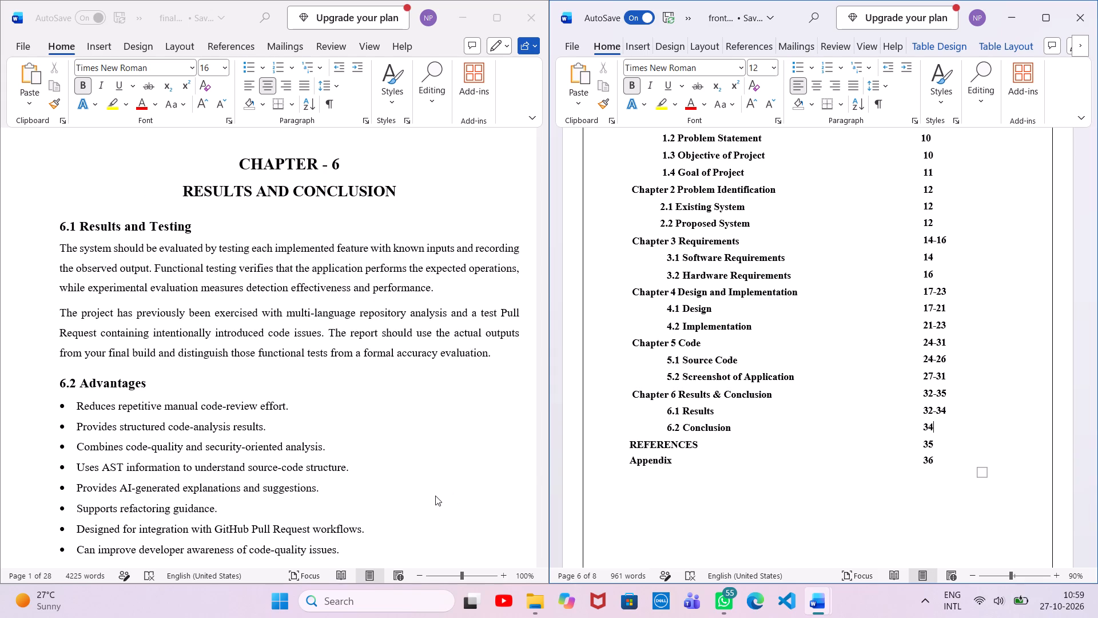
{"action": "scroll", "coordinate": [435, 496], "scroll_direction": "down", "scroll_amount": 4}
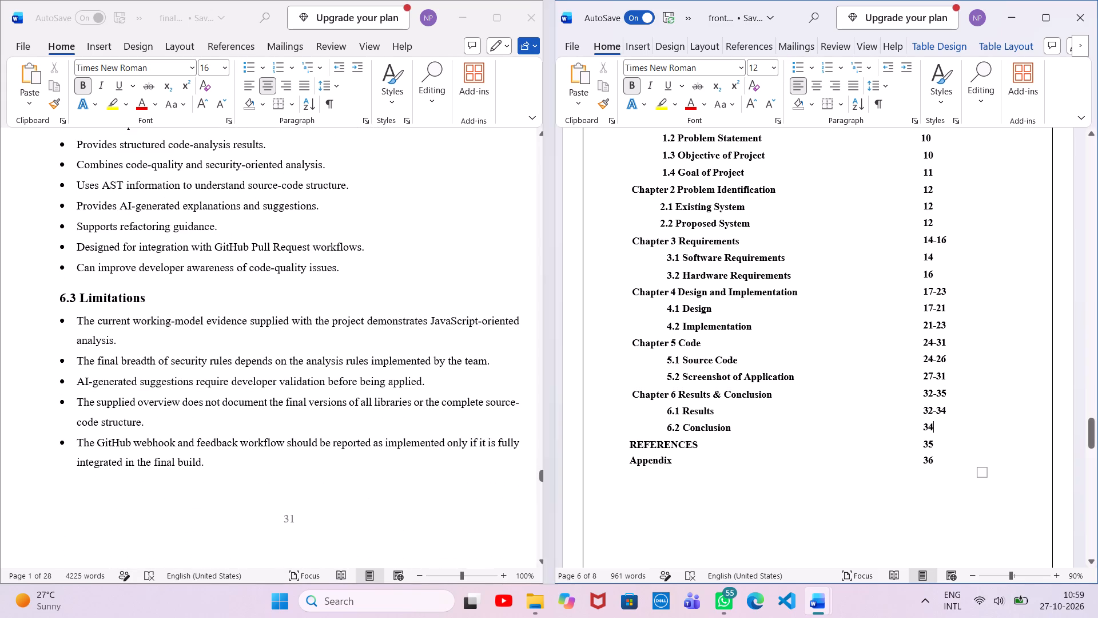
{"action": "left_click", "coordinate": [934, 394]}
{"action": "key", "text": "BackSpace"}
{"action": "key", "text": "1"}
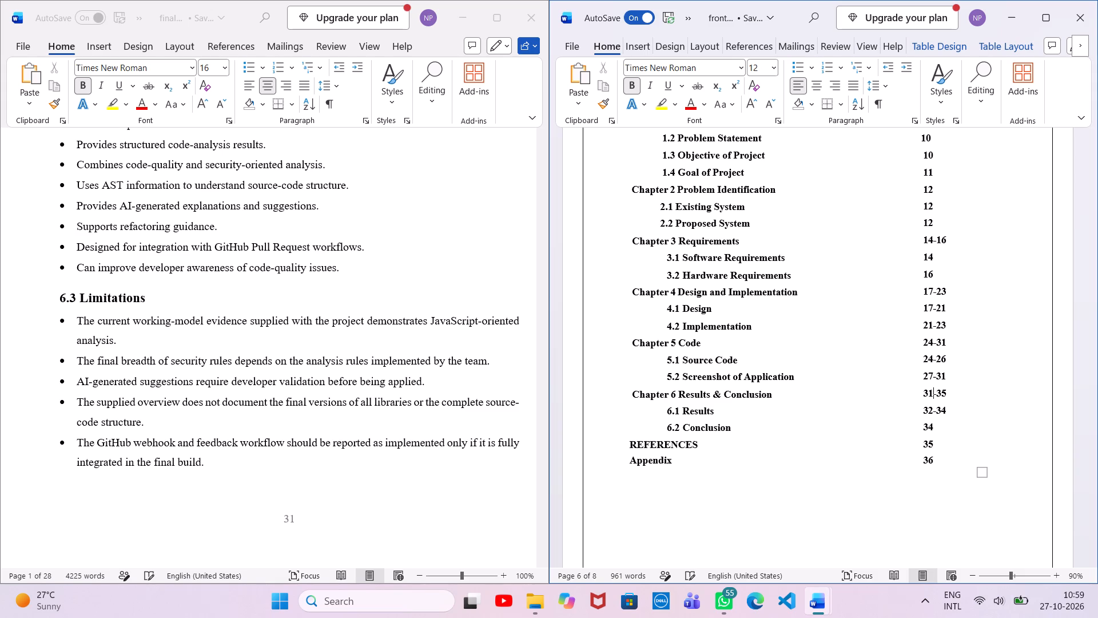
{"action": "key", "text": "Right"}
{"action": "key", "text": "Right"}
{"action": "key", "text": "Right"}
{"action": "key", "text": "BackSpace"}
{"action": "key", "text": "4"}
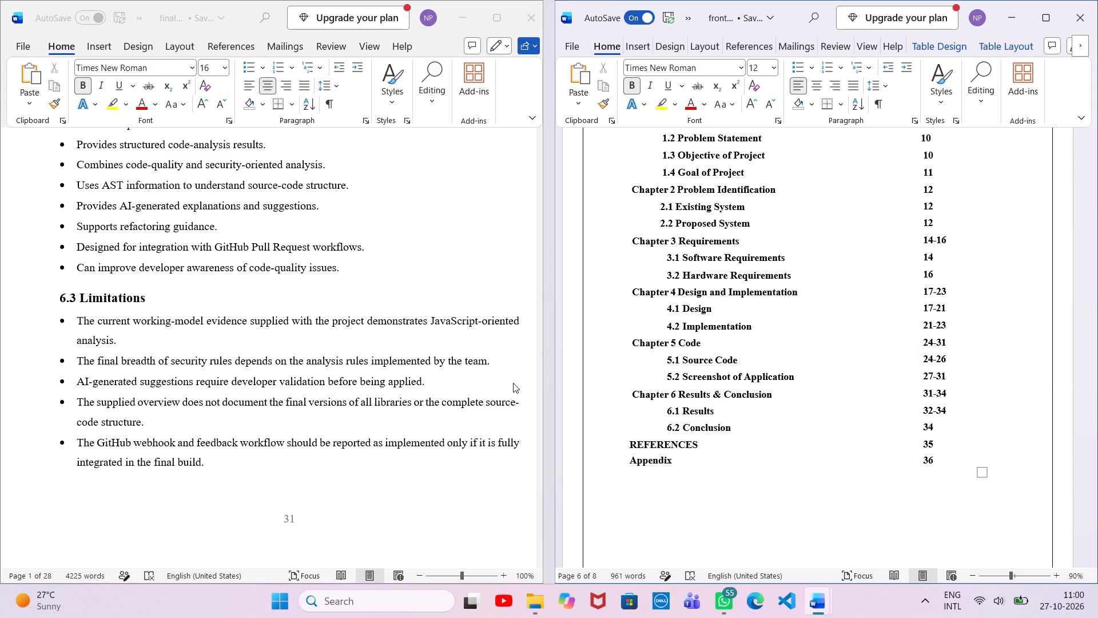
Examine the Chapter 6 pages in final doc 2 from Results and Testing through Conclusion to compare them with the section page numbers.
{"action": "scroll", "coordinate": [513, 383], "scroll_direction": "up", "scroll_amount": 4}
{"action": "scroll", "coordinate": [513, 383], "scroll_direction": "down", "scroll_amount": 2}
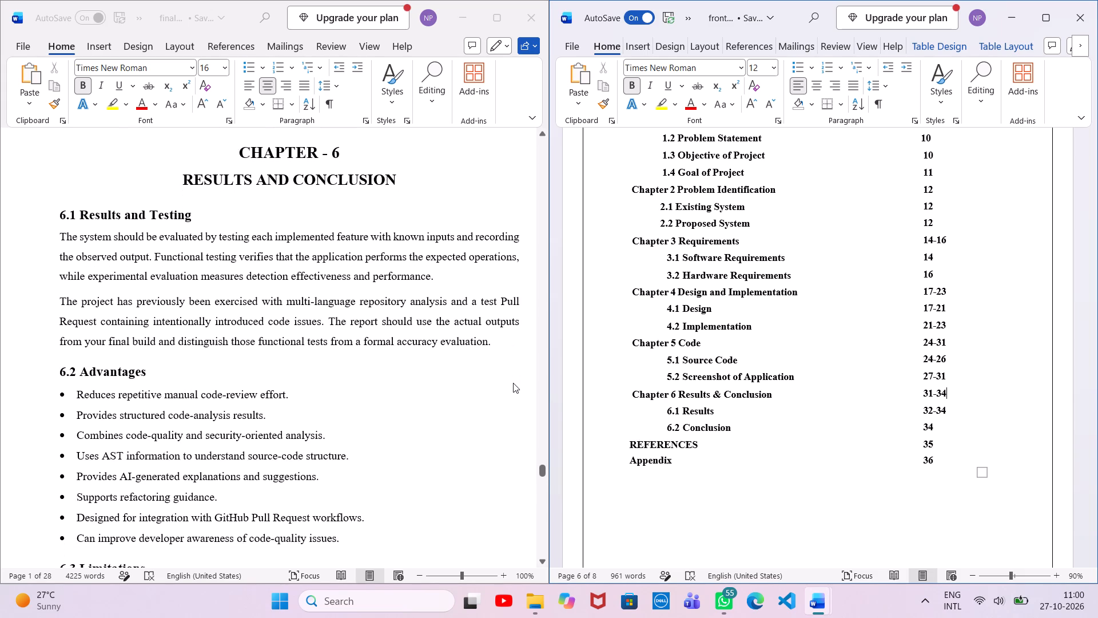
{"action": "scroll", "coordinate": [513, 383], "scroll_direction": "down", "scroll_amount": 2}
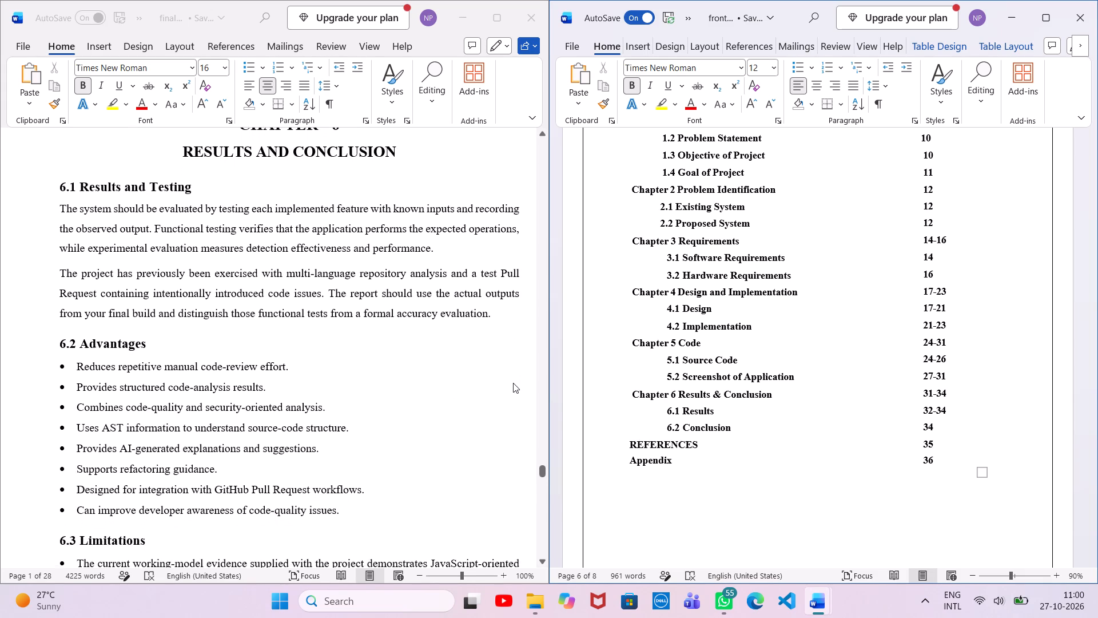
{"action": "scroll", "coordinate": [513, 383], "scroll_direction": "down", "scroll_amount": 3}
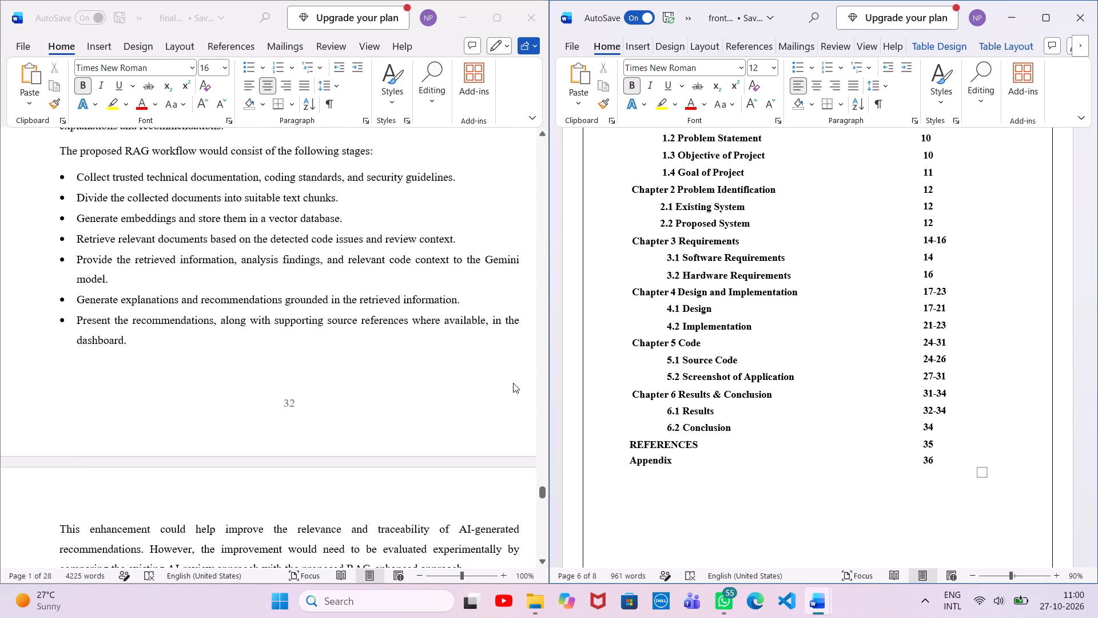
{"action": "scroll", "coordinate": [513, 383], "scroll_direction": "down", "scroll_amount": 6}
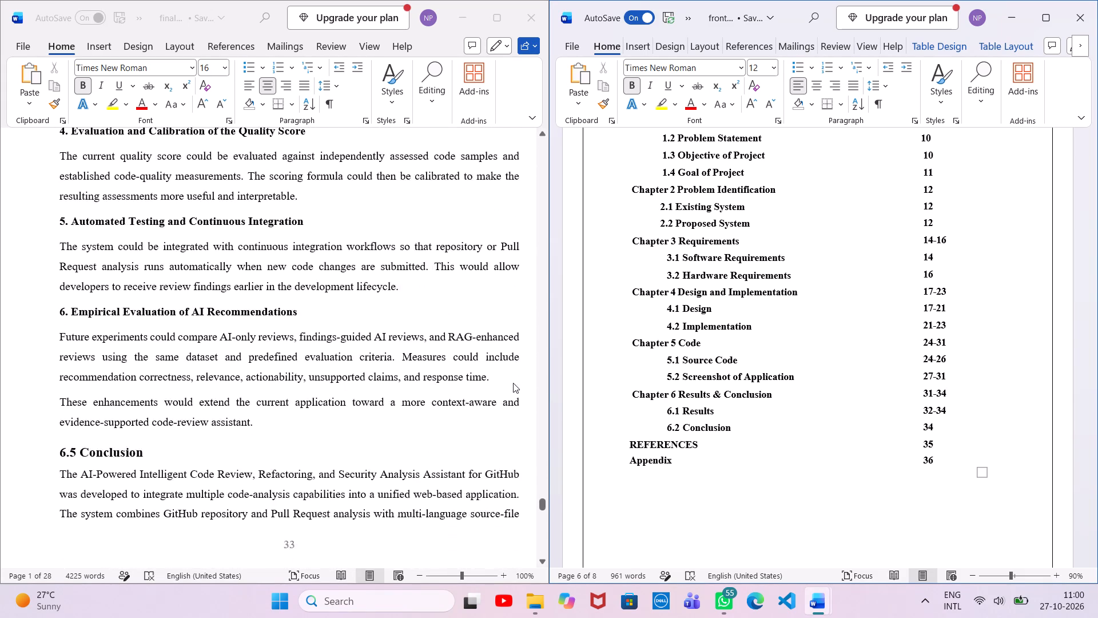
{"action": "scroll", "coordinate": [513, 383], "scroll_direction": "down", "scroll_amount": 2}
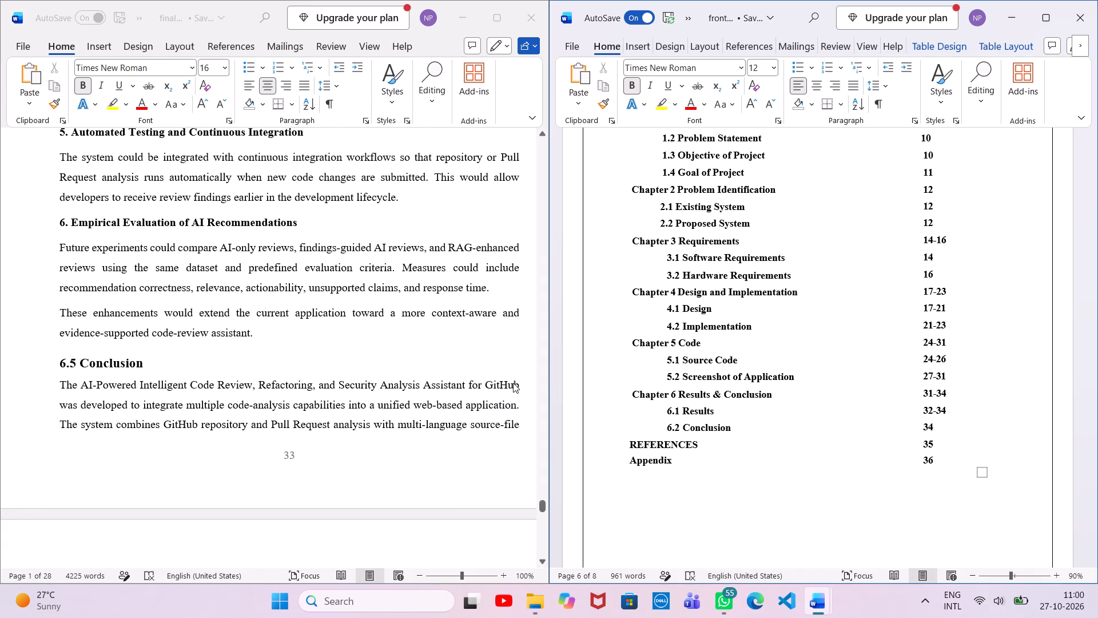
{"action": "scroll", "coordinate": [513, 383], "scroll_direction": "down", "scroll_amount": 1}
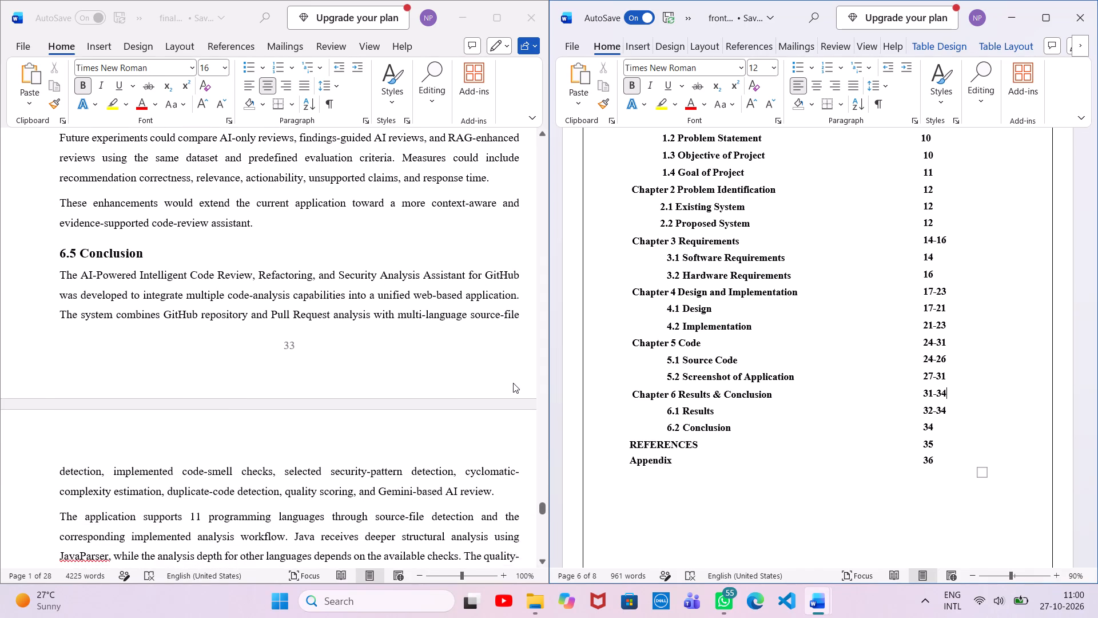
{"action": "scroll", "coordinate": [513, 383], "scroll_direction": "down", "scroll_amount": 1}
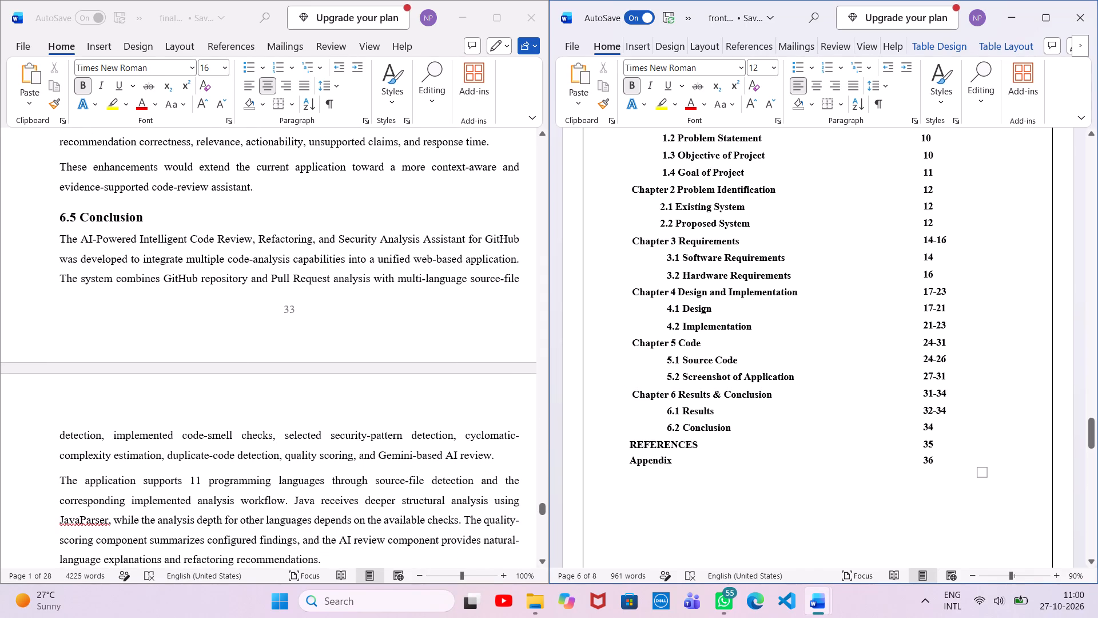
Check where Chapter 5 ends in final doc 2 and set its table of contents page range to 24-30.
{"action": "scroll", "coordinate": [496, 420], "scroll_direction": "up", "scroll_amount": 5}
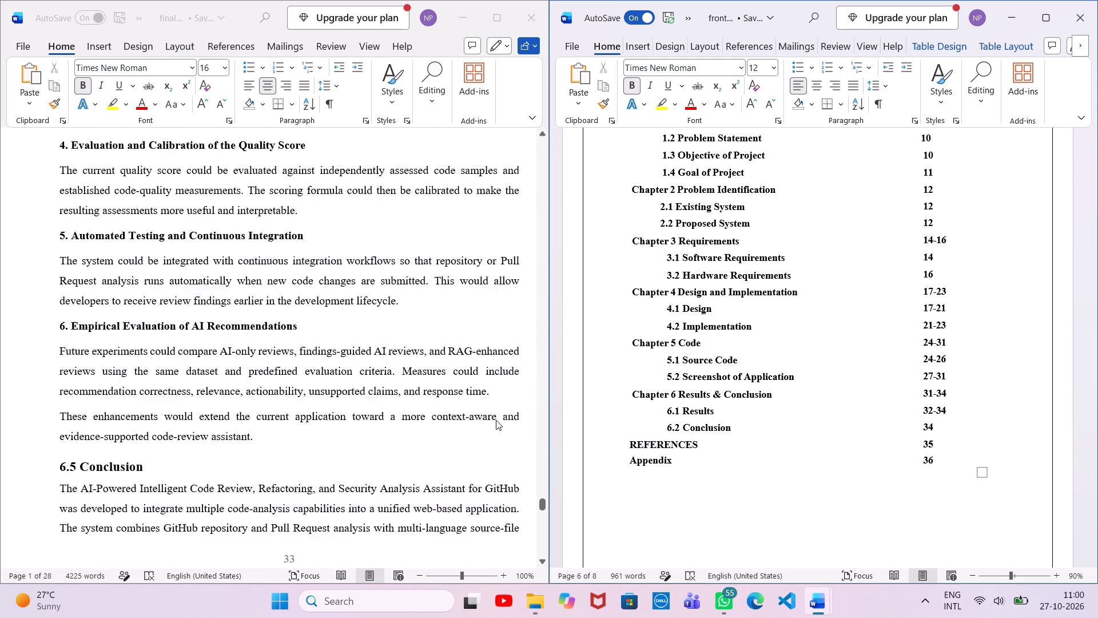
{"action": "scroll", "coordinate": [496, 420], "scroll_direction": "up", "scroll_amount": 10}
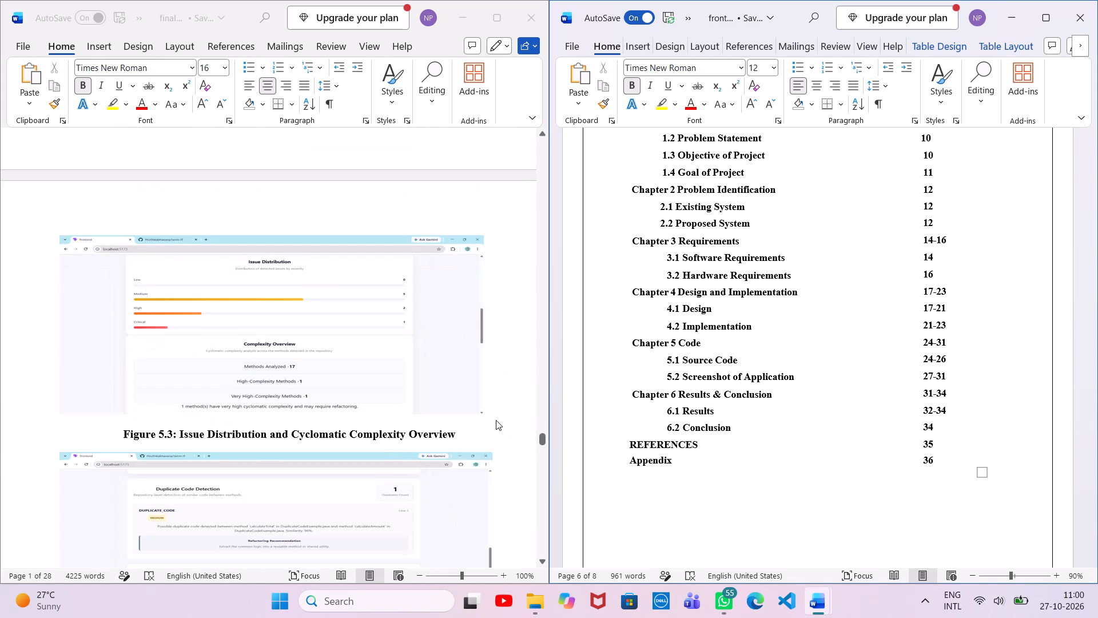
{"action": "scroll", "coordinate": [496, 420], "scroll_direction": "down", "scroll_amount": 6}
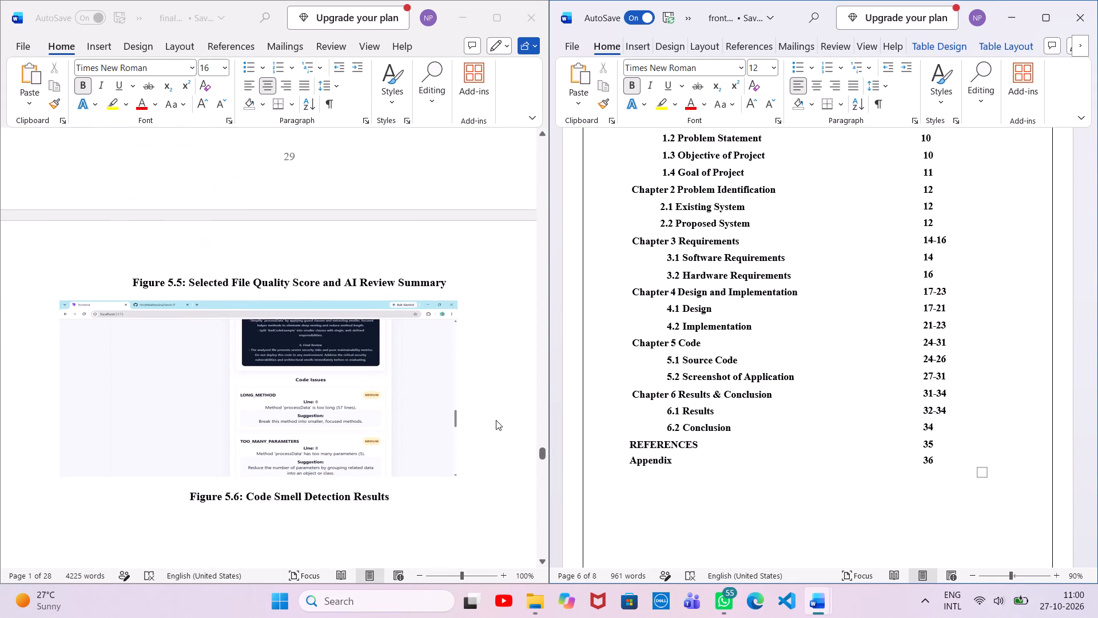
{"action": "scroll", "coordinate": [496, 420], "scroll_direction": "down", "scroll_amount": 1}
{"action": "scroll", "coordinate": [496, 420], "scroll_direction": "right", "scroll_amount": 2}
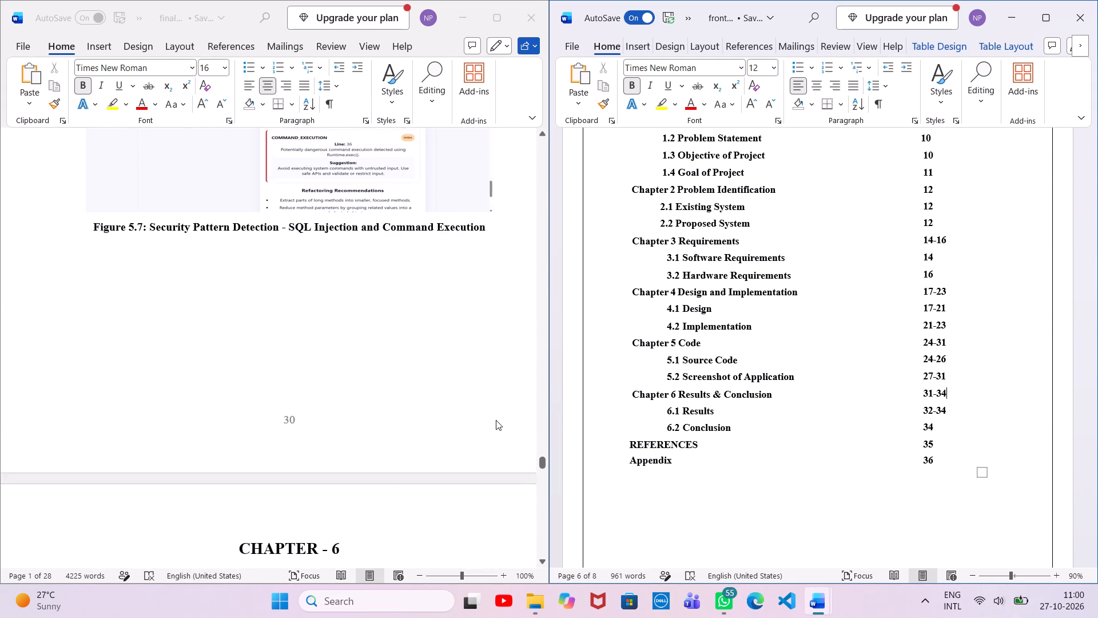
{"action": "scroll", "coordinate": [496, 420], "scroll_direction": "right", "scroll_amount": 1}
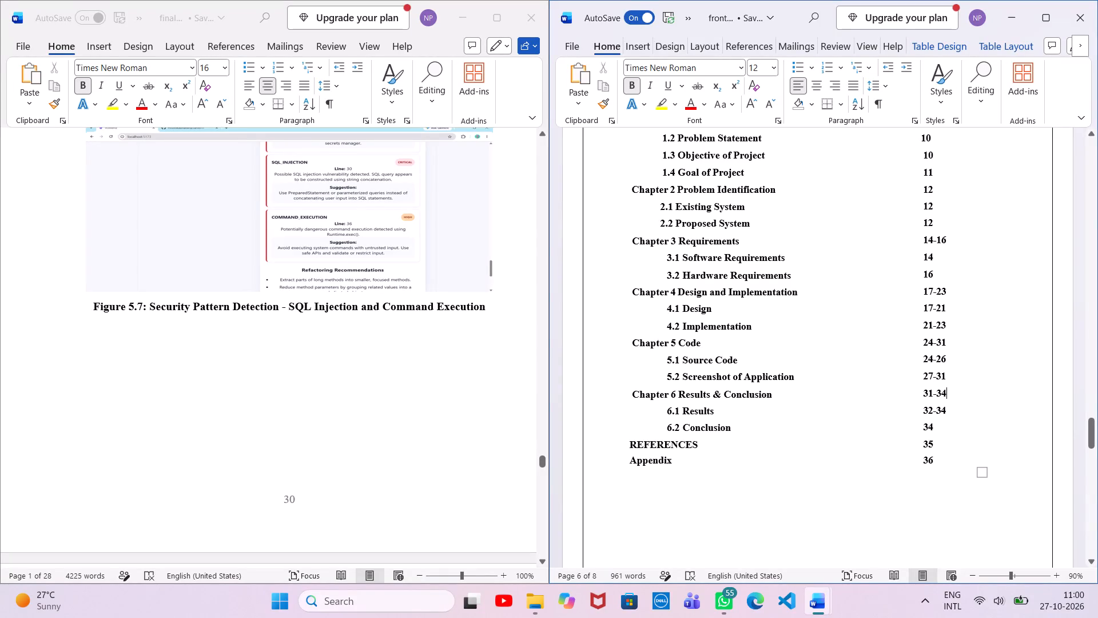
{"action": "left_click", "coordinate": [950, 343]}
{"action": "key", "text": "BackSpace"}
{"action": "key", "text": "0"}
Set the 5.2 Screenshot of Application entry's page range to 27-30 in the table of contents.
{"action": "left_click", "coordinate": [944, 373]}
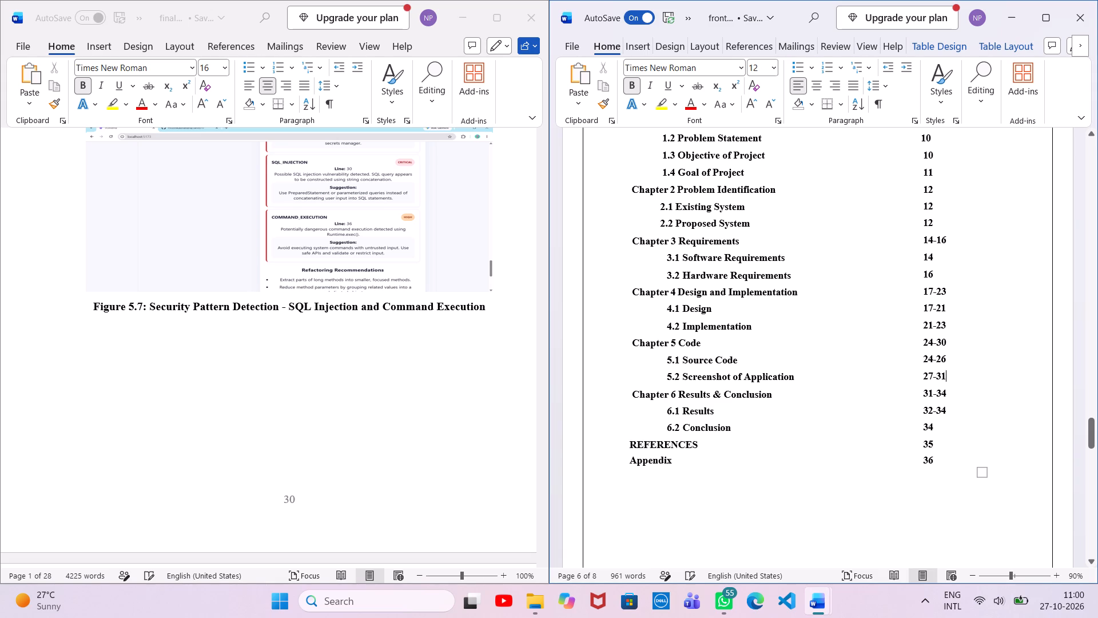
{"action": "key", "text": "BackSpace"}
{"action": "key", "text": "0"}
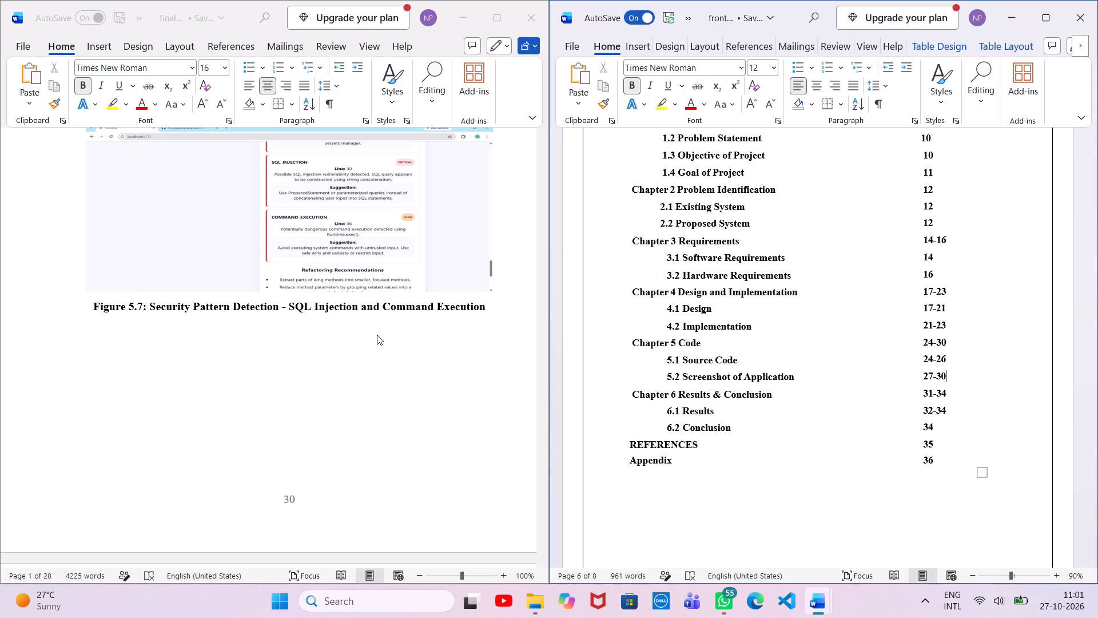
Examine the Chapter 5 pages in final doc 2 to compare where 5.1 ends and 5.2 starts with the table of contents.
{"action": "scroll", "coordinate": [377, 335], "scroll_direction": "up", "scroll_amount": 3}
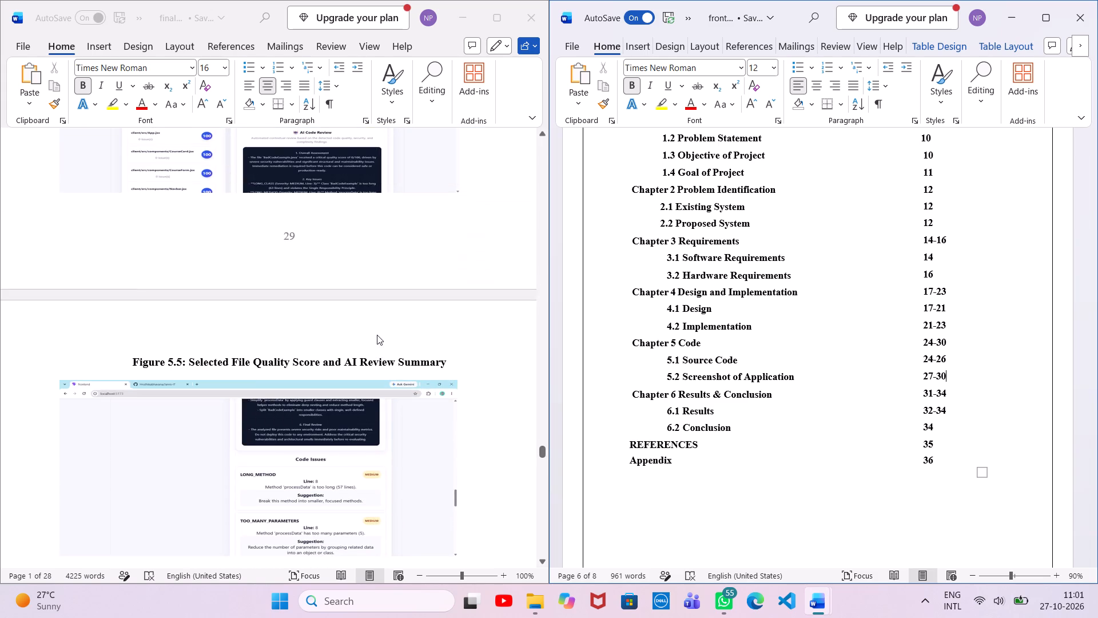
{"action": "scroll", "coordinate": [377, 335], "scroll_direction": "up", "scroll_amount": 6}
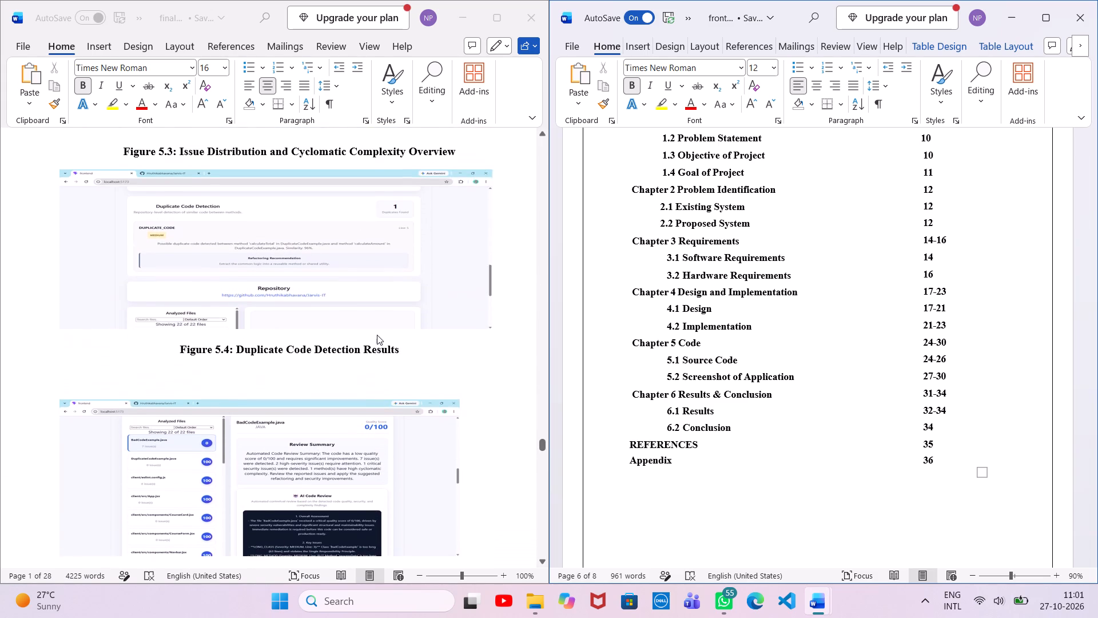
{"action": "scroll", "coordinate": [377, 335], "scroll_direction": "up", "scroll_amount": 4}
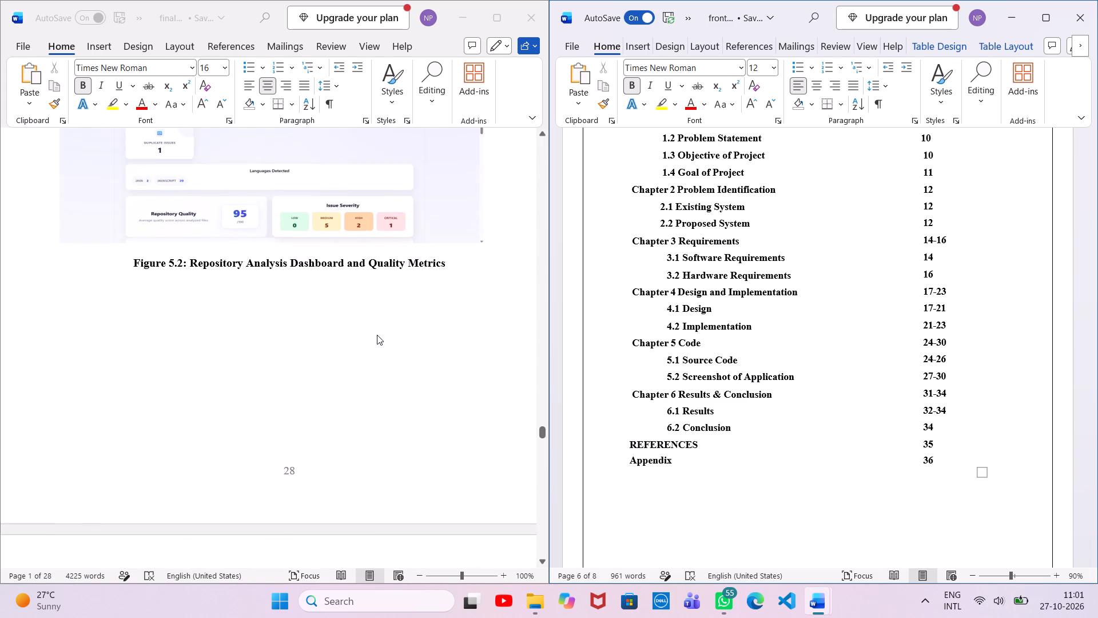
{"action": "scroll", "coordinate": [377, 335], "scroll_direction": "up", "scroll_amount": 6}
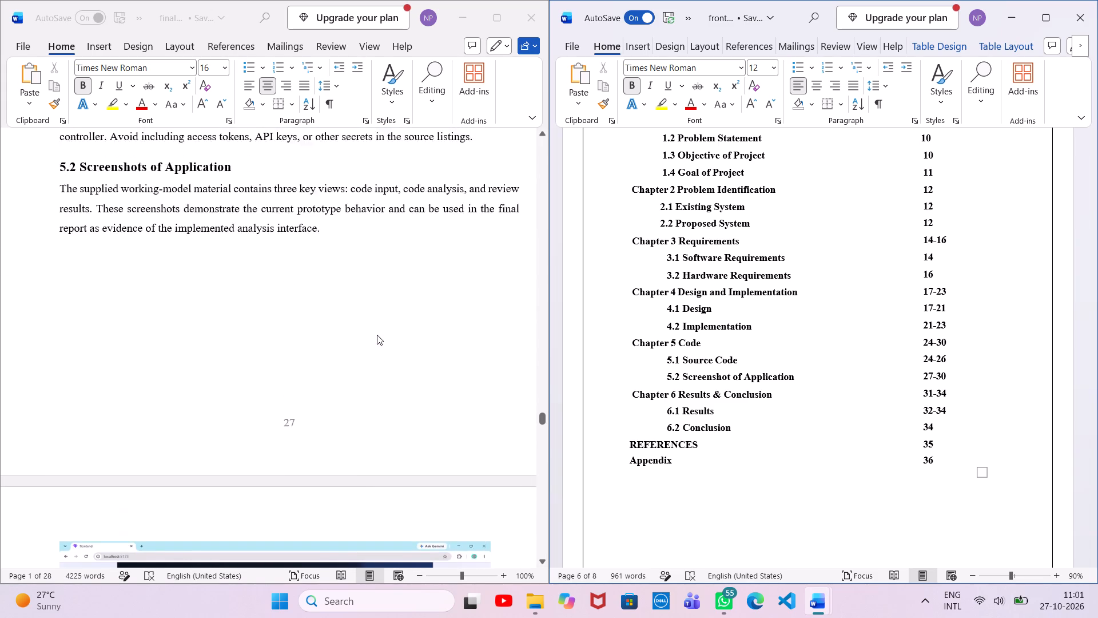
{"action": "scroll", "coordinate": [377, 335], "scroll_direction": "up", "scroll_amount": 1}
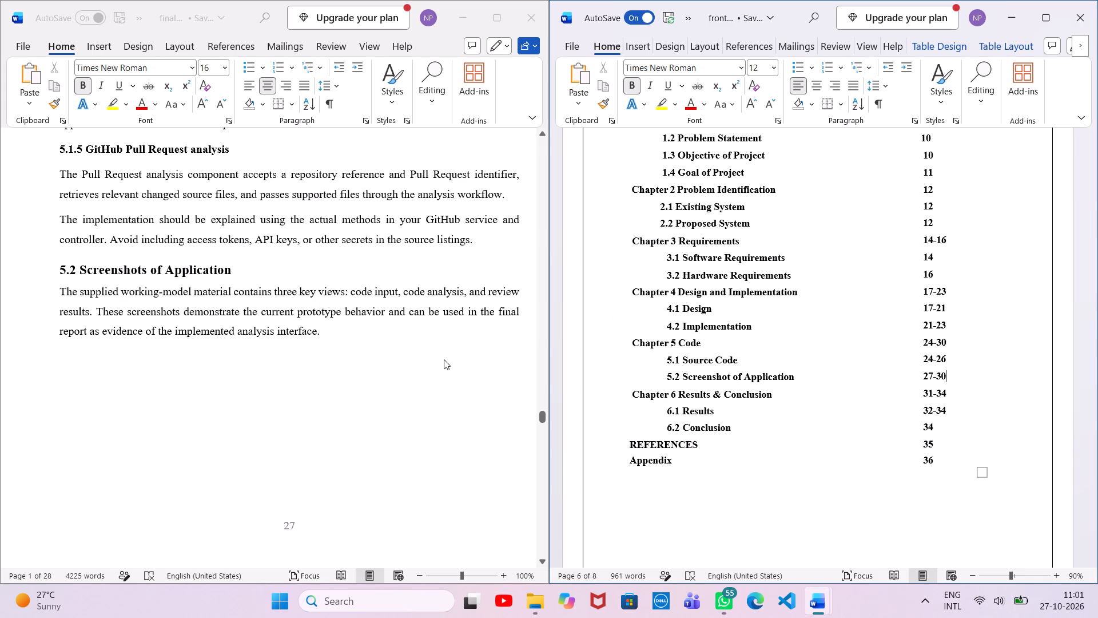
{"action": "scroll", "coordinate": [432, 362], "scroll_direction": "up", "scroll_amount": 1}
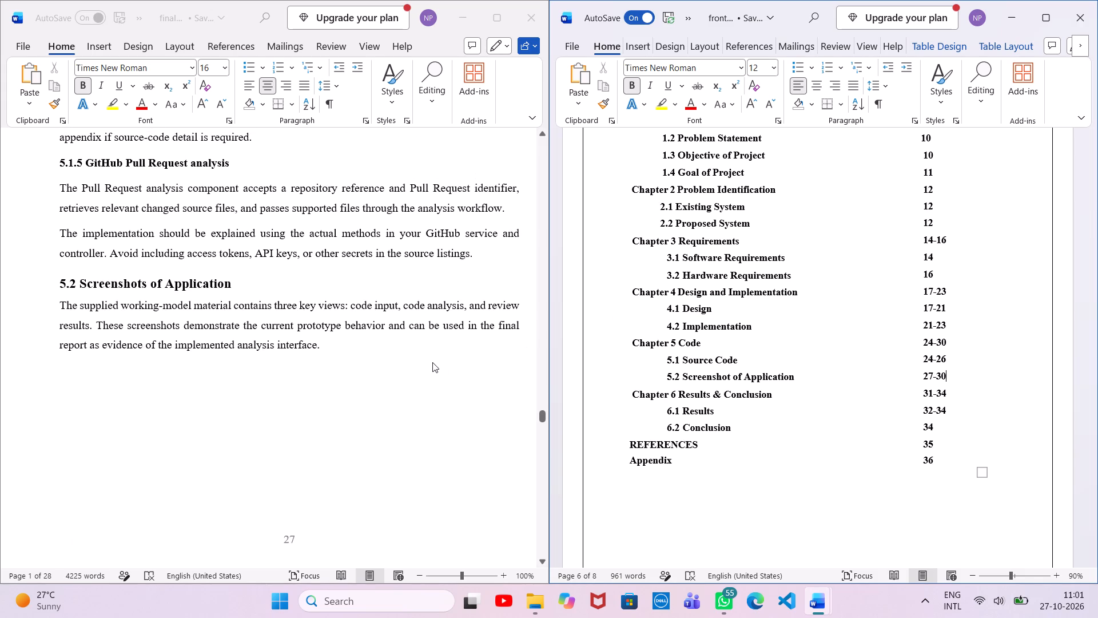
{"action": "scroll", "coordinate": [432, 362], "scroll_direction": "up", "scroll_amount": 6}
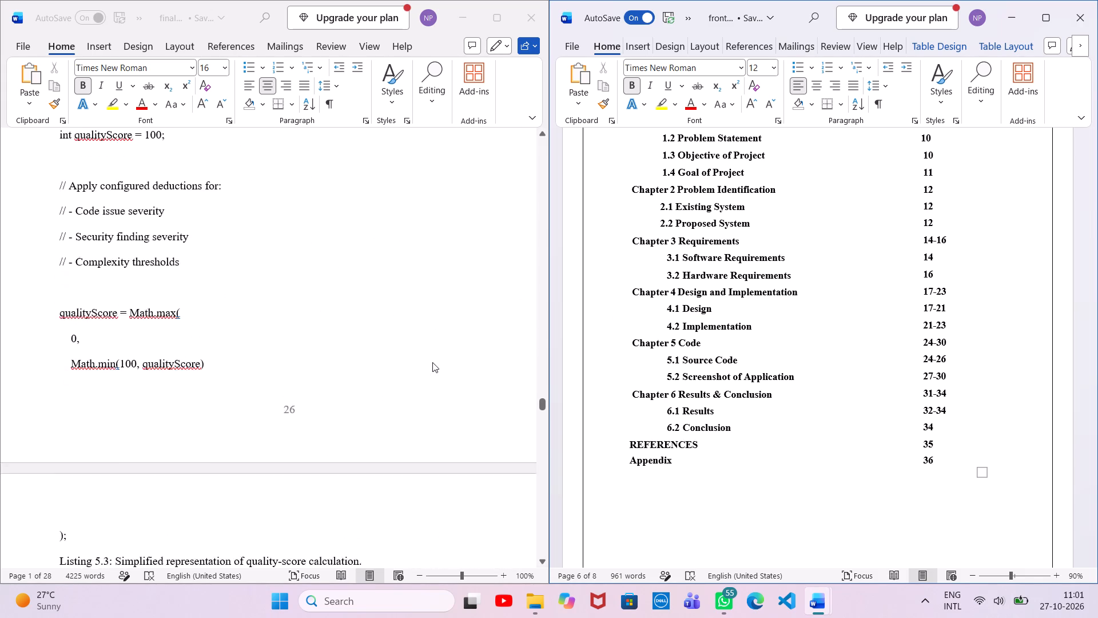
{"action": "scroll", "coordinate": [432, 362], "scroll_direction": "up", "scroll_amount": 3}
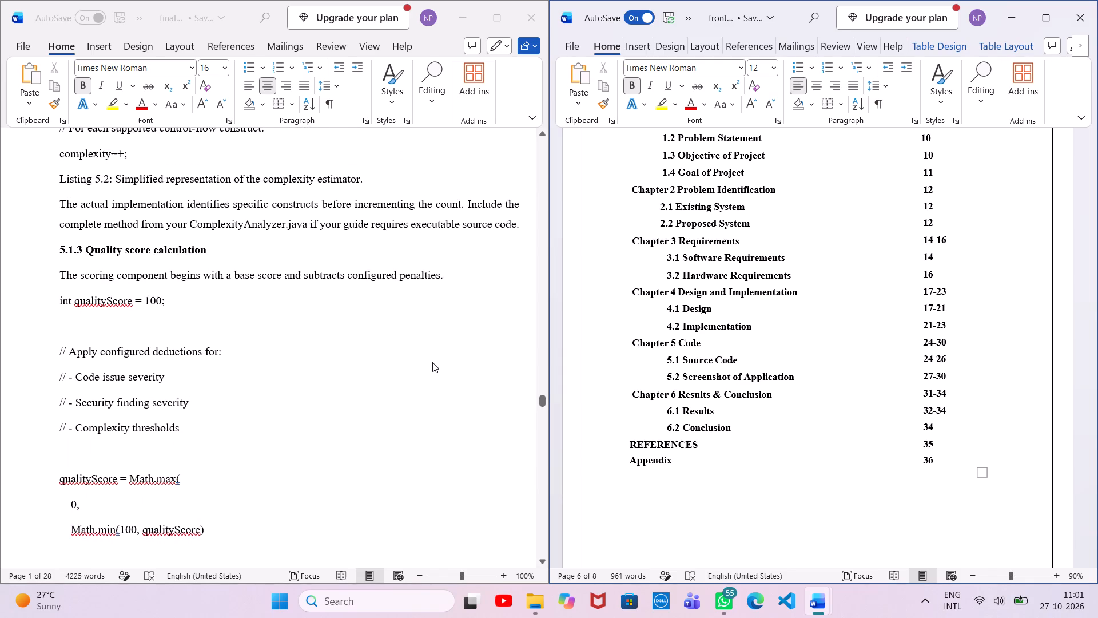
{"action": "scroll", "coordinate": [432, 362], "scroll_direction": "up", "scroll_amount": 6}
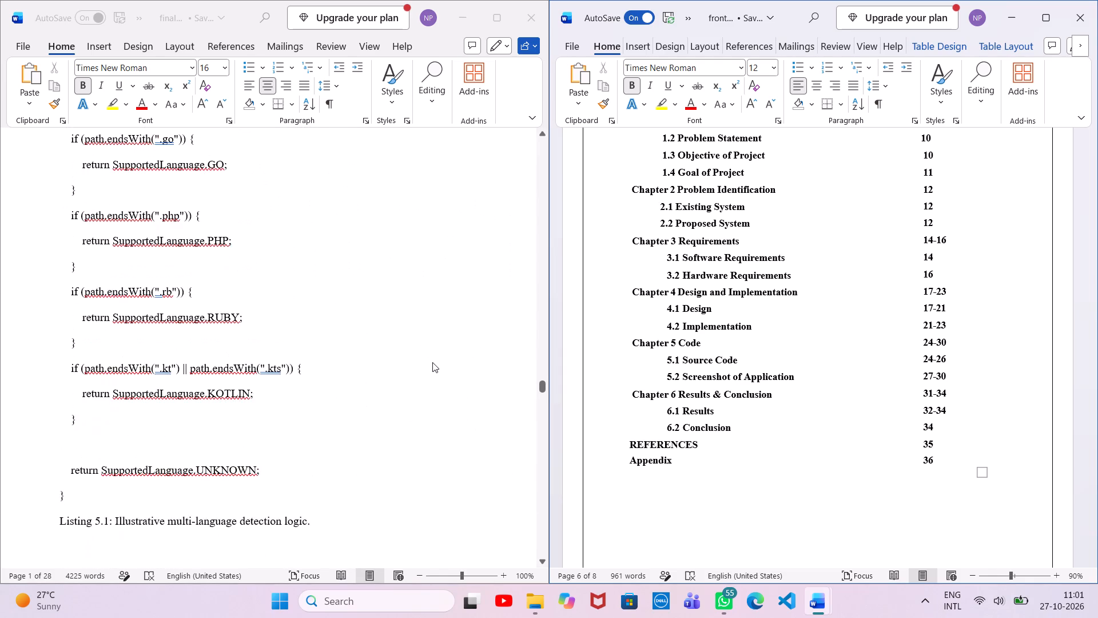
{"action": "scroll", "coordinate": [432, 362], "scroll_direction": "down", "scroll_amount": 4}
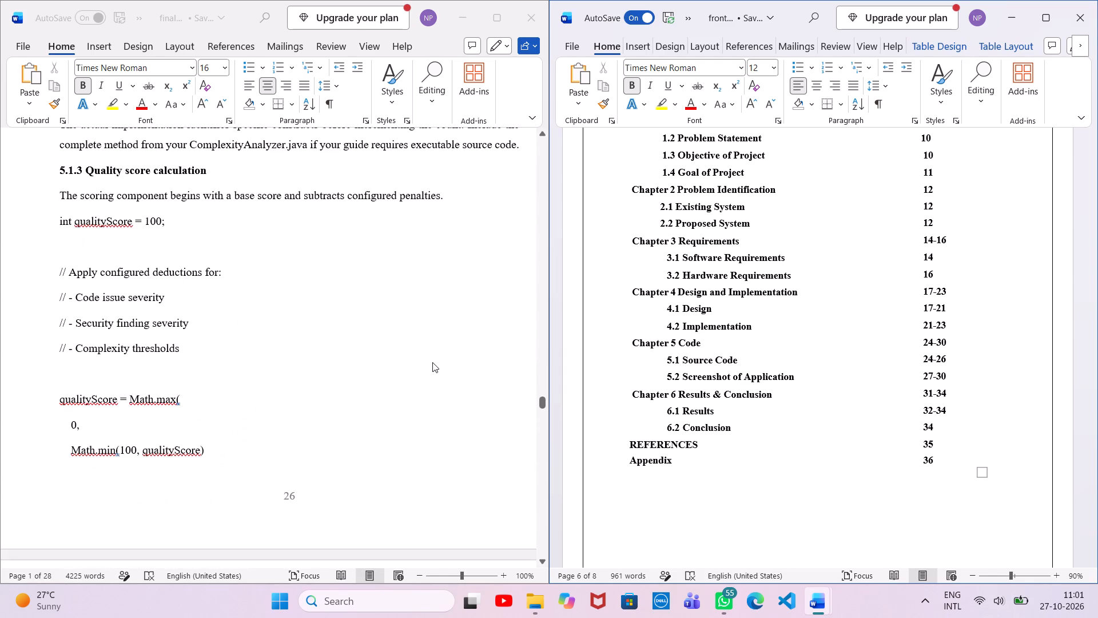
{"action": "scroll", "coordinate": [432, 362], "scroll_direction": "down", "scroll_amount": 3}
{"action": "scroll", "coordinate": [432, 362], "scroll_direction": "up", "scroll_amount": 1}
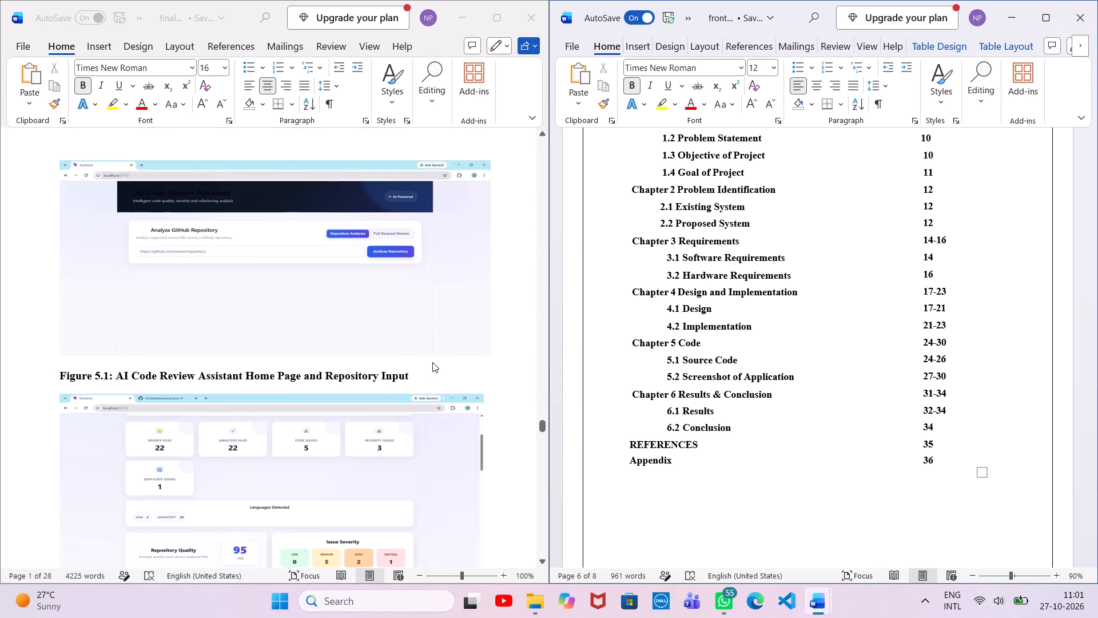
{"action": "scroll", "coordinate": [432, 362], "scroll_direction": "up", "scroll_amount": 1}
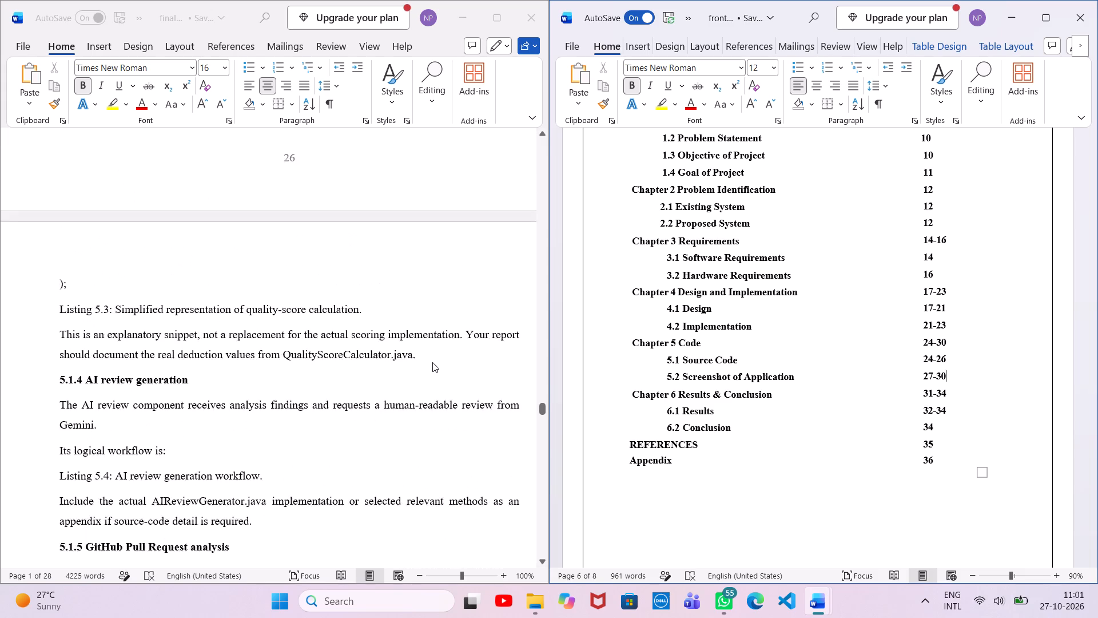
{"action": "scroll", "coordinate": [432, 362], "scroll_direction": "up", "scroll_amount": 1}
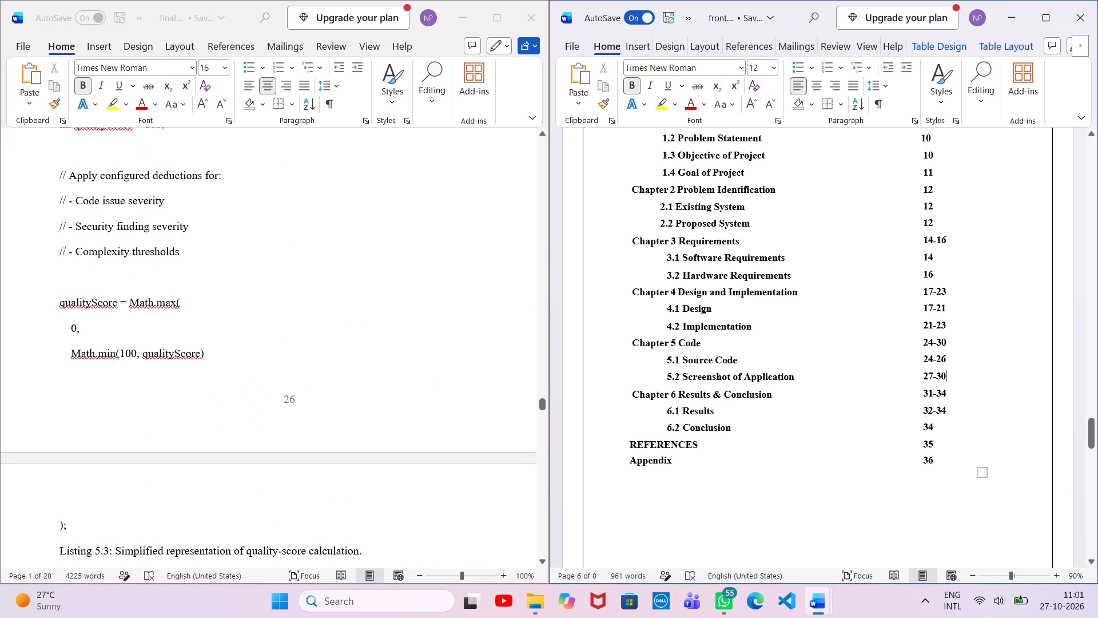
Examine the opening pages of Chapter 5 in final doc 2 to check the starting page of the chapter and section 5.1.
{"action": "scroll", "coordinate": [408, 374], "scroll_direction": "up", "scroll_amount": 7}
{"action": "scroll", "coordinate": [408, 374], "scroll_direction": "down", "scroll_amount": 2}
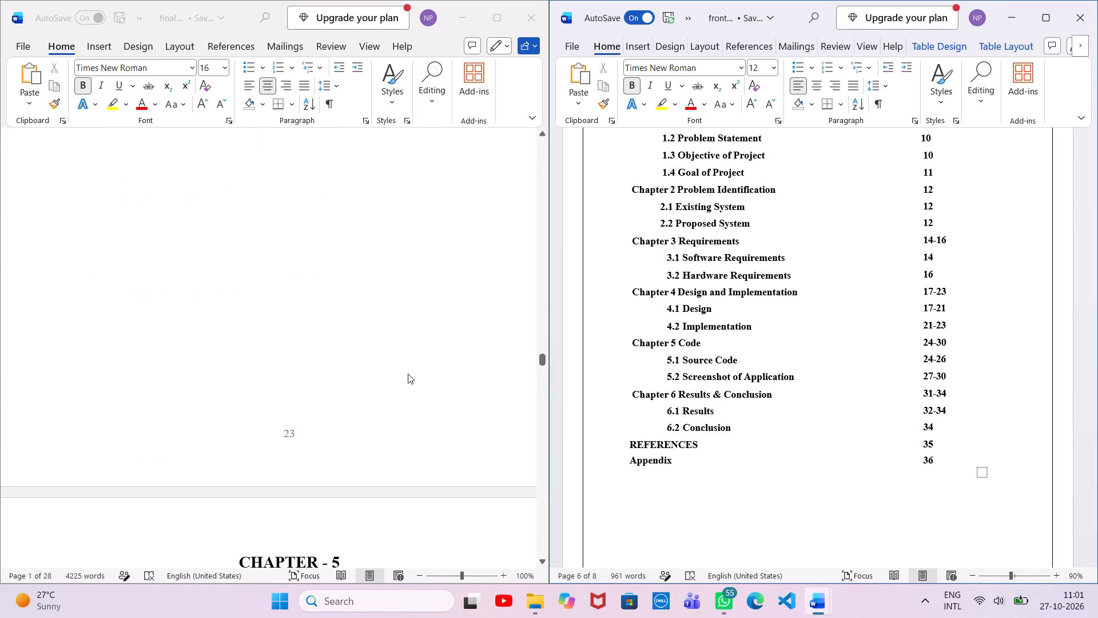
{"action": "scroll", "coordinate": [408, 374], "scroll_direction": "down", "scroll_amount": 4}
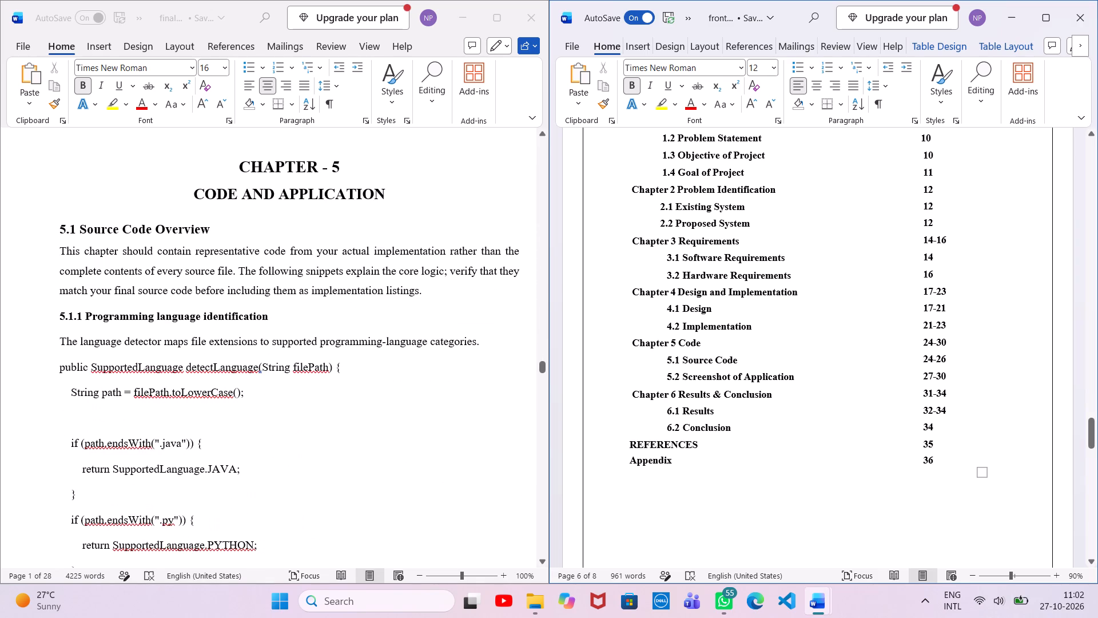
{"action": "scroll", "coordinate": [386, 350], "scroll_direction": "down", "scroll_amount": 1}
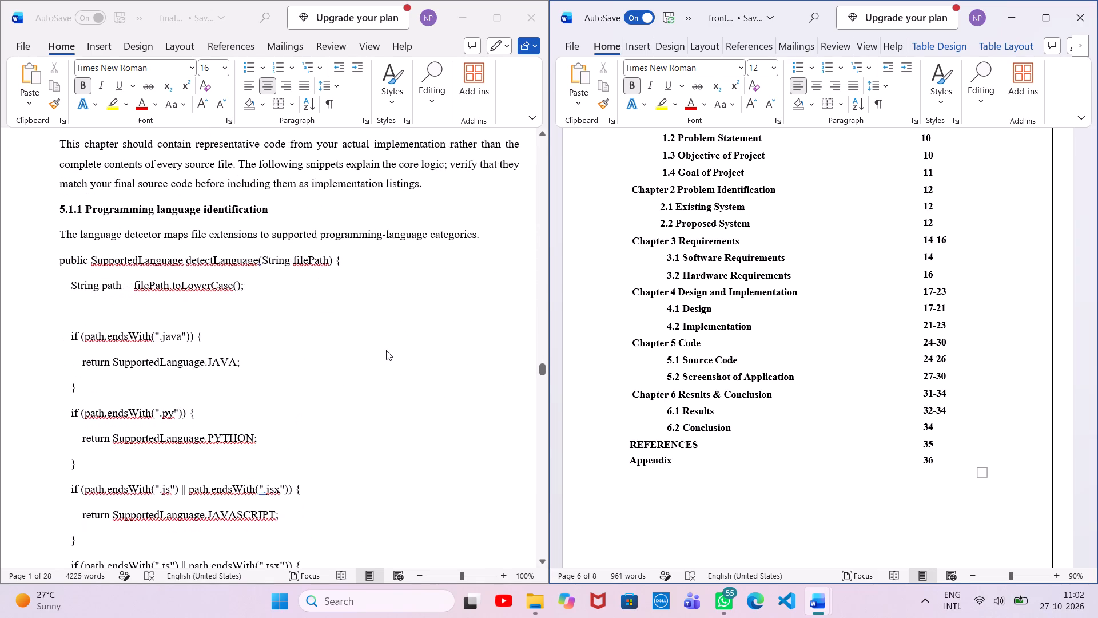
{"action": "scroll", "coordinate": [386, 350], "scroll_direction": "down", "scroll_amount": 2}
{"action": "scroll", "coordinate": [386, 350], "scroll_direction": "up", "scroll_amount": 1}
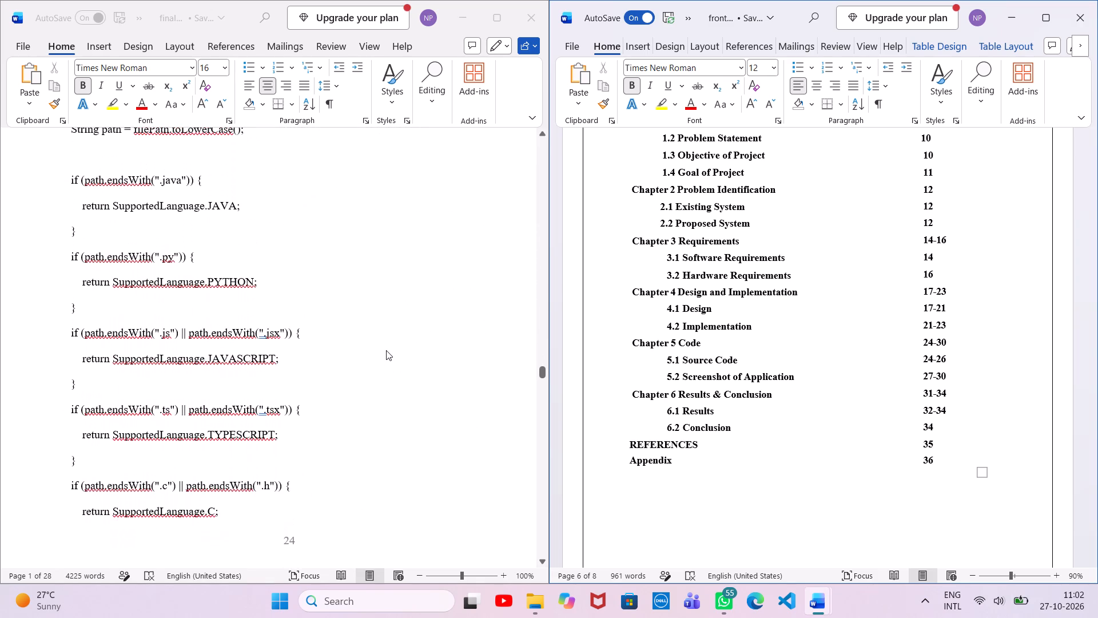
{"action": "scroll", "coordinate": [386, 350], "scroll_direction": "up", "scroll_amount": 3}
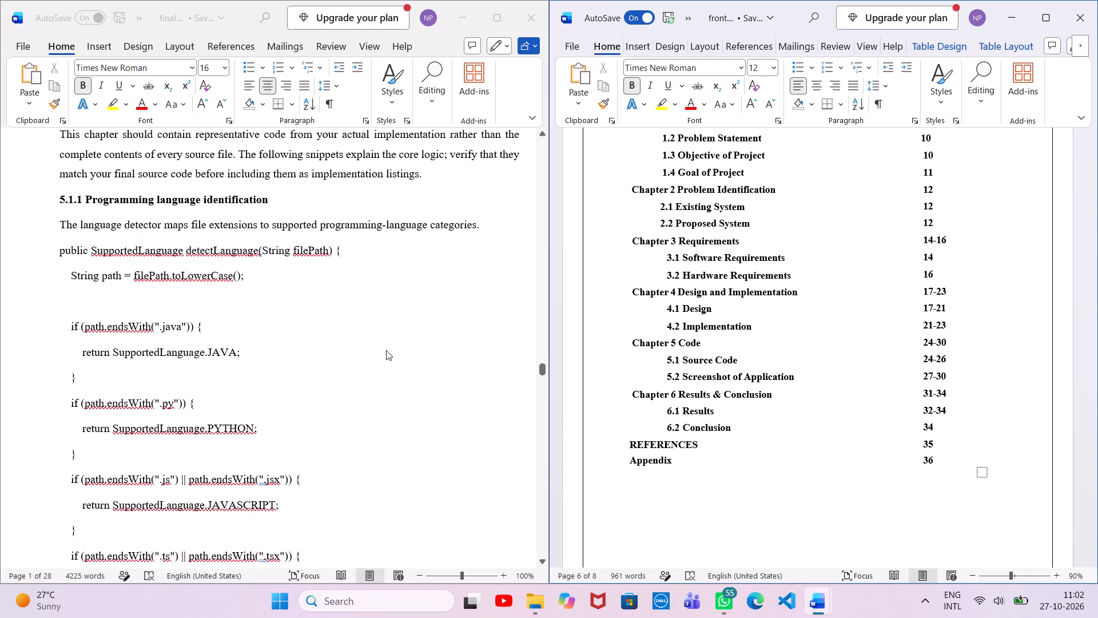
{"action": "scroll", "coordinate": [386, 350], "scroll_direction": "up", "scroll_amount": 3}
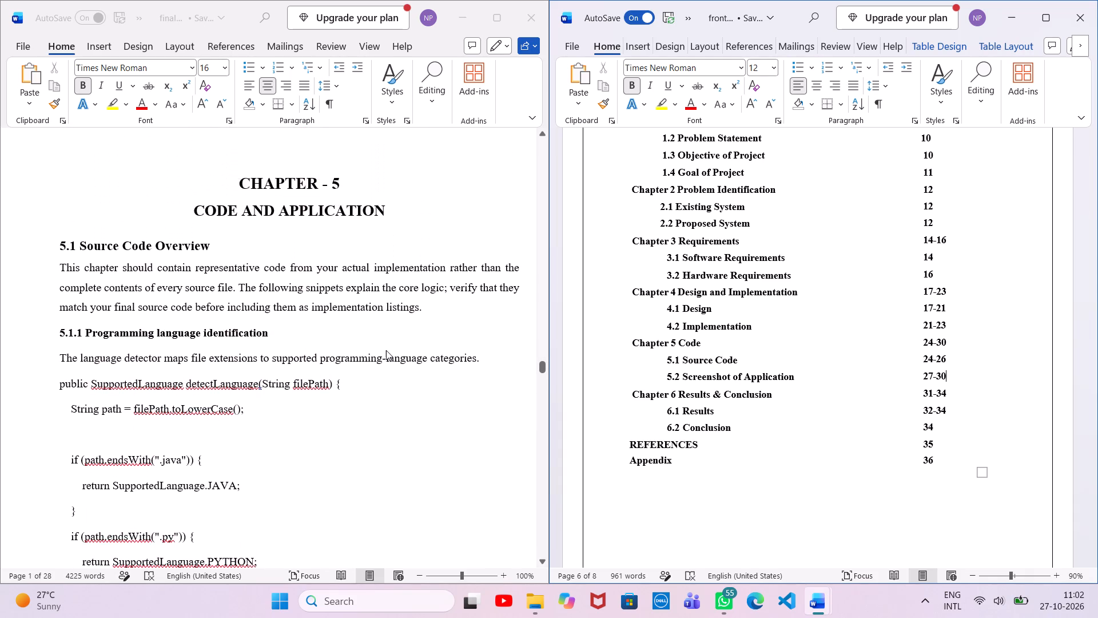
Look back through the Chapter 4 implementation pages in final doc 2 and return to the start of Chapter 1.
{"action": "scroll", "coordinate": [386, 350], "scroll_direction": "up", "scroll_amount": 5}
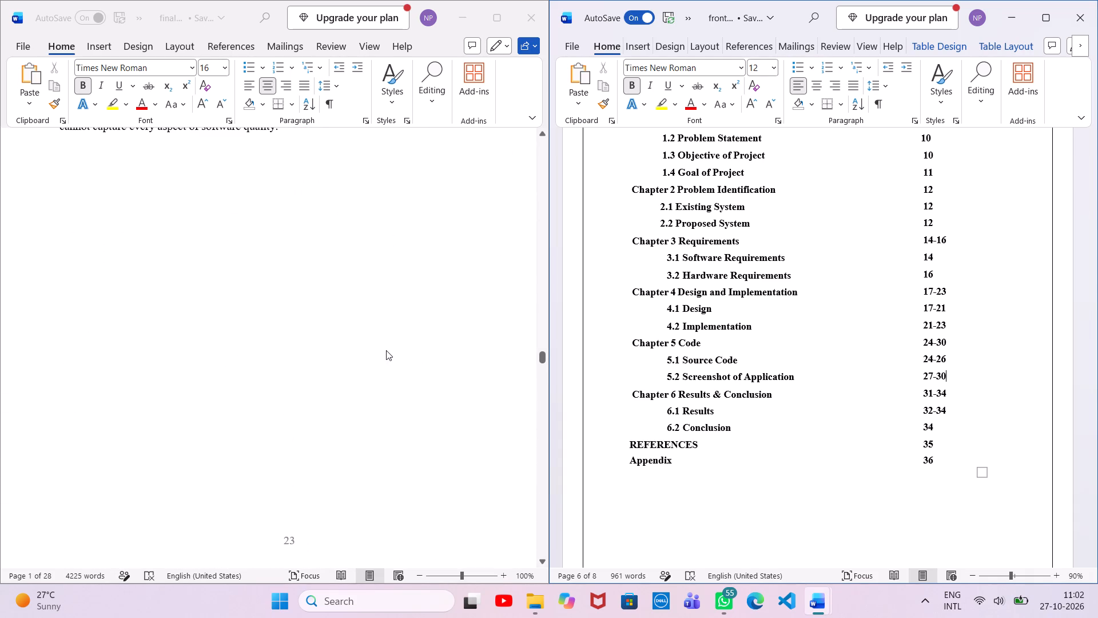
{"action": "scroll", "coordinate": [386, 350], "scroll_direction": "up", "scroll_amount": 3}
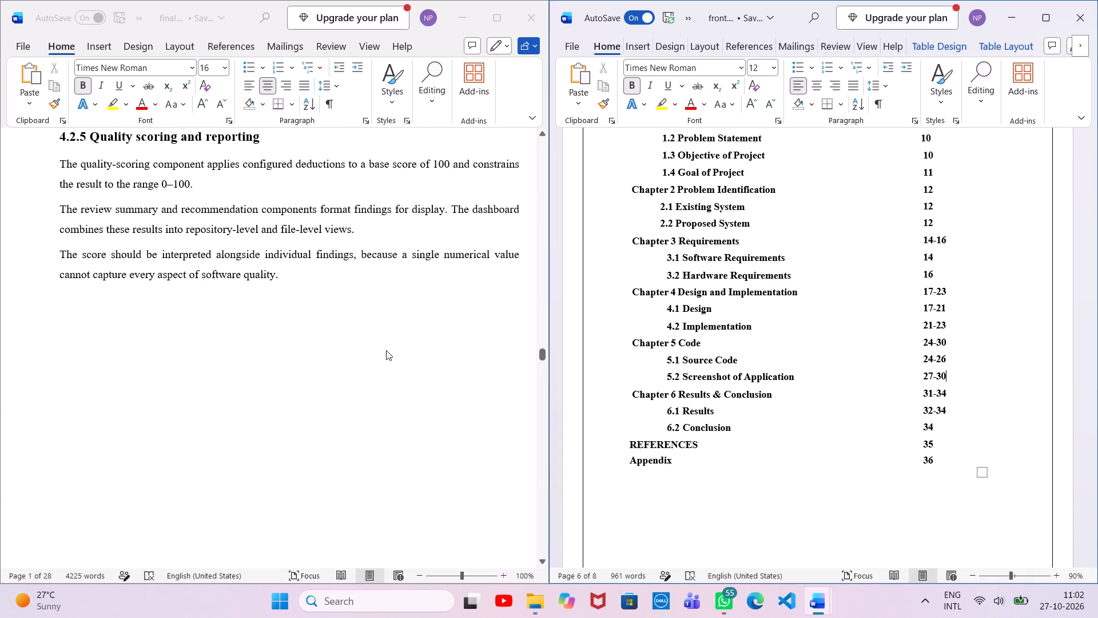
{"action": "scroll", "coordinate": [386, 350], "scroll_direction": "up", "scroll_amount": 4}
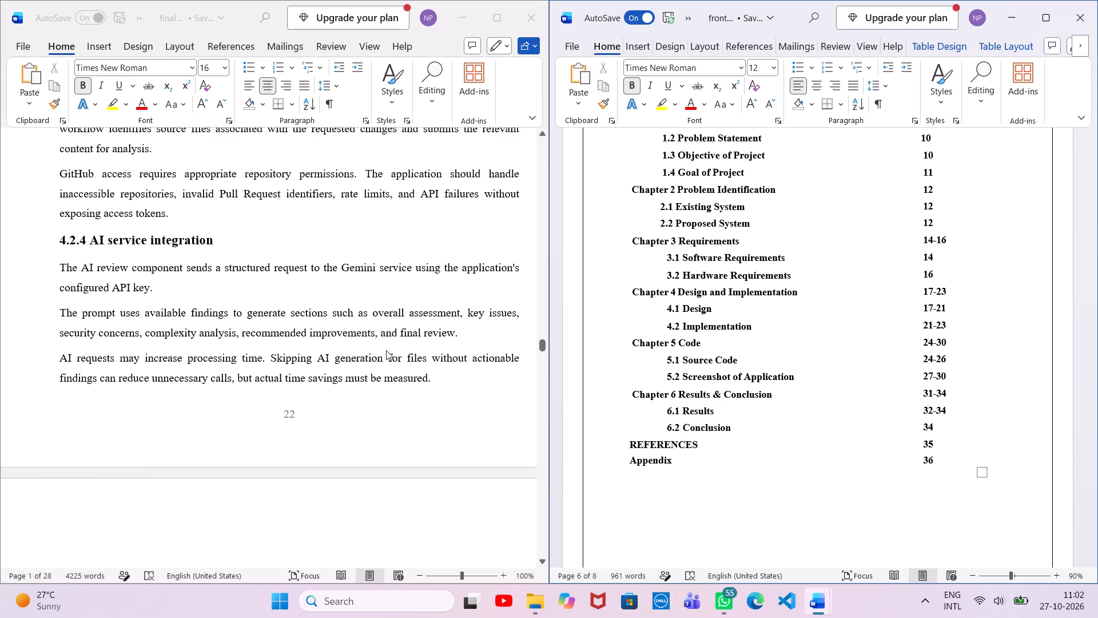
{"action": "scroll", "coordinate": [386, 350], "scroll_direction": "up", "scroll_amount": 3}
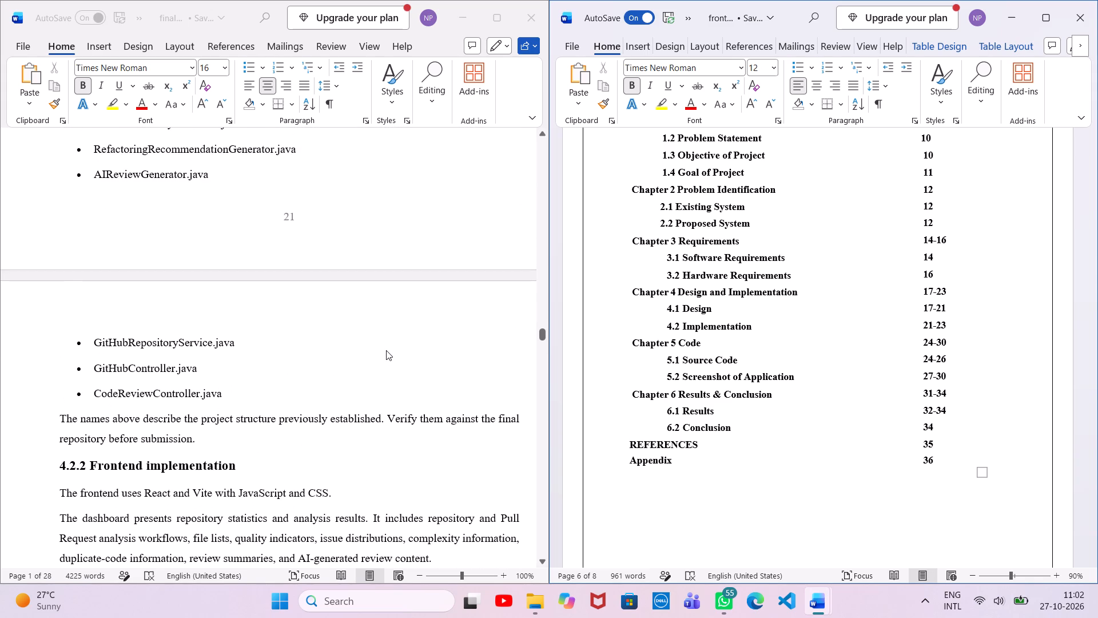
{"action": "scroll", "coordinate": [386, 350], "scroll_direction": "up", "scroll_amount": 15}
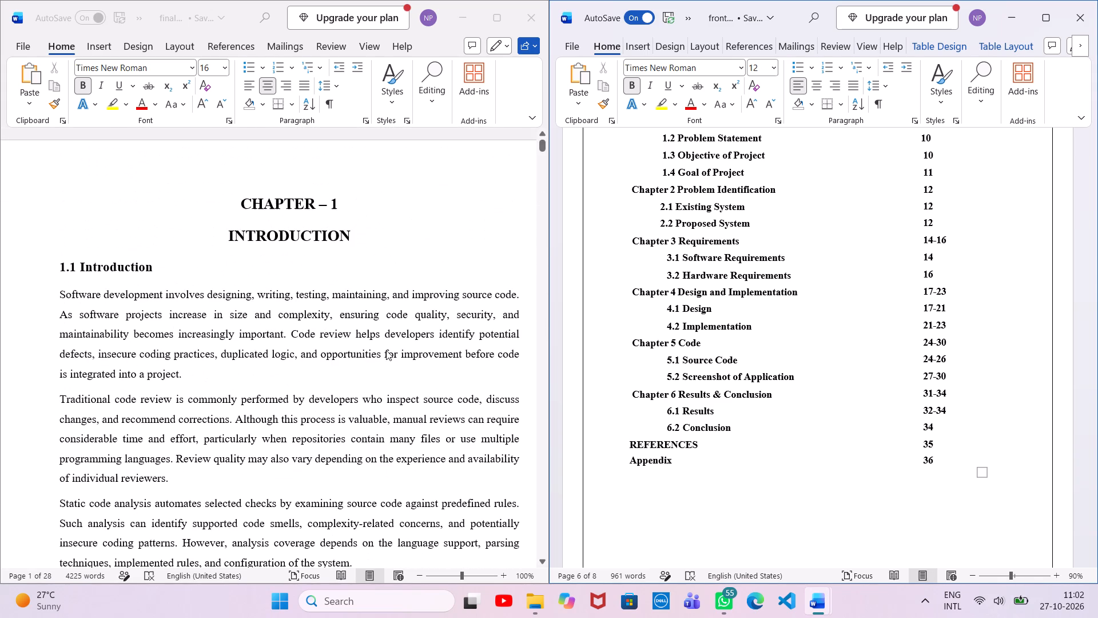
Compare the page numbers of the Chapter 1 sections in final doc 2 with their table of contents entries.
{"action": "scroll", "coordinate": [386, 350], "scroll_direction": "down", "scroll_amount": 3}
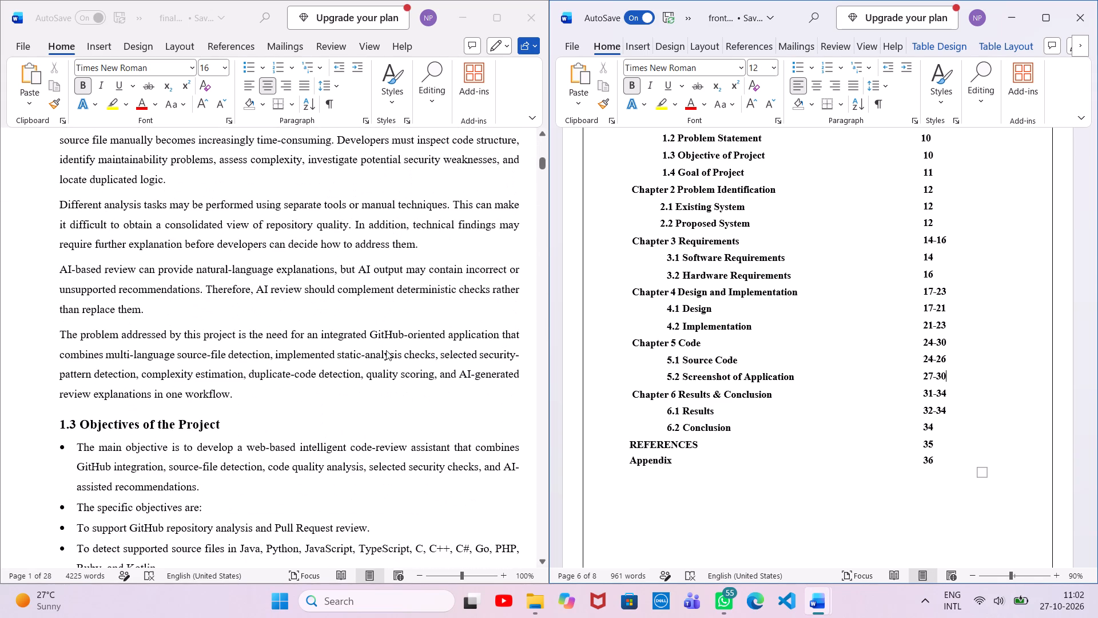
{"action": "scroll", "coordinate": [771, 215], "scroll_direction": "up", "scroll_amount": 1}
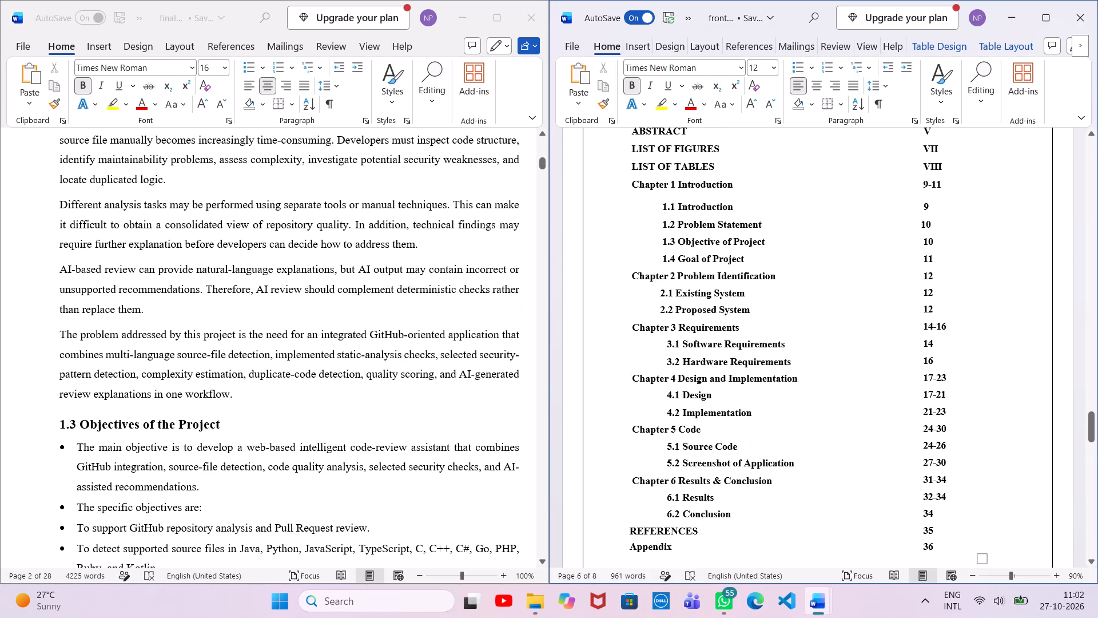
{"action": "scroll", "coordinate": [771, 215], "scroll_direction": "up", "scroll_amount": 1}
{"action": "scroll", "coordinate": [336, 343], "scroll_direction": "down", "scroll_amount": 2}
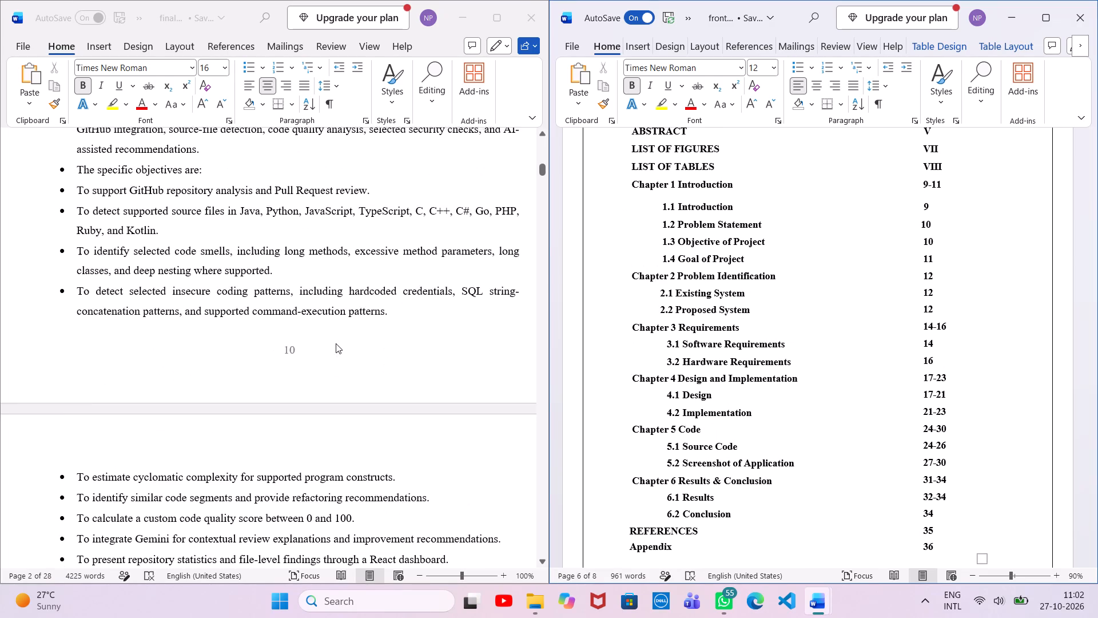
{"action": "scroll", "coordinate": [336, 343], "scroll_direction": "down", "scroll_amount": 8}
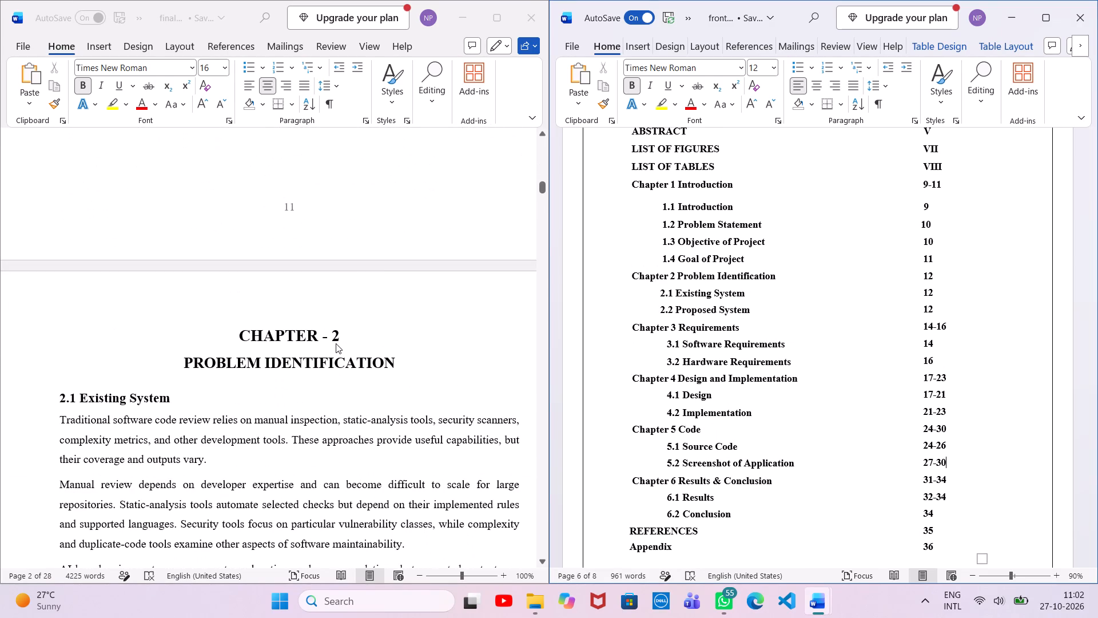
Examine the Chapter 2 pages in final doc 2 to check its page range and where the Proposed System section falls.
{"action": "scroll", "coordinate": [336, 343], "scroll_direction": "down", "scroll_amount": 3}
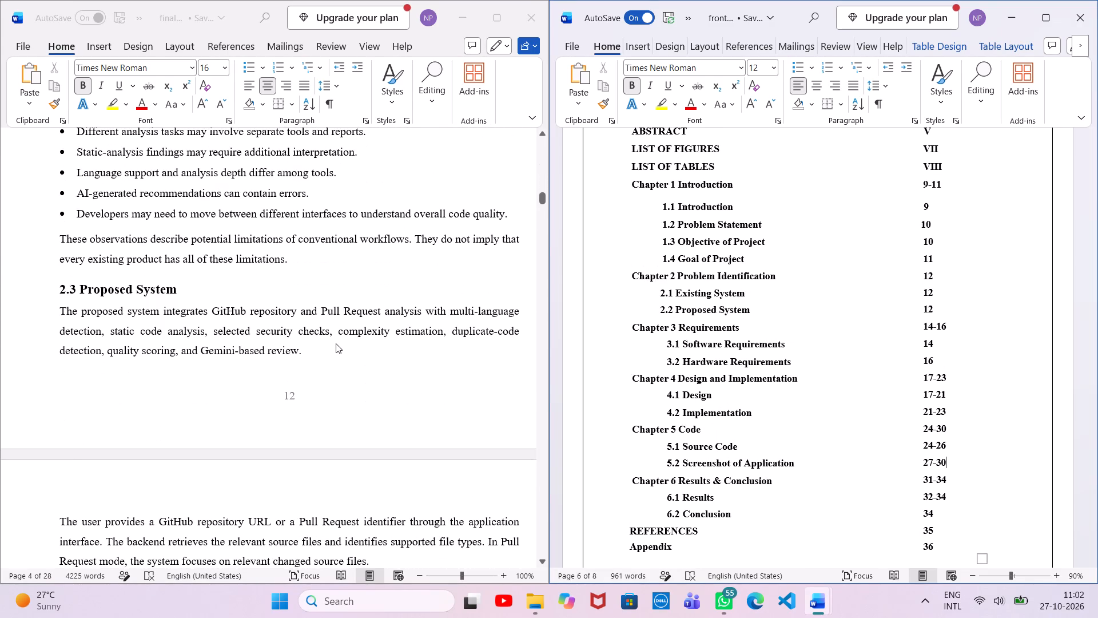
{"action": "scroll", "coordinate": [336, 343], "scroll_direction": "down", "scroll_amount": 1}
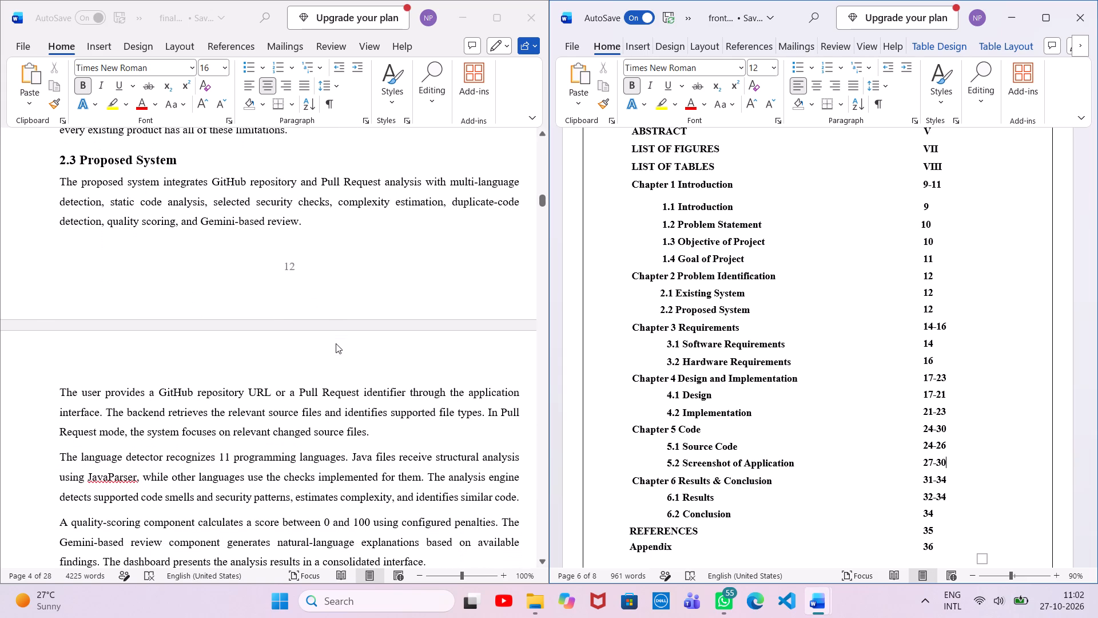
{"action": "scroll", "coordinate": [336, 343], "scroll_direction": "down", "scroll_amount": 4}
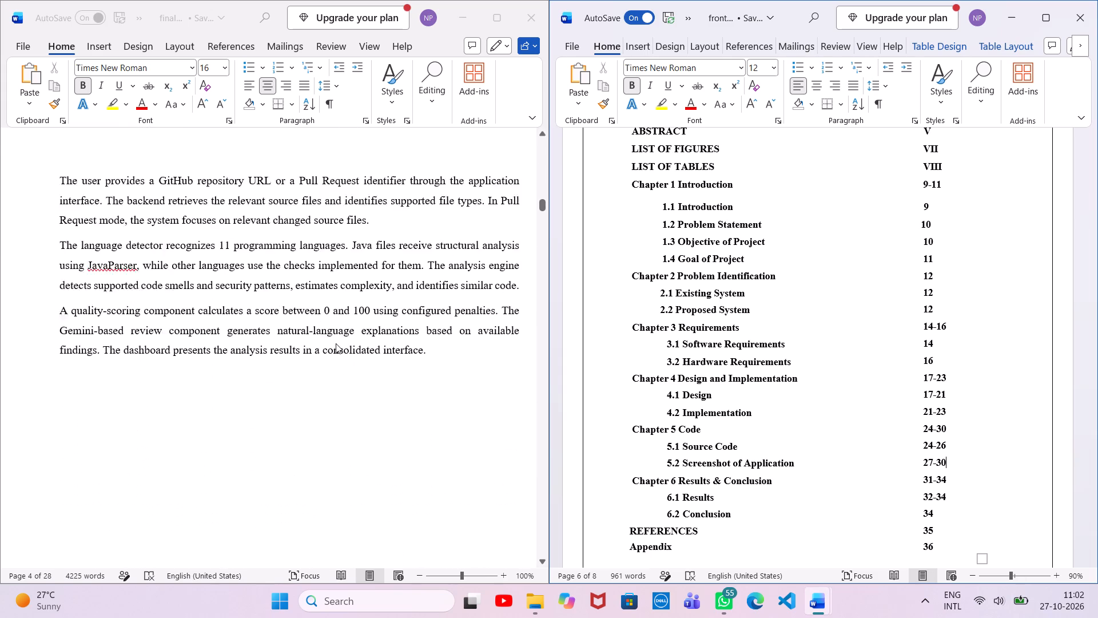
{"action": "scroll", "coordinate": [336, 343], "scroll_direction": "down", "scroll_amount": 5}
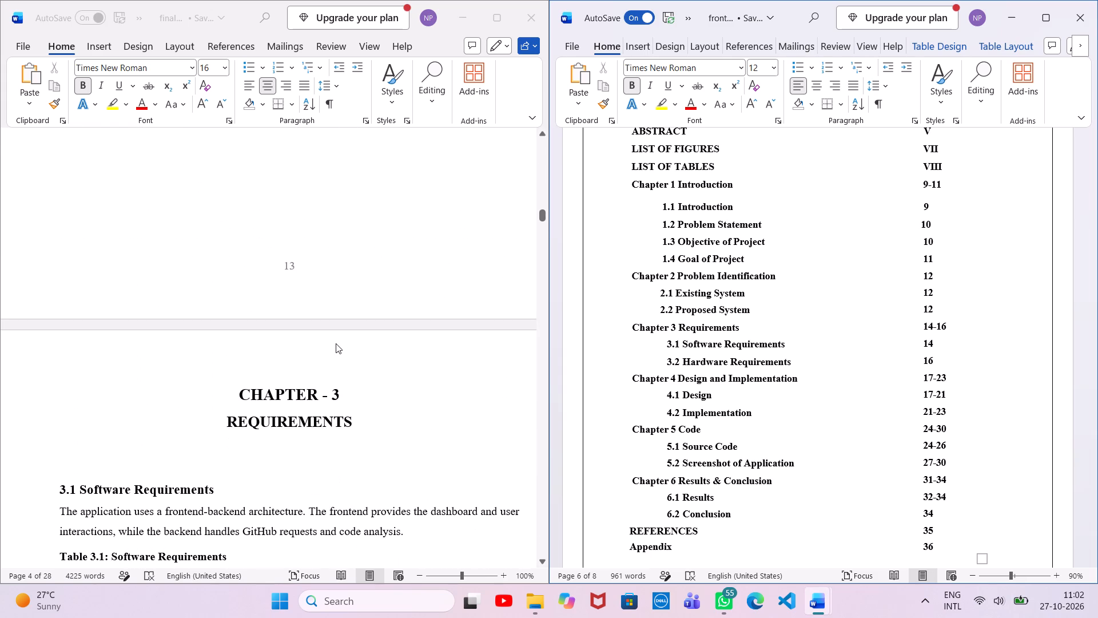
{"action": "scroll", "coordinate": [336, 343], "scroll_direction": "down", "scroll_amount": 3}
{"action": "scroll", "coordinate": [356, 352], "scroll_direction": "up", "scroll_amount": 8}
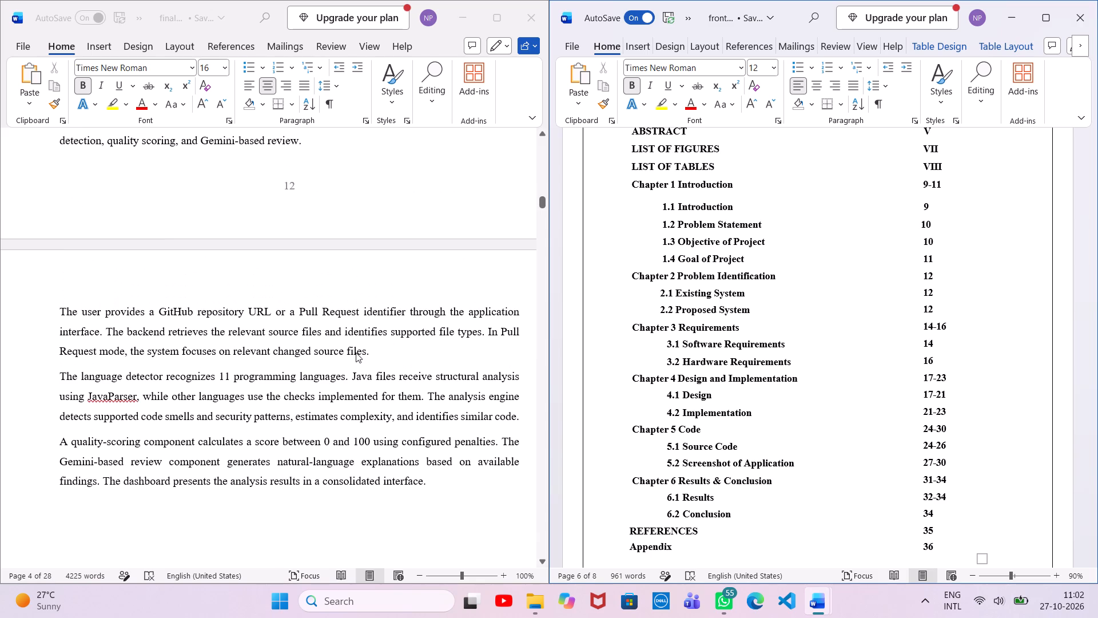
{"action": "scroll", "coordinate": [356, 352], "scroll_direction": "up", "scroll_amount": 1}
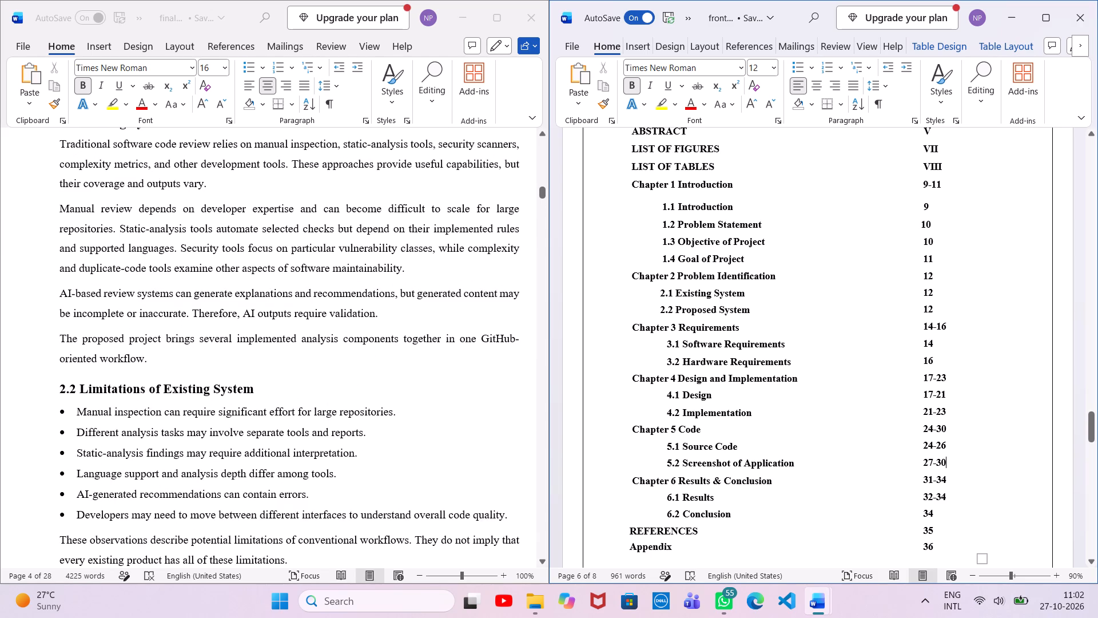
{"action": "scroll", "coordinate": [445, 494], "scroll_direction": "down", "scroll_amount": 2}
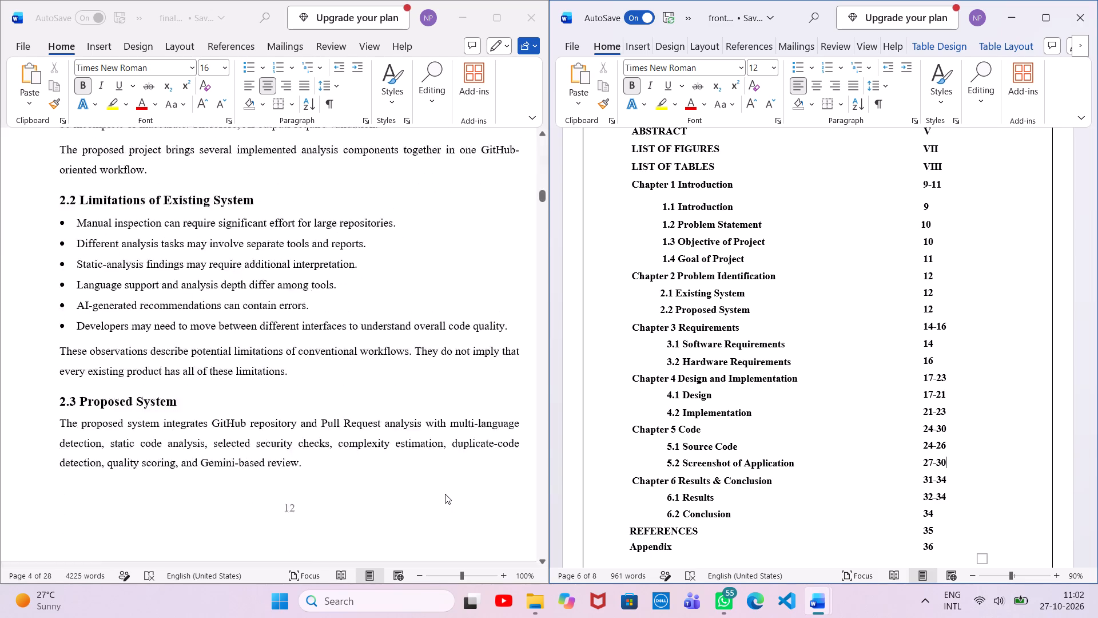
{"action": "scroll", "coordinate": [445, 494], "scroll_direction": "down", "scroll_amount": 7}
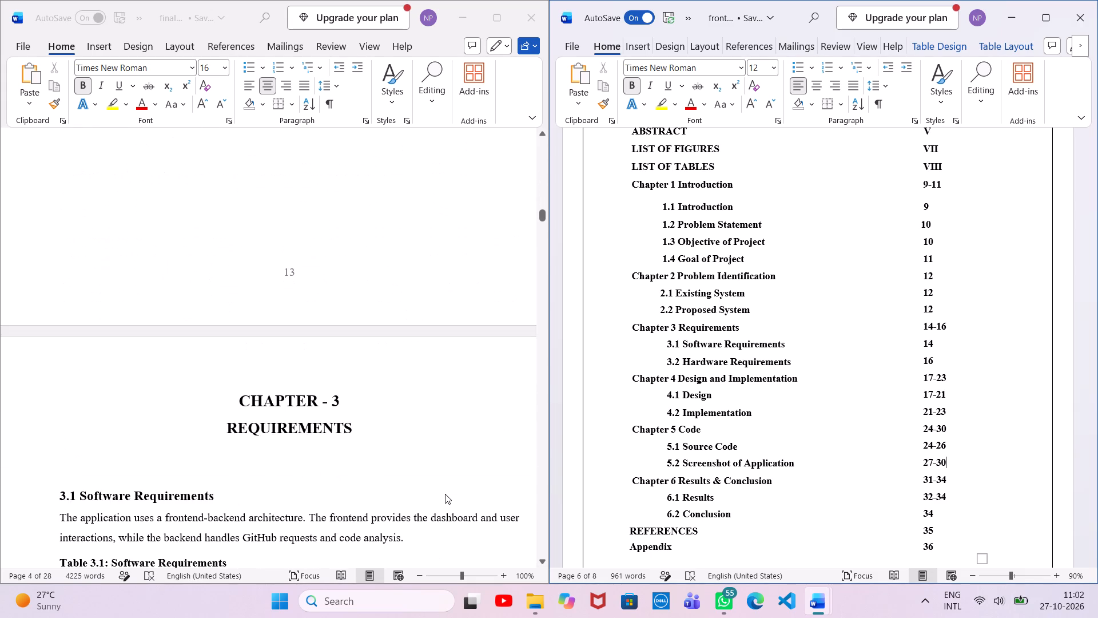
Compare the Chapter 3 software and hardware requirements pages in final doc 2 with their table of contents entries.
{"action": "scroll", "coordinate": [445, 494], "scroll_direction": "down", "scroll_amount": 3}
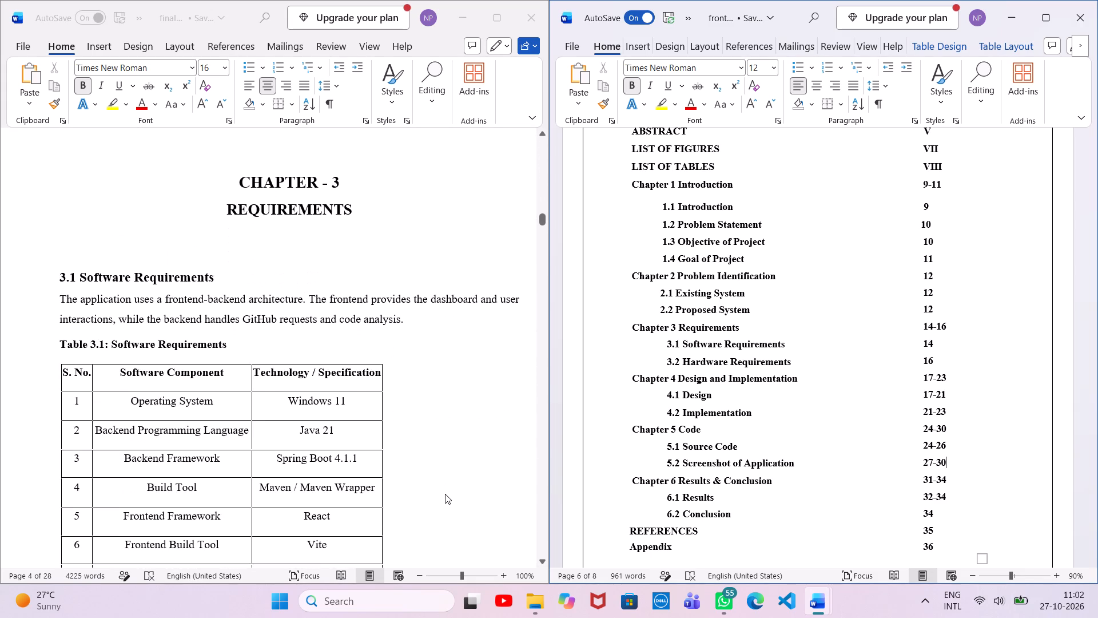
{"action": "scroll", "coordinate": [445, 494], "scroll_direction": "down", "scroll_amount": 2}
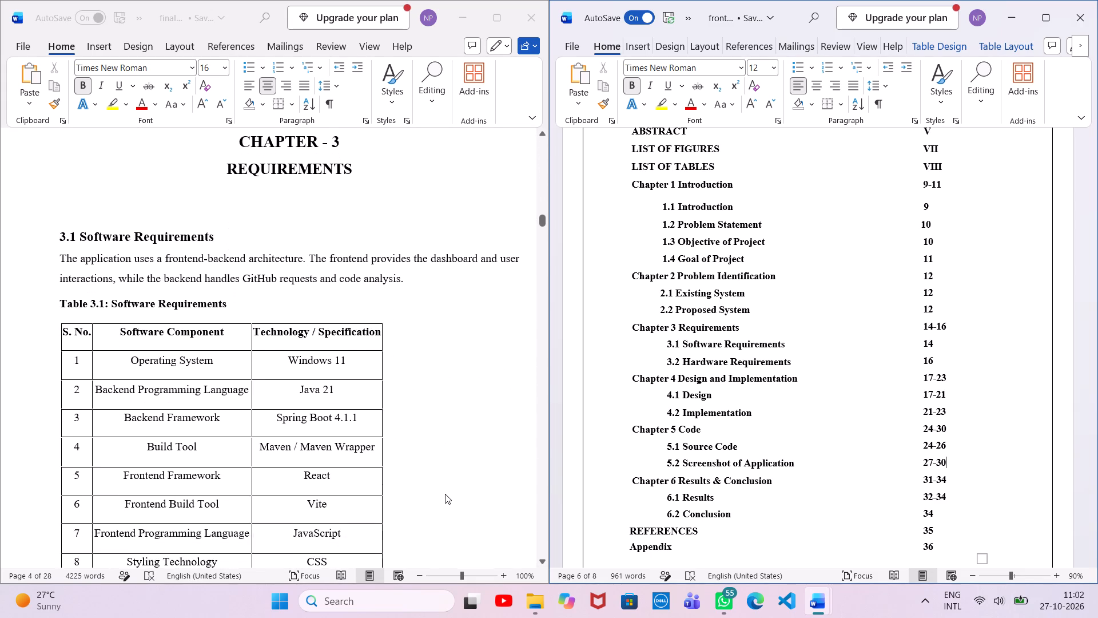
{"action": "scroll", "coordinate": [445, 494], "scroll_direction": "down", "scroll_amount": 3}
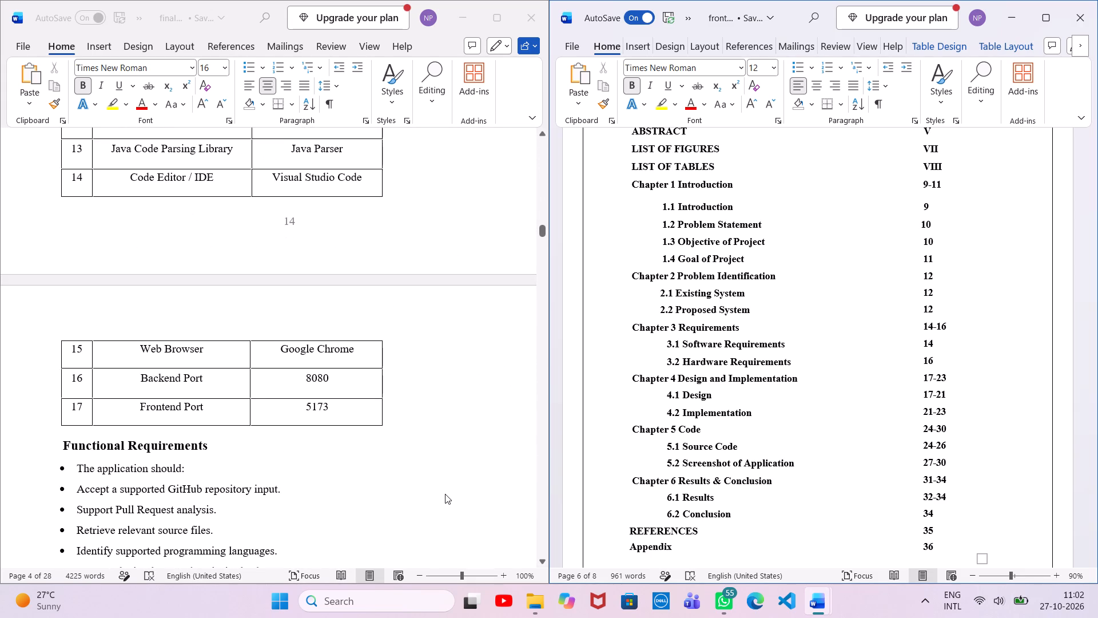
{"action": "scroll", "coordinate": [445, 494], "scroll_direction": "down", "scroll_amount": 6}
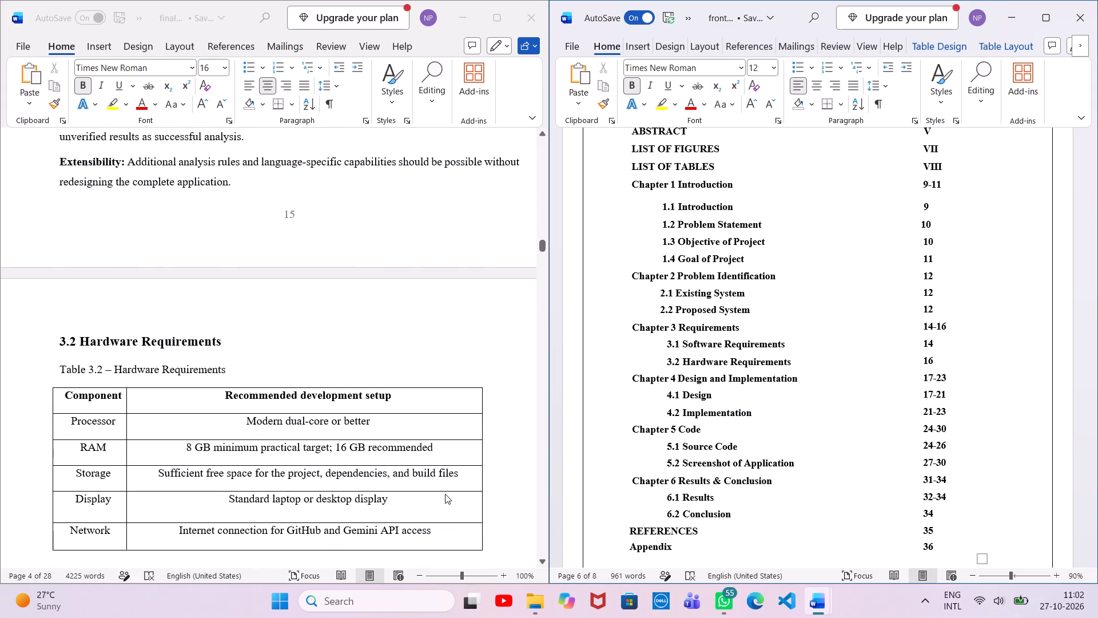
{"action": "scroll", "coordinate": [445, 494], "scroll_direction": "down", "scroll_amount": 5}
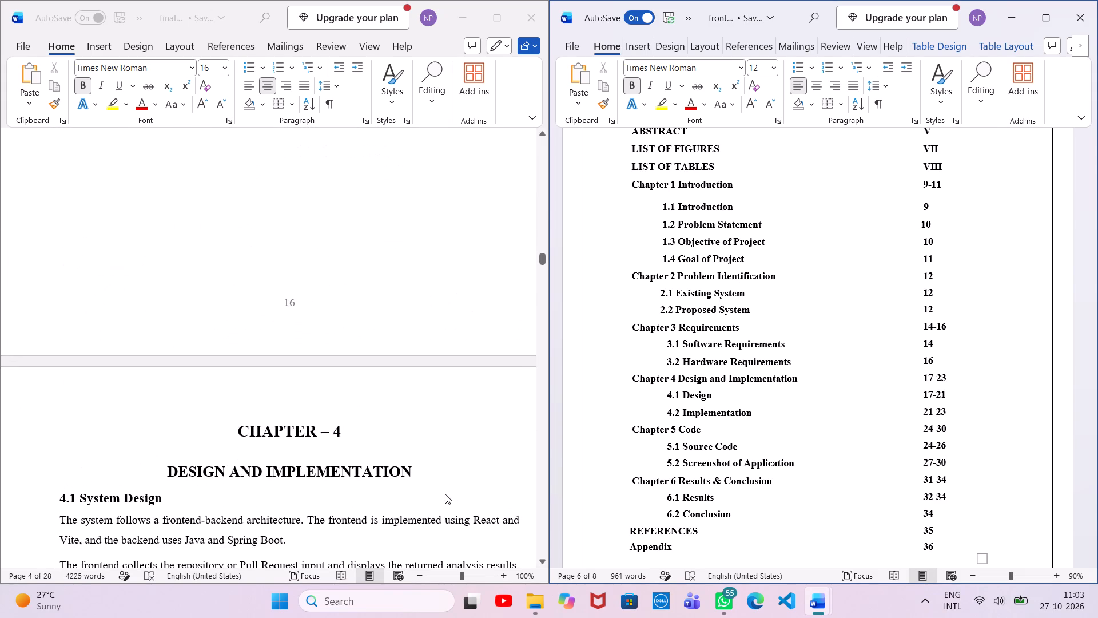
{"action": "scroll", "coordinate": [445, 494], "scroll_direction": "up", "scroll_amount": 5}
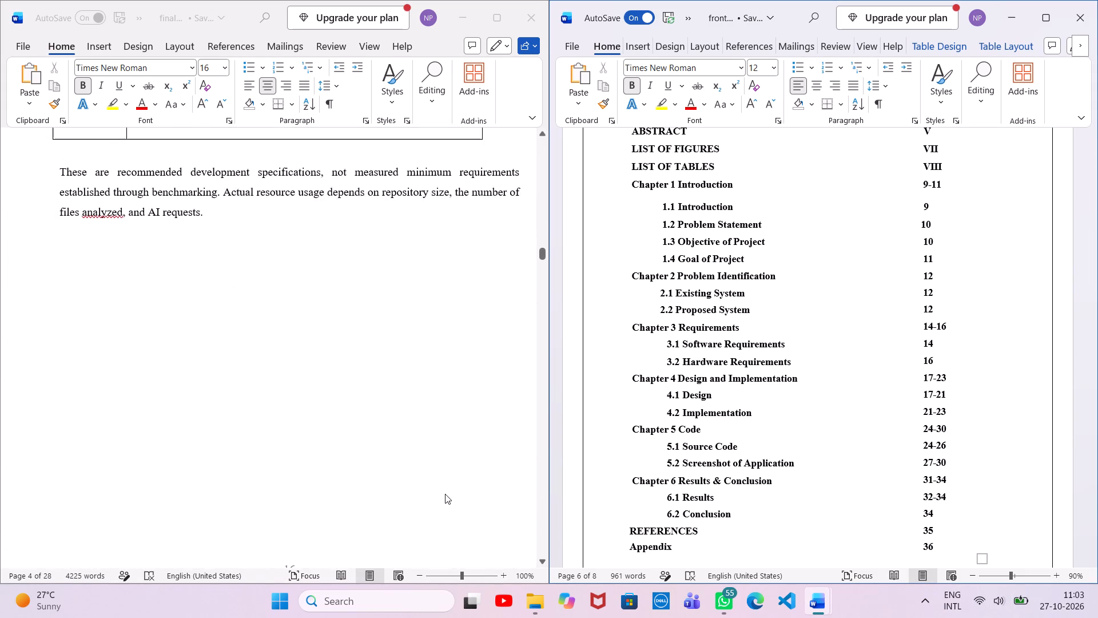
{"action": "scroll", "coordinate": [445, 494], "scroll_direction": "down", "scroll_amount": 2}
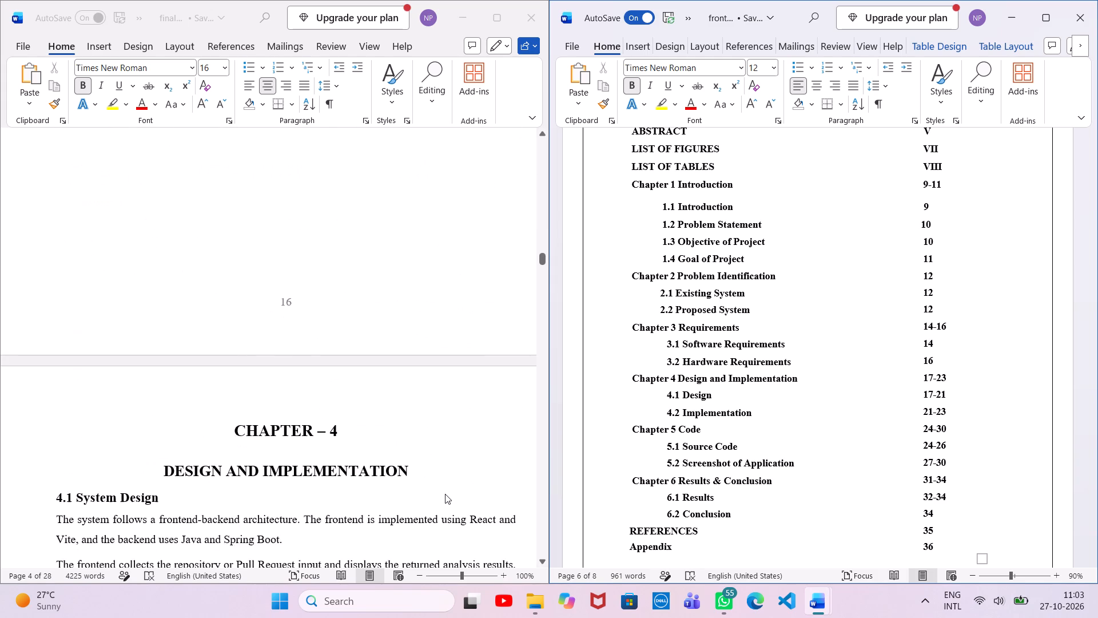
Compare the Chapter 4 design and implementation pages in final doc 2 with the 4.1 and 4.2 table of contents entries.
{"action": "scroll", "coordinate": [445, 494], "scroll_direction": "down", "scroll_amount": 5}
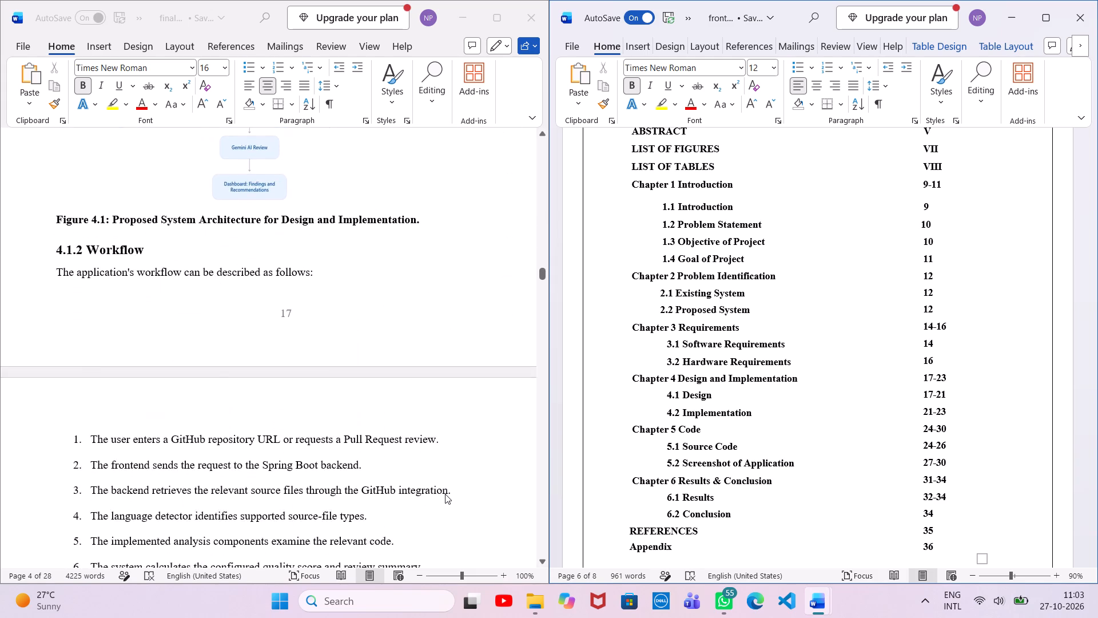
{"action": "scroll", "coordinate": [445, 494], "scroll_direction": "down", "scroll_amount": 9}
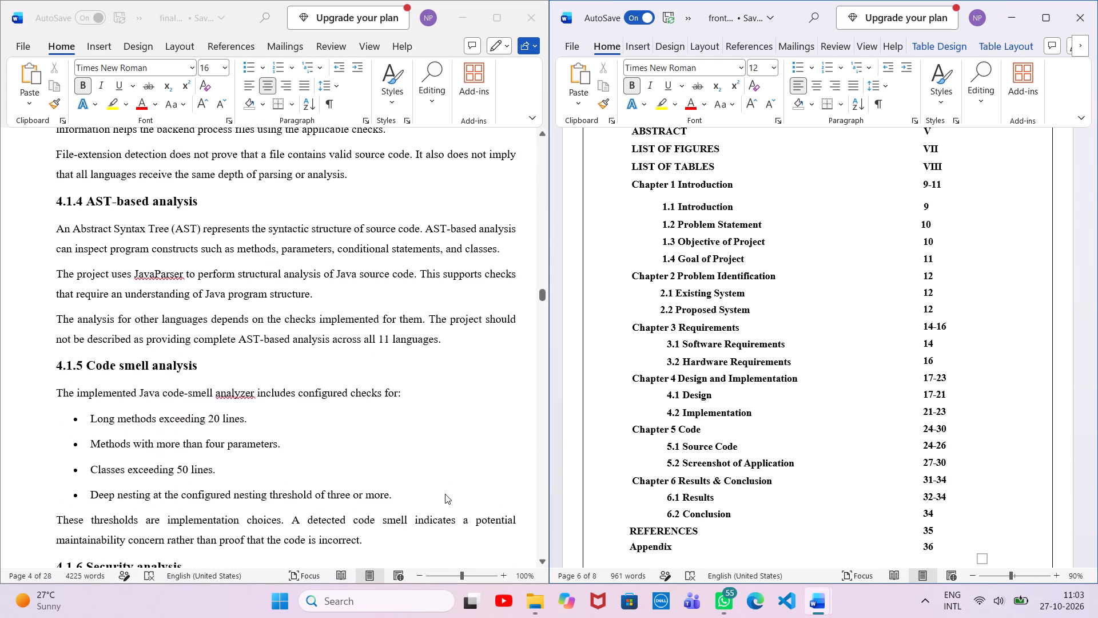
{"action": "scroll", "coordinate": [445, 494], "scroll_direction": "down", "scroll_amount": 4}
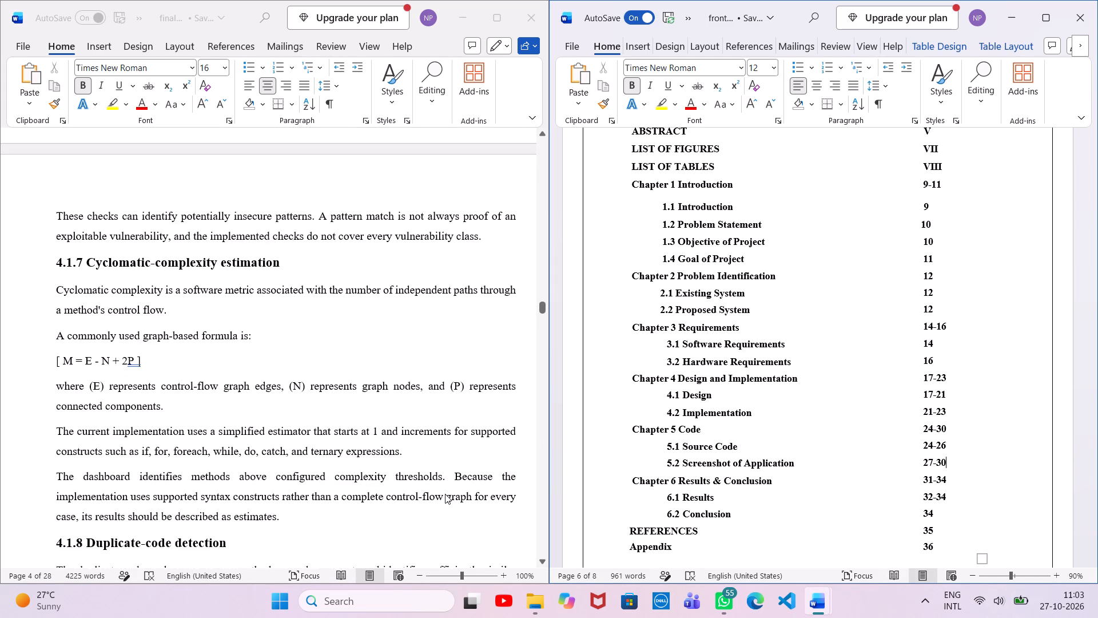
{"action": "scroll", "coordinate": [445, 494], "scroll_direction": "down", "scroll_amount": 5}
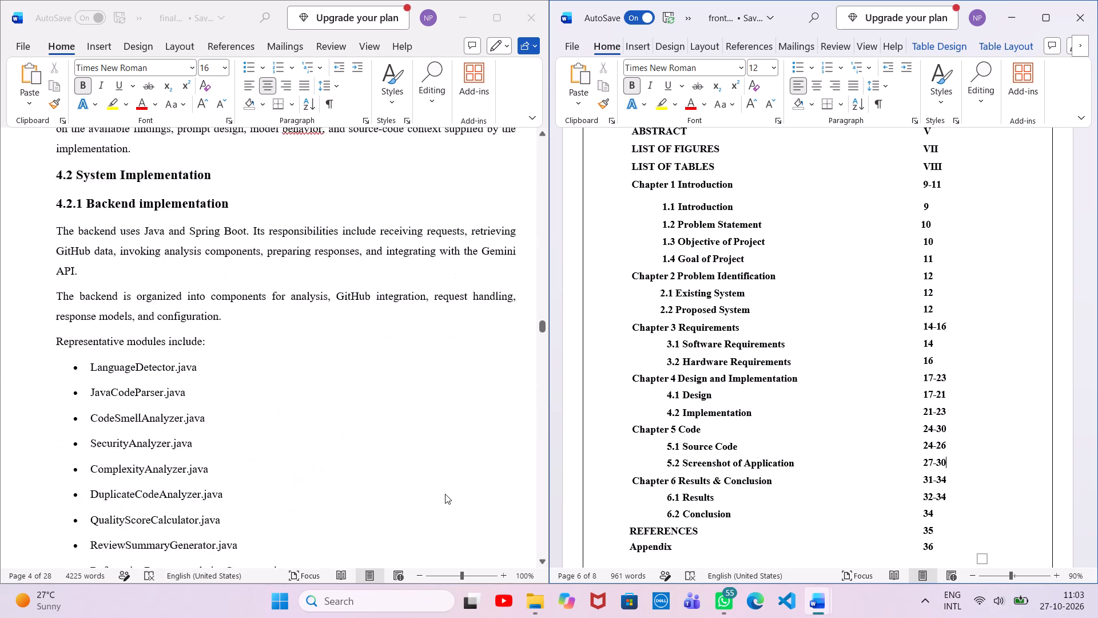
{"action": "scroll", "coordinate": [445, 494], "scroll_direction": "down", "scroll_amount": 4}
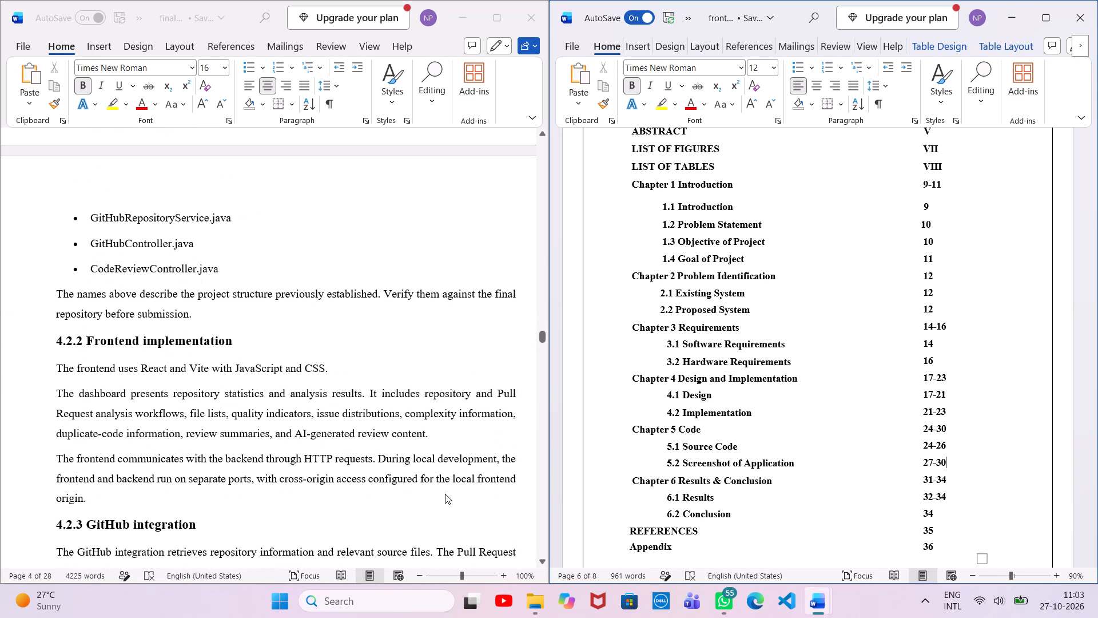
{"action": "scroll", "coordinate": [445, 494], "scroll_direction": "down", "scroll_amount": 4}
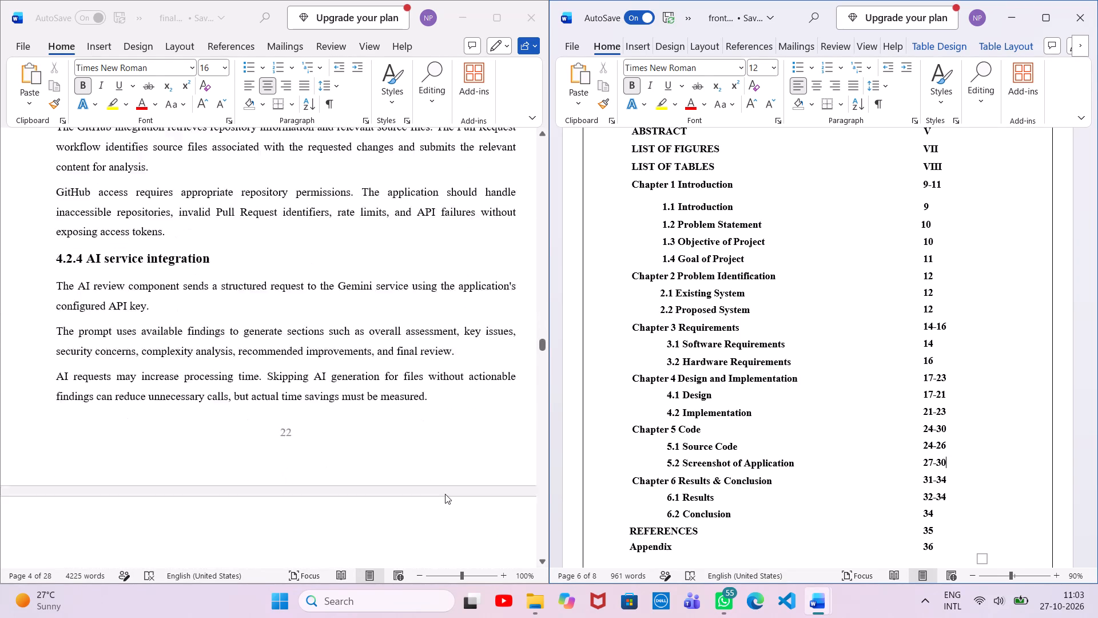
Examine final doc 2 from Chapter 5 to the Appendix to check the remaining page numbers against the table of contents.
{"action": "scroll", "coordinate": [445, 494], "scroll_direction": "down", "scroll_amount": 6}
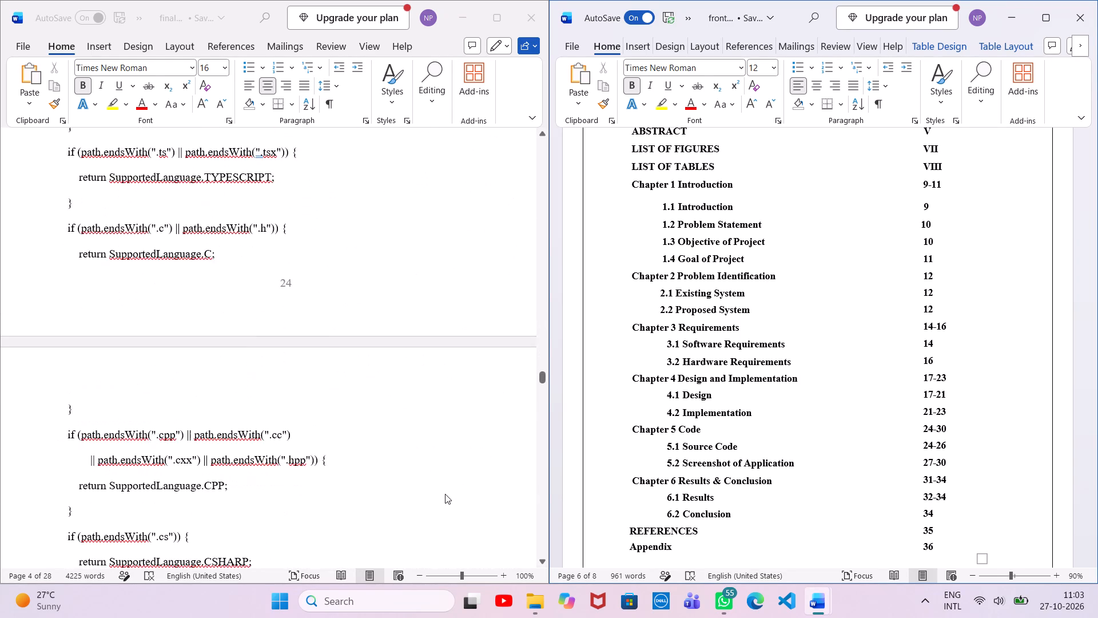
{"action": "scroll", "coordinate": [445, 494], "scroll_direction": "down", "scroll_amount": 5}
{"action": "scroll", "coordinate": [445, 494], "scroll_direction": "up", "scroll_amount": 1}
{"action": "scroll", "coordinate": [445, 494], "scroll_direction": "down", "scroll_amount": 5}
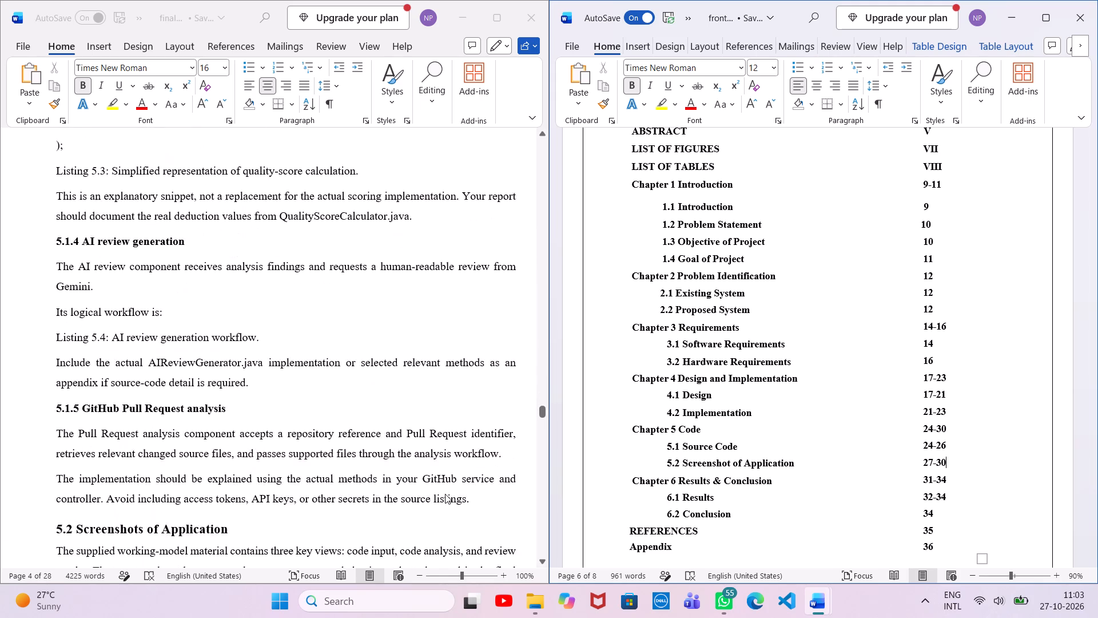
{"action": "scroll", "coordinate": [445, 494], "scroll_direction": "down", "scroll_amount": 4}
{"action": "scroll", "coordinate": [445, 494], "scroll_direction": "down", "scroll_amount": 17}
{"action": "scroll", "coordinate": [445, 494], "scroll_direction": "down", "scroll_amount": 15}
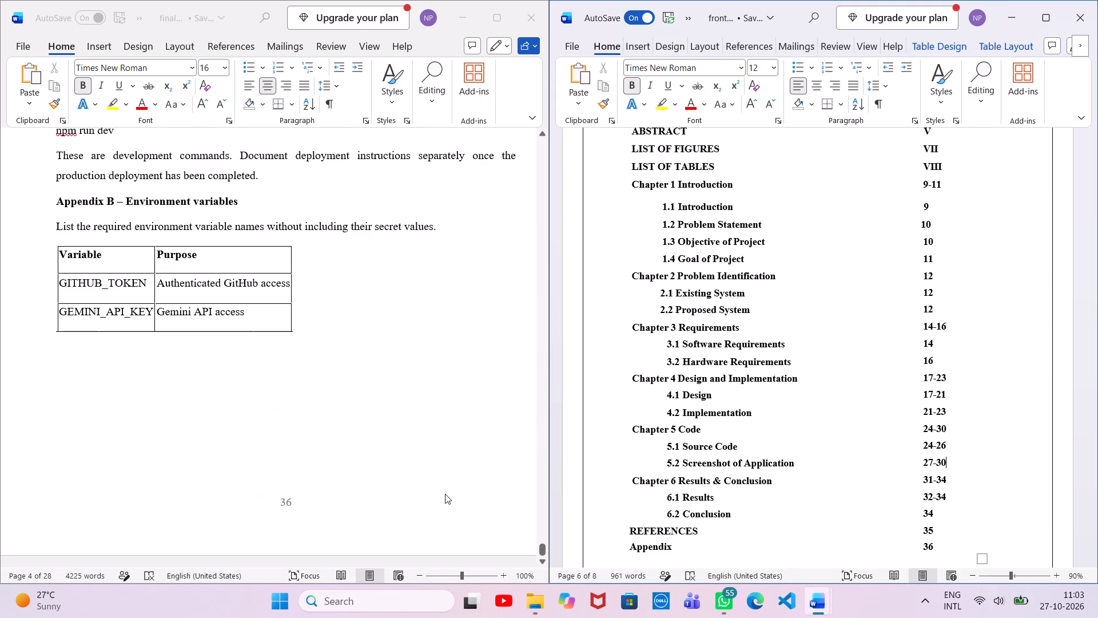
{"action": "scroll", "coordinate": [445, 494], "scroll_direction": "down", "scroll_amount": 2}
{"action": "scroll", "coordinate": [445, 494], "scroll_direction": "up", "scroll_amount": 3}
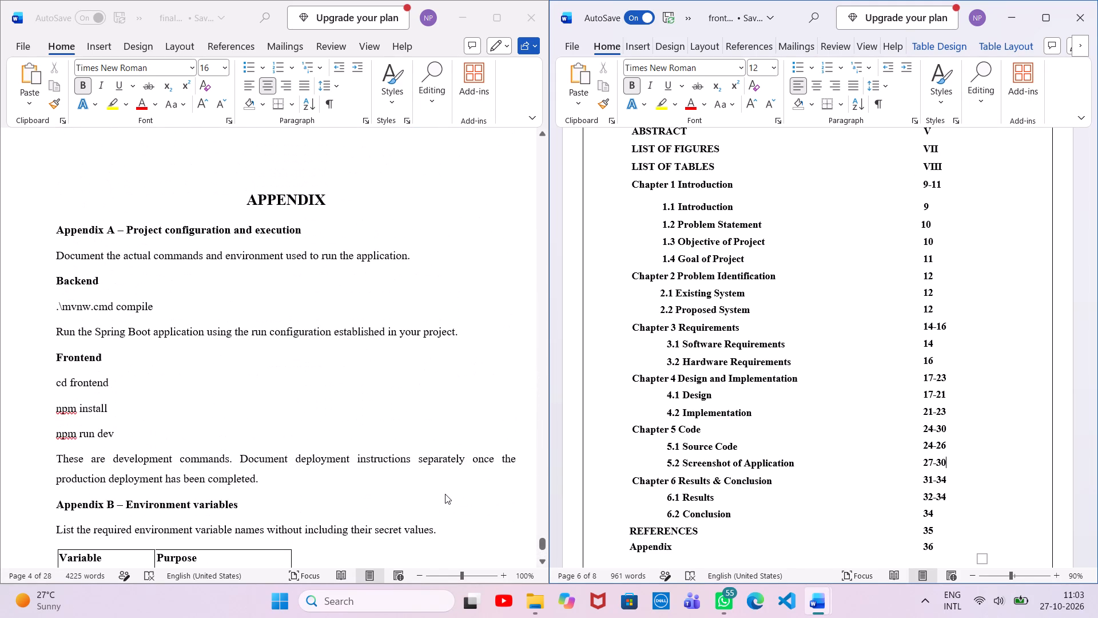
Check the page number at the end of the Appendix in final doc 2 and return to the start of Chapter 1.
{"action": "scroll", "coordinate": [445, 494], "scroll_direction": "down", "scroll_amount": 7}
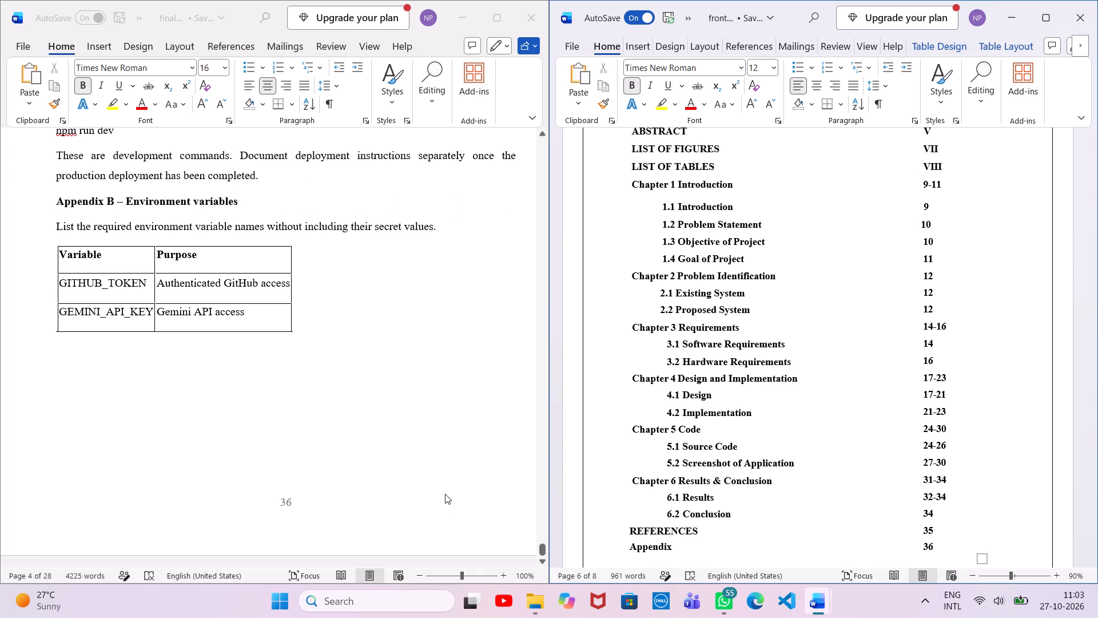
{"action": "scroll", "coordinate": [445, 494], "scroll_direction": "up", "scroll_amount": 4}
{"action": "scroll", "coordinate": [445, 494], "scroll_direction": "up", "scroll_amount": 20}
{"action": "scroll", "coordinate": [445, 494], "scroll_direction": "up", "scroll_amount": 13}
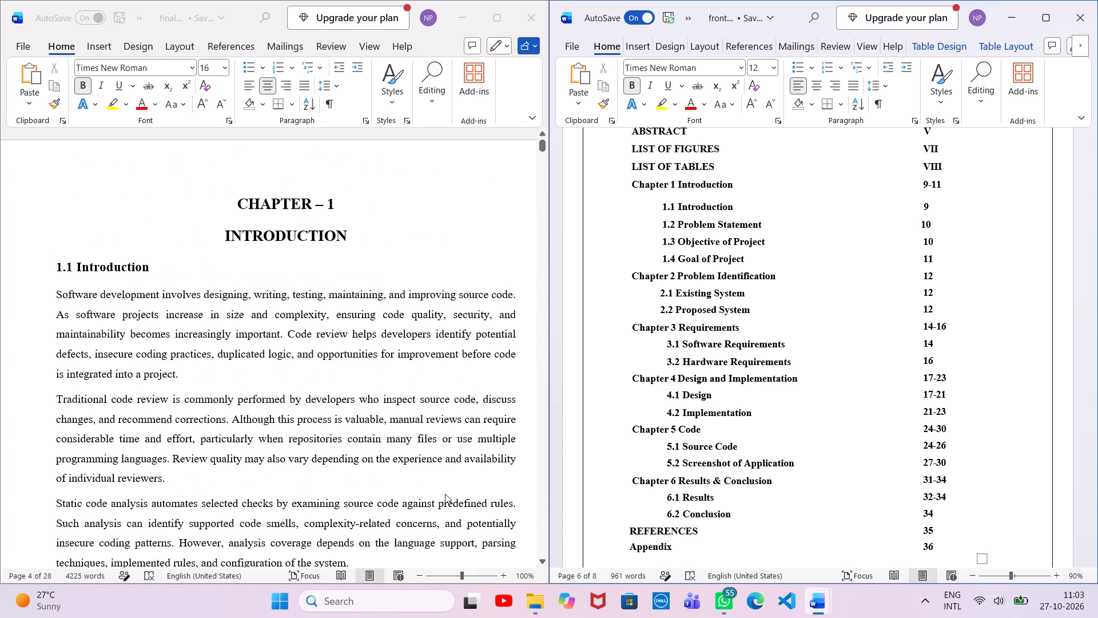
{"action": "scroll", "coordinate": [445, 494], "scroll_direction": "up", "scroll_amount": 20}
{"action": "scroll", "coordinate": [445, 494], "scroll_direction": "up", "scroll_amount": 3}
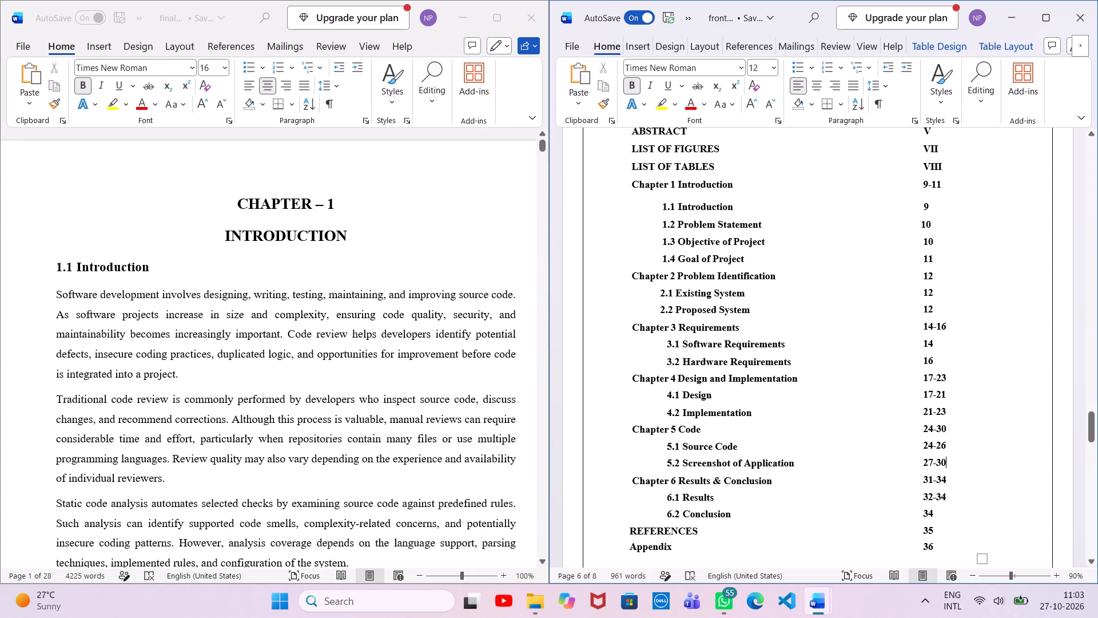
Review the front matter document's List of Figures, List of Tables, table of contents and Abstract pages.
{"action": "scroll", "coordinate": [791, 425], "scroll_direction": "down", "scroll_amount": 12}
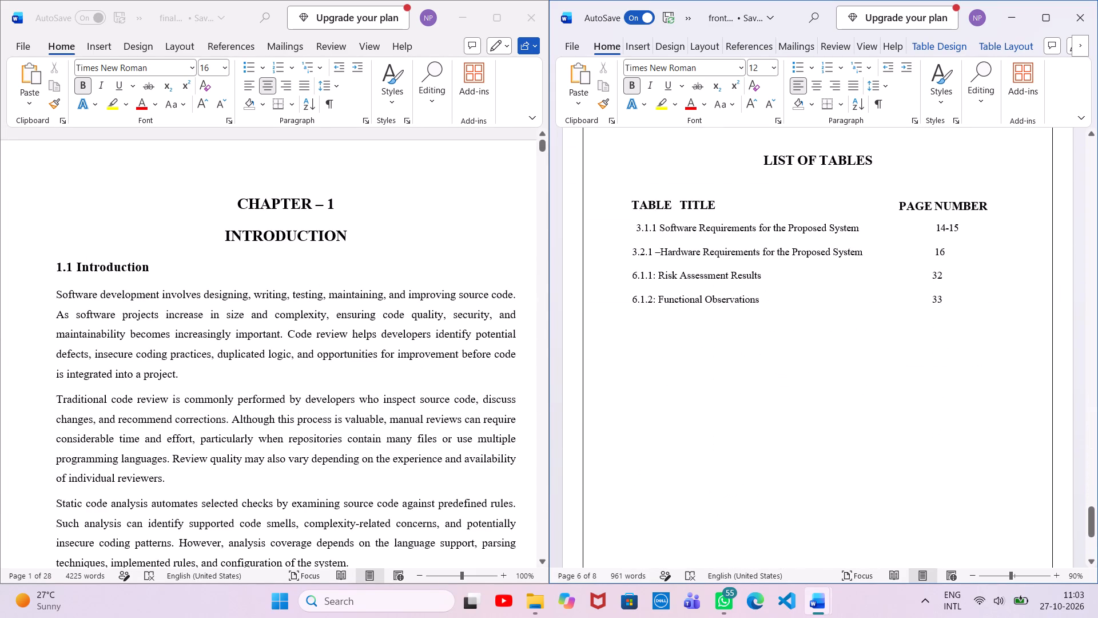
{"action": "scroll", "coordinate": [791, 425], "scroll_direction": "down", "scroll_amount": 4}
{"action": "scroll", "coordinate": [791, 425], "scroll_direction": "up", "scroll_amount": 8}
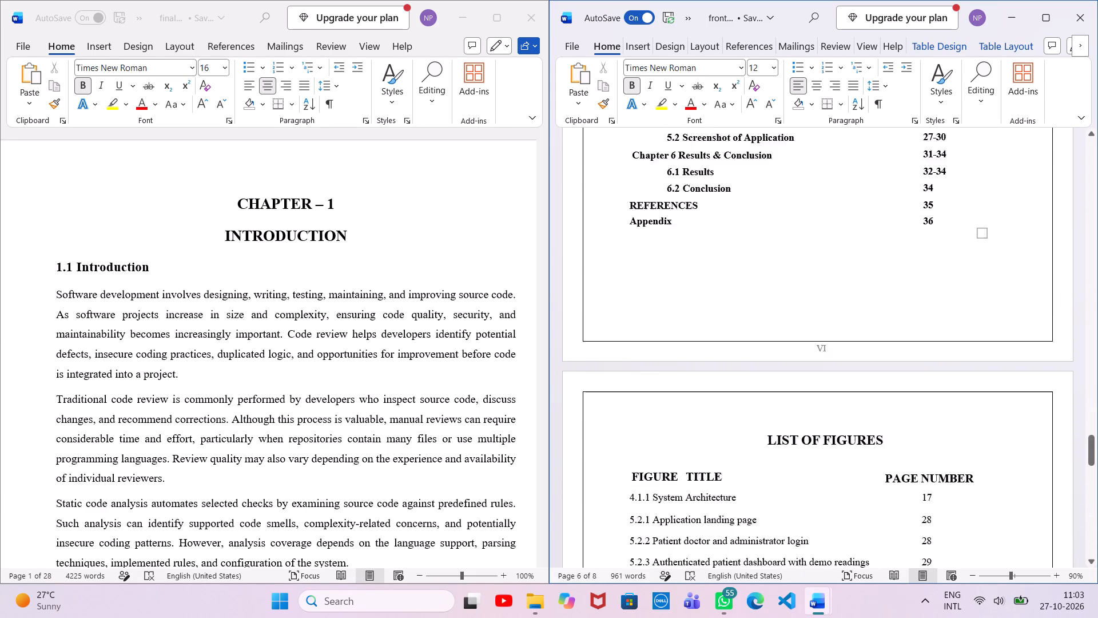
{"action": "scroll", "coordinate": [791, 425], "scroll_direction": "up", "scroll_amount": 3}
{"action": "scroll", "coordinate": [791, 425], "scroll_direction": "down", "scroll_amount": 1}
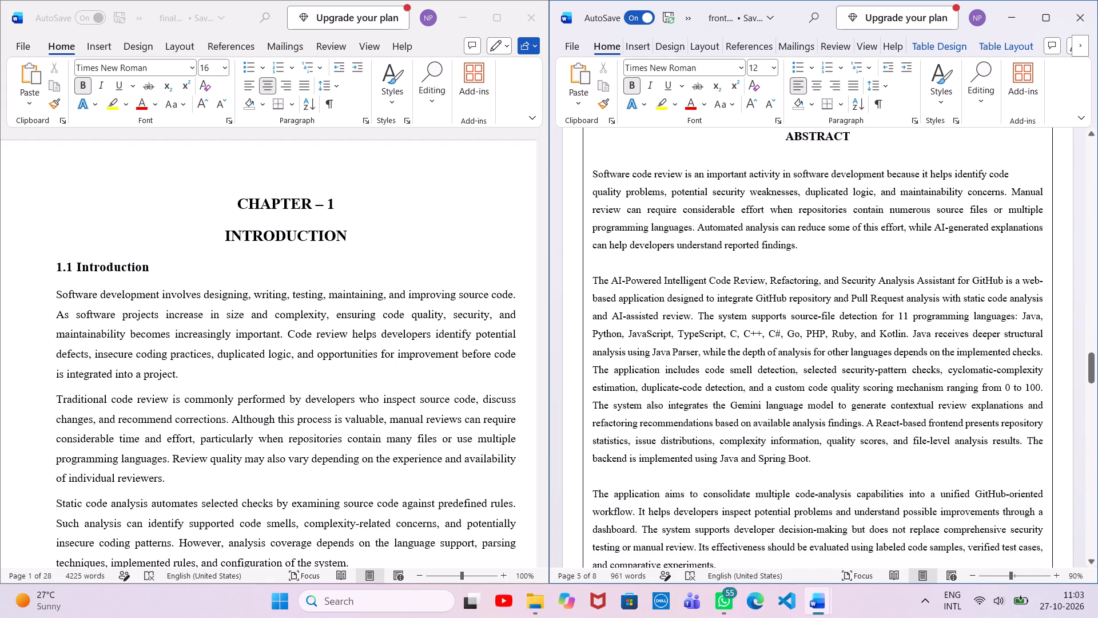
{"action": "scroll", "coordinate": [791, 425], "scroll_direction": "down", "scroll_amount": 1}
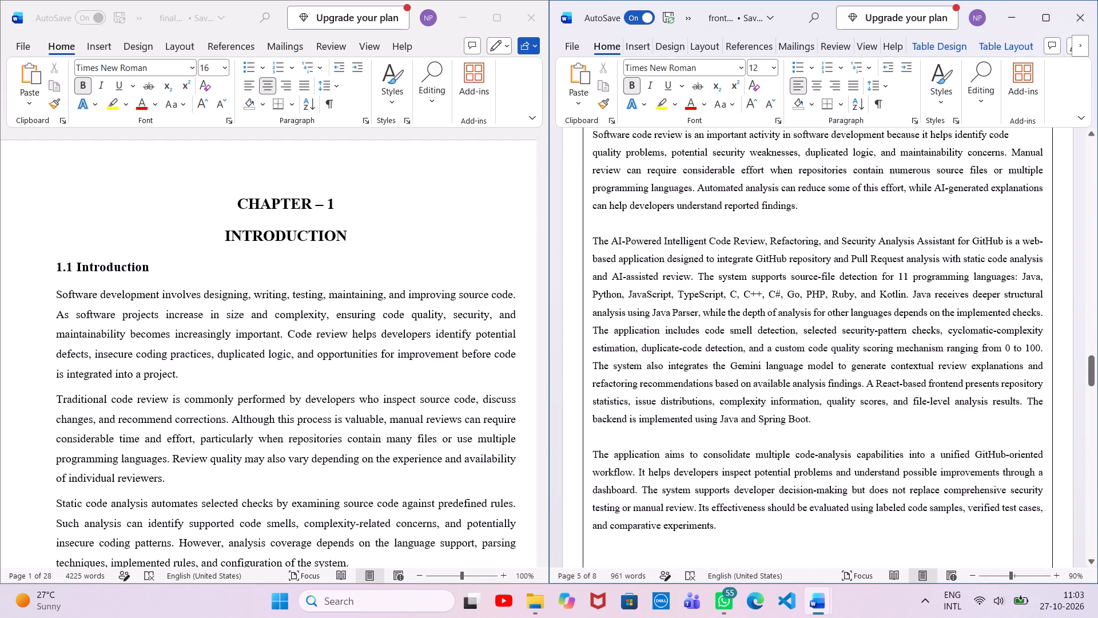
Select the Abstract's body paragraphs in the front matter document to check their alignment, and look over the page.
{"action": "left_click_drag", "start_coordinate": [726, 525], "coordinate": [586, 135]}
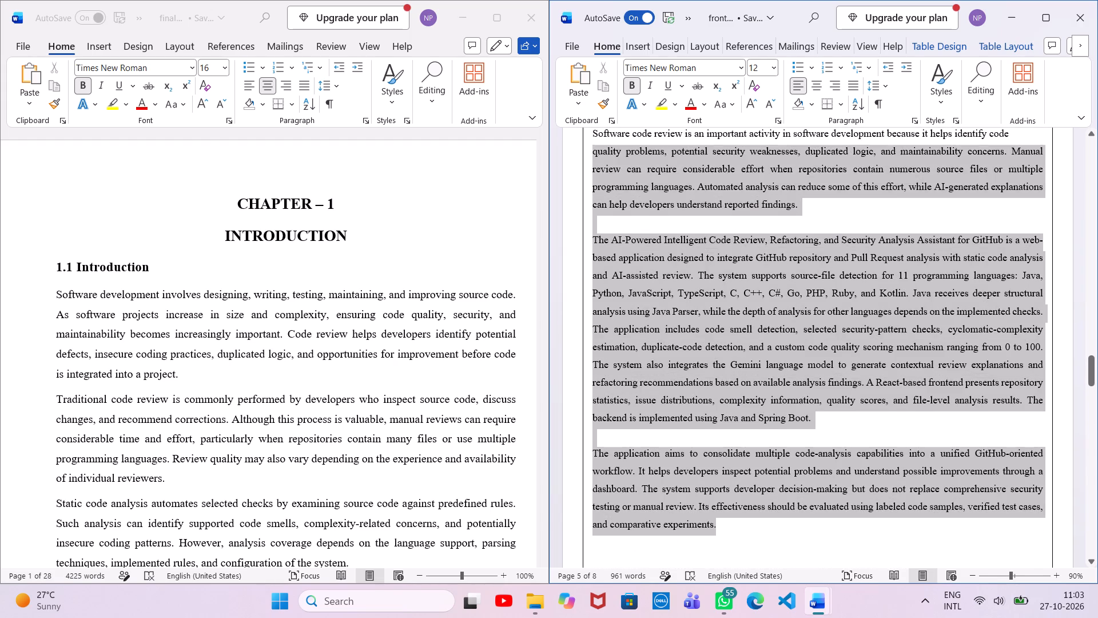
{"action": "left_click_drag", "start_coordinate": [586, 135], "coordinate": [598, 339]}
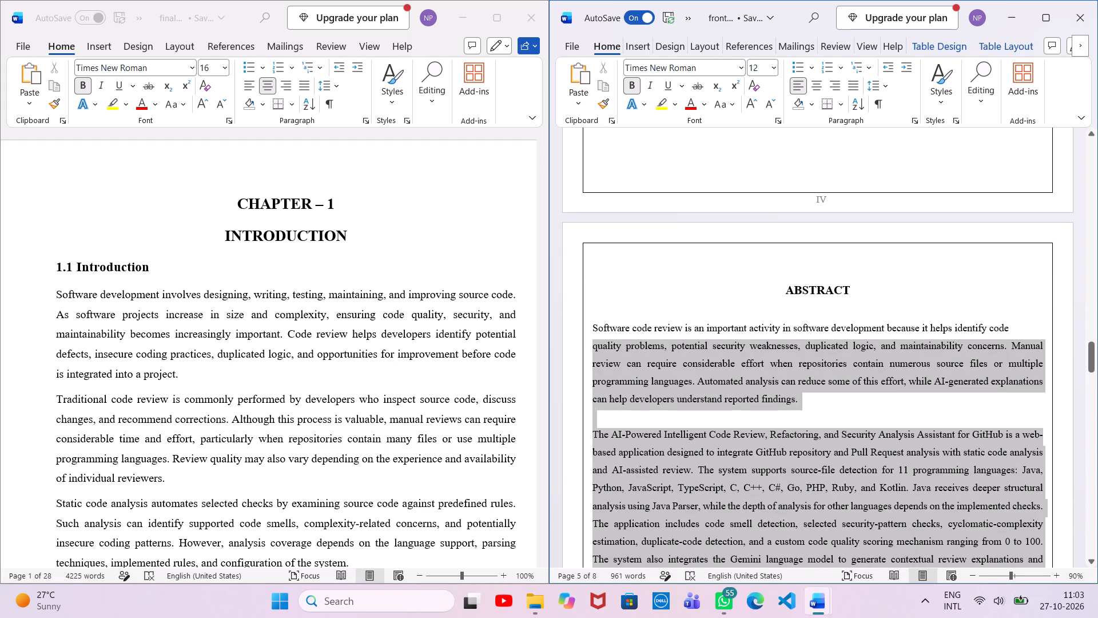
{"action": "left_click_drag", "start_coordinate": [598, 339], "coordinate": [592, 332]}
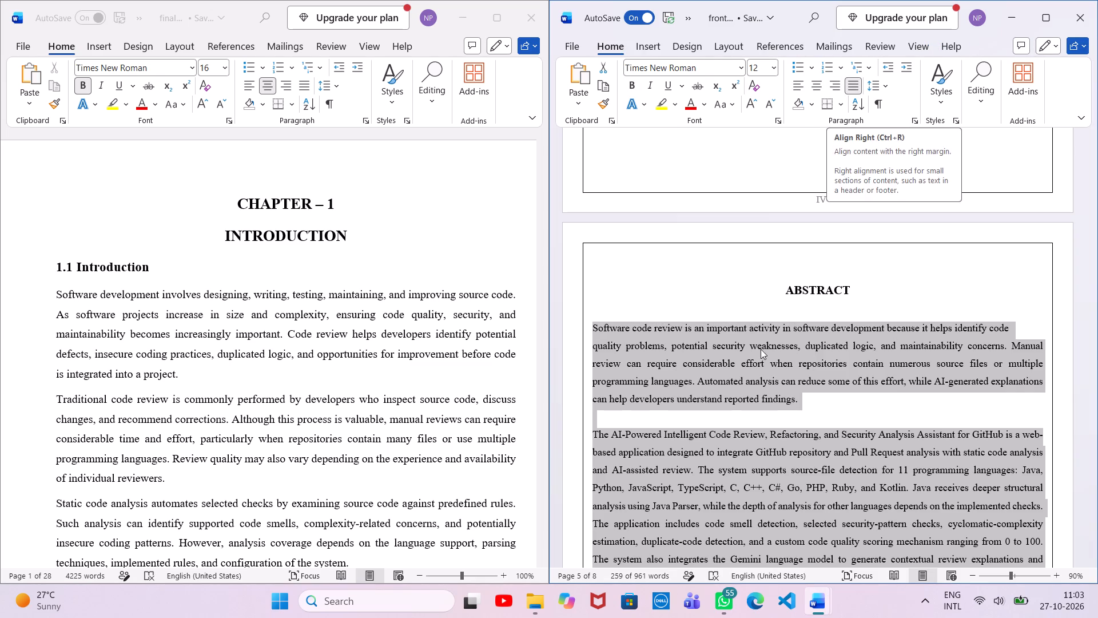
{"action": "left_click", "coordinate": [908, 296]}
{"action": "scroll", "coordinate": [908, 296], "scroll_direction": "down", "scroll_amount": 2}
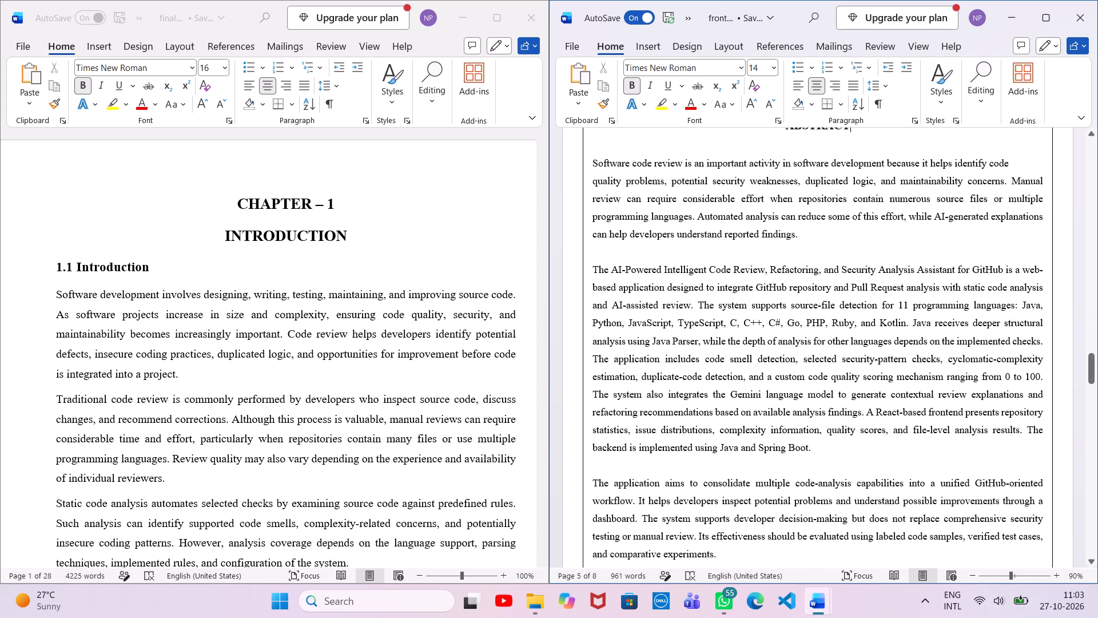
{"action": "scroll", "coordinate": [908, 296], "scroll_direction": "down", "scroll_amount": 2}
{"action": "scroll", "coordinate": [437, 332], "scroll_direction": "up", "scroll_amount": 5}
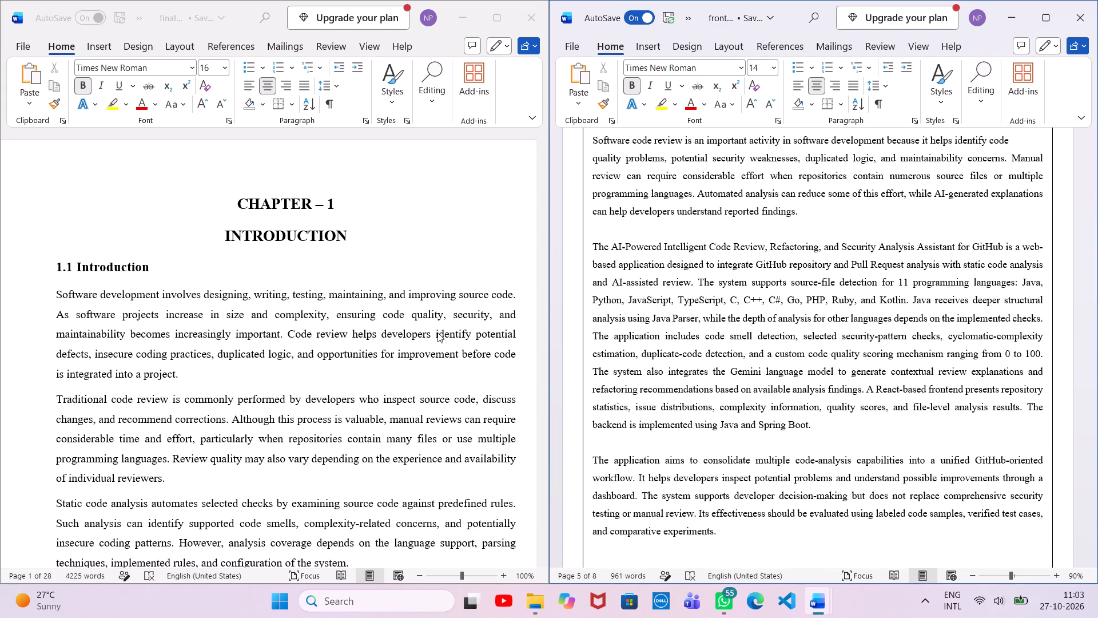
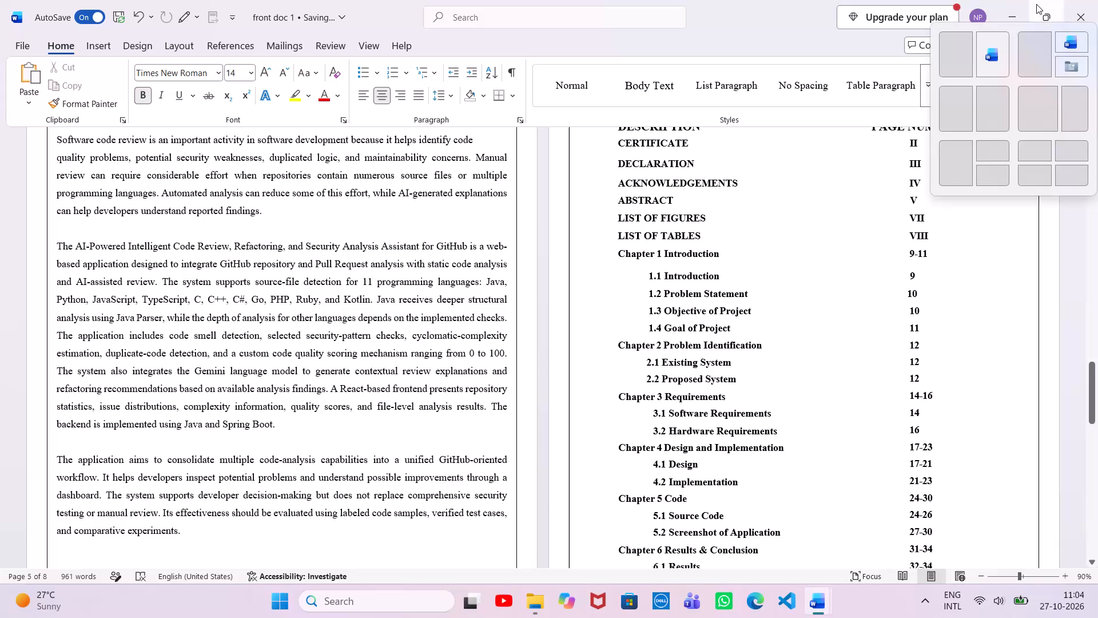
Review the front matter document's pages from the Abstract through the table of contents to the List of Figures.
{"action": "scroll", "coordinate": [748, 315], "scroll_direction": "up", "scroll_amount": 4, "text": "ctrl"}
{"action": "scroll", "coordinate": [748, 315], "scroll_direction": "up", "scroll_amount": 4}
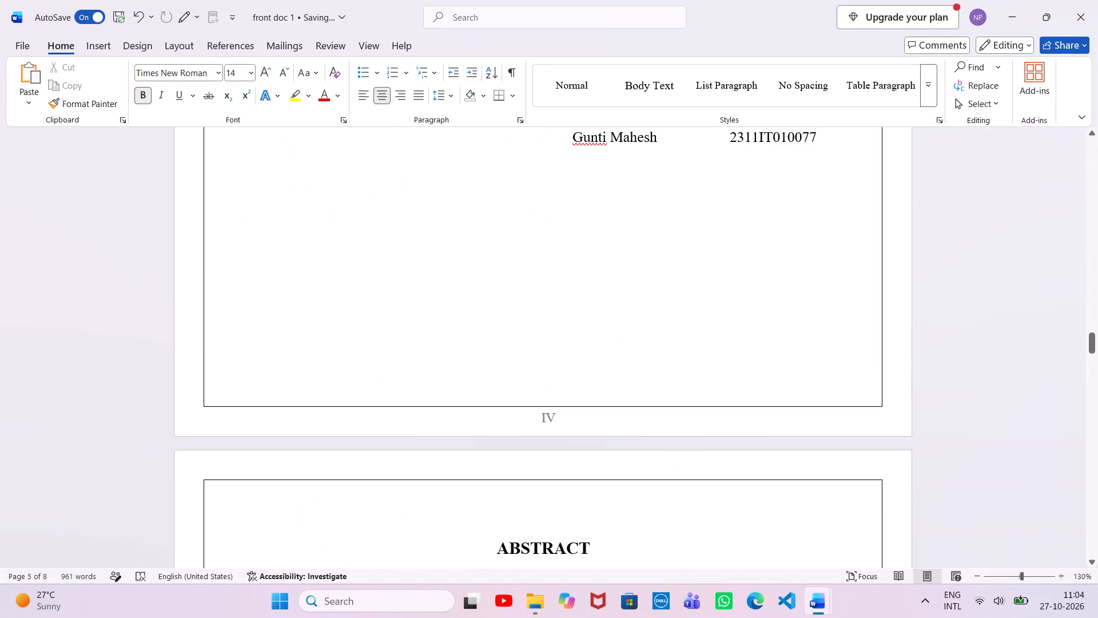
{"action": "scroll", "coordinate": [748, 315], "scroll_direction": "down", "scroll_amount": 10}
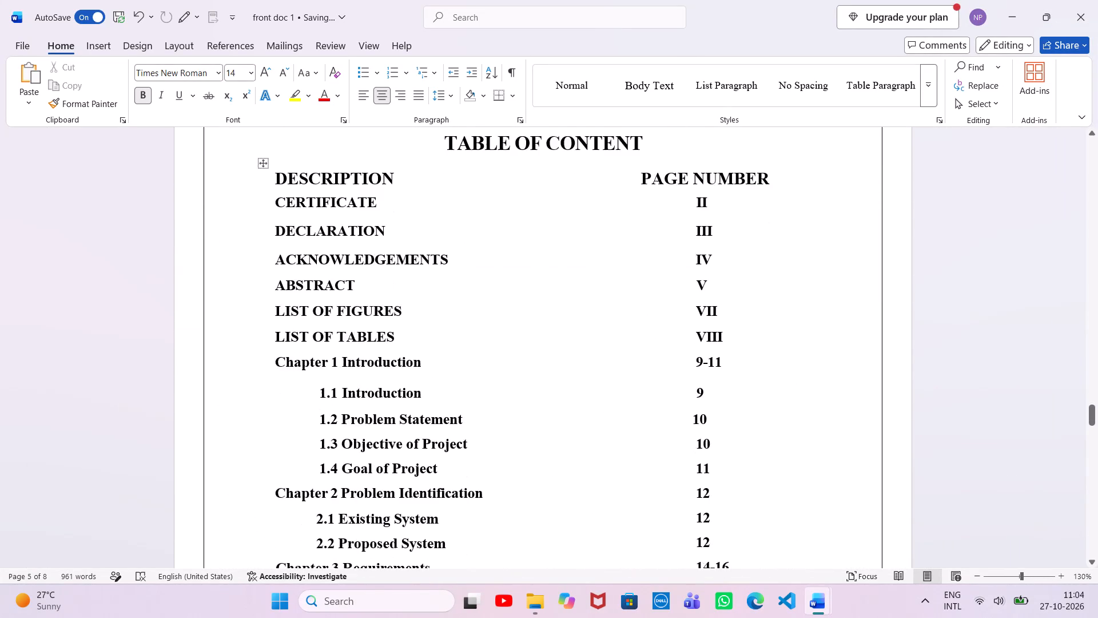
{"action": "scroll", "coordinate": [748, 315], "scroll_direction": "down", "scroll_amount": 1}
{"action": "scroll", "coordinate": [748, 315], "scroll_direction": "up", "scroll_amount": 1}
{"action": "scroll", "coordinate": [748, 315], "scroll_direction": "down", "scroll_amount": 1}
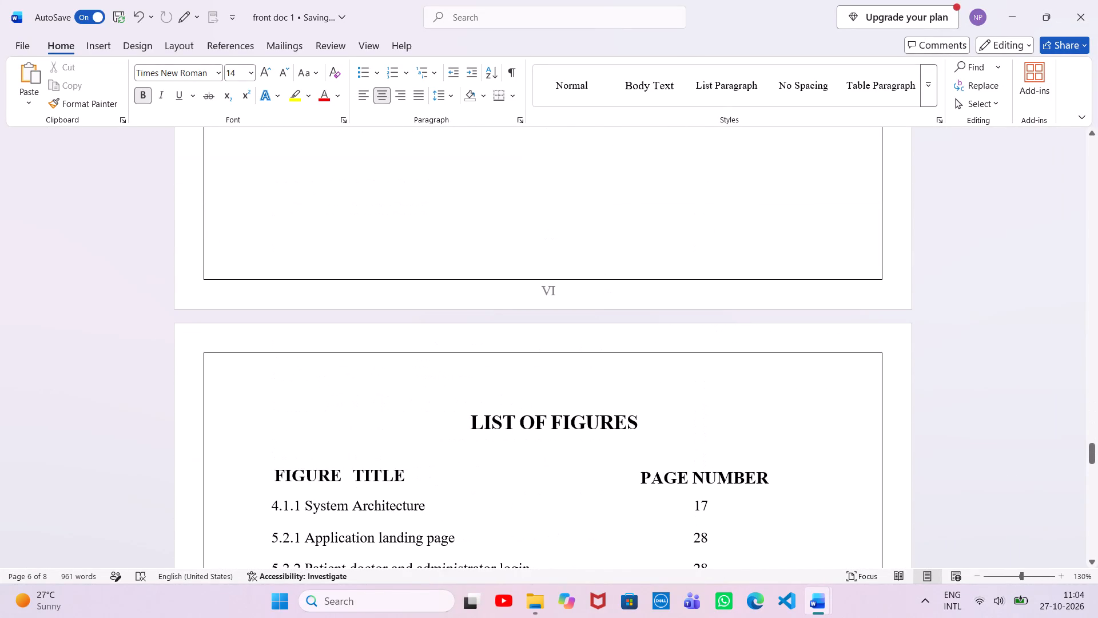
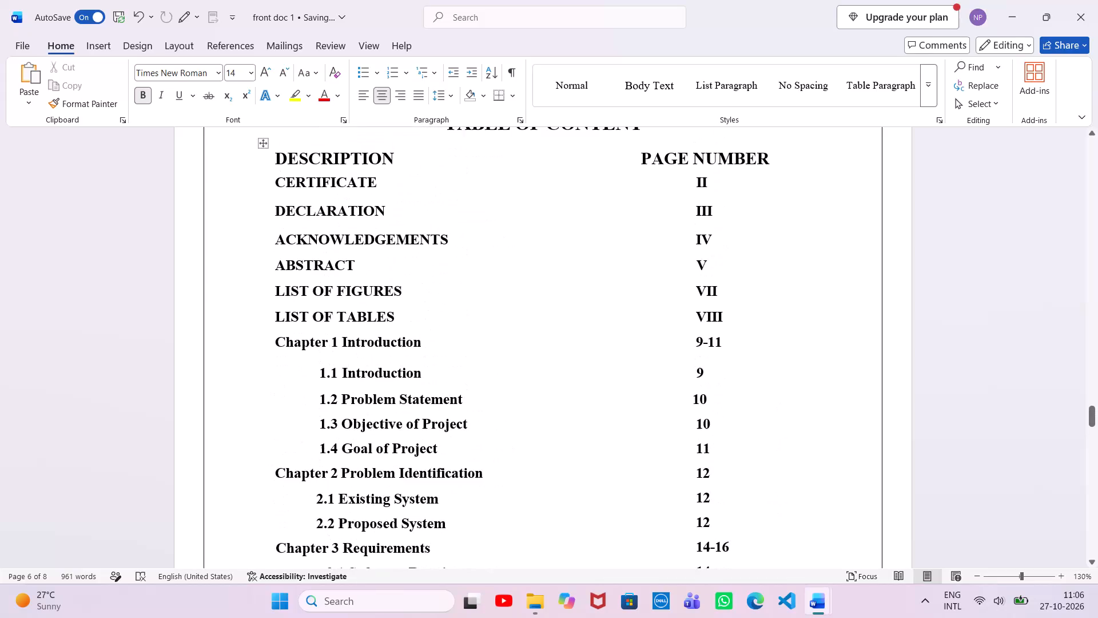
Save the front matter document under the new name final doc 1 as a Word Document in the Documents folder.
{"action": "scroll", "coordinate": [748, 315], "scroll_direction": "up", "scroll_amount": 4}
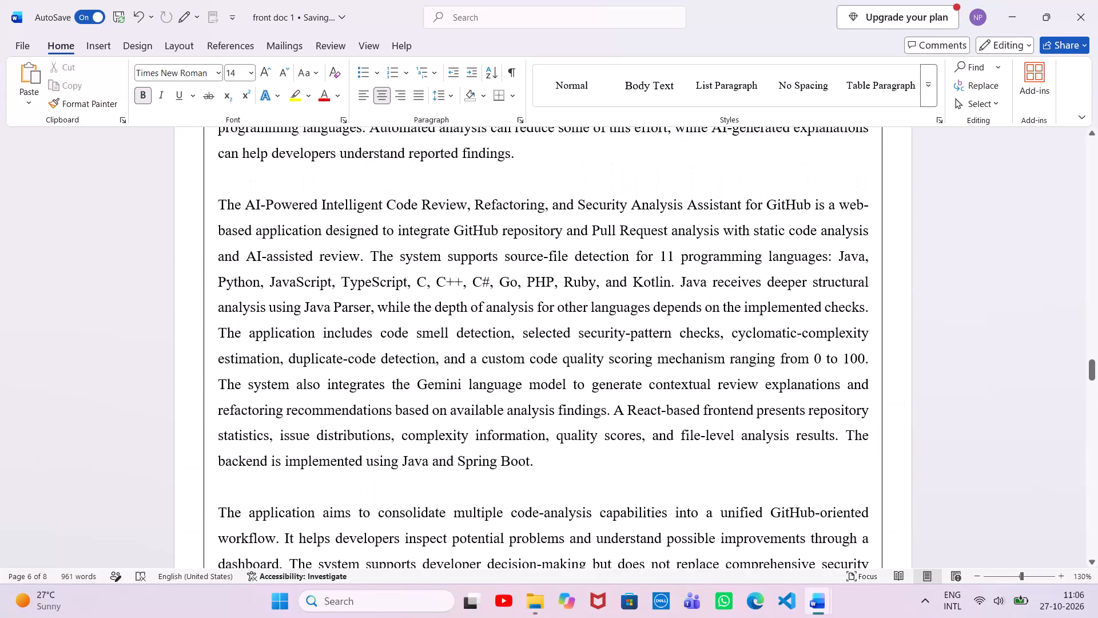
{"action": "scroll", "coordinate": [748, 315], "scroll_direction": "up", "scroll_amount": 1}
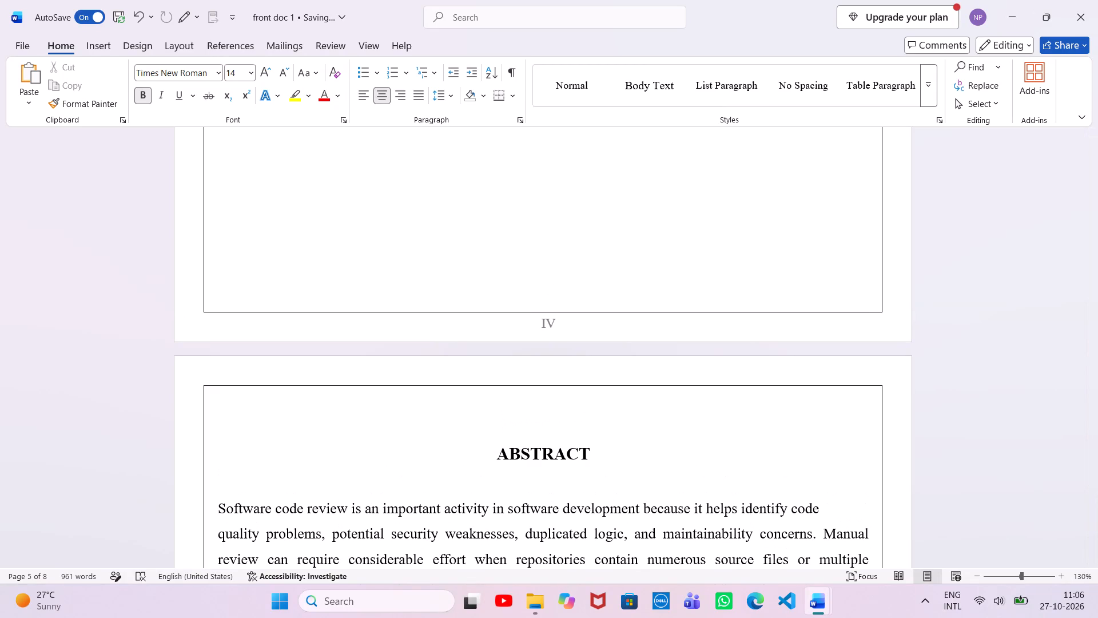
{"action": "left_click", "coordinate": [567, 19]}
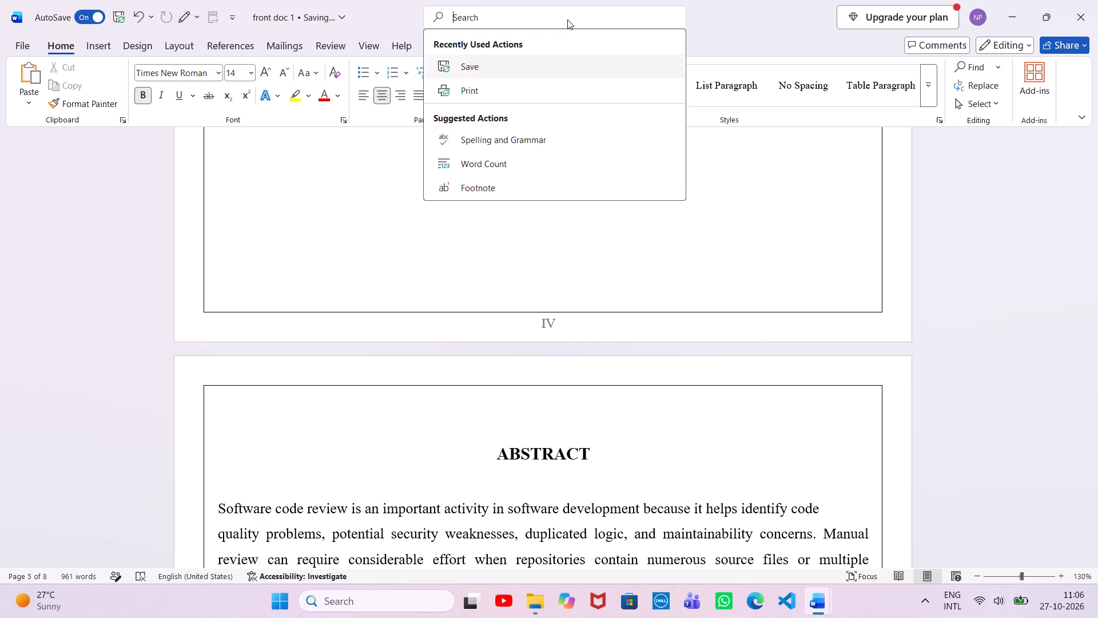
{"action": "type", "text": "save"}
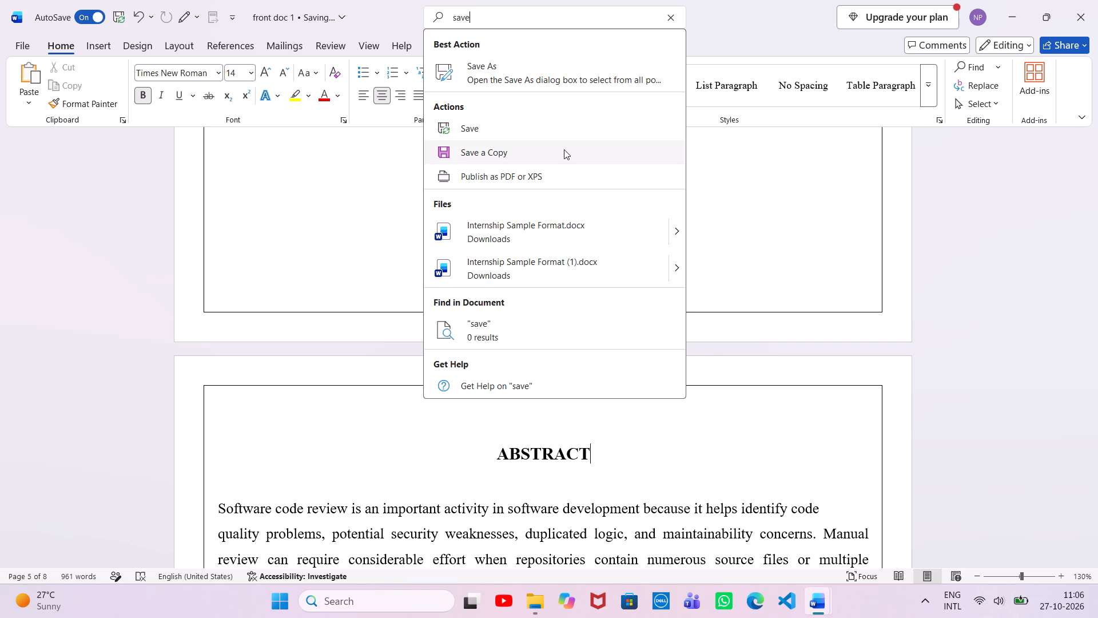
{"action": "key", "text": "space"}
{"action": "type", "text": "as"}
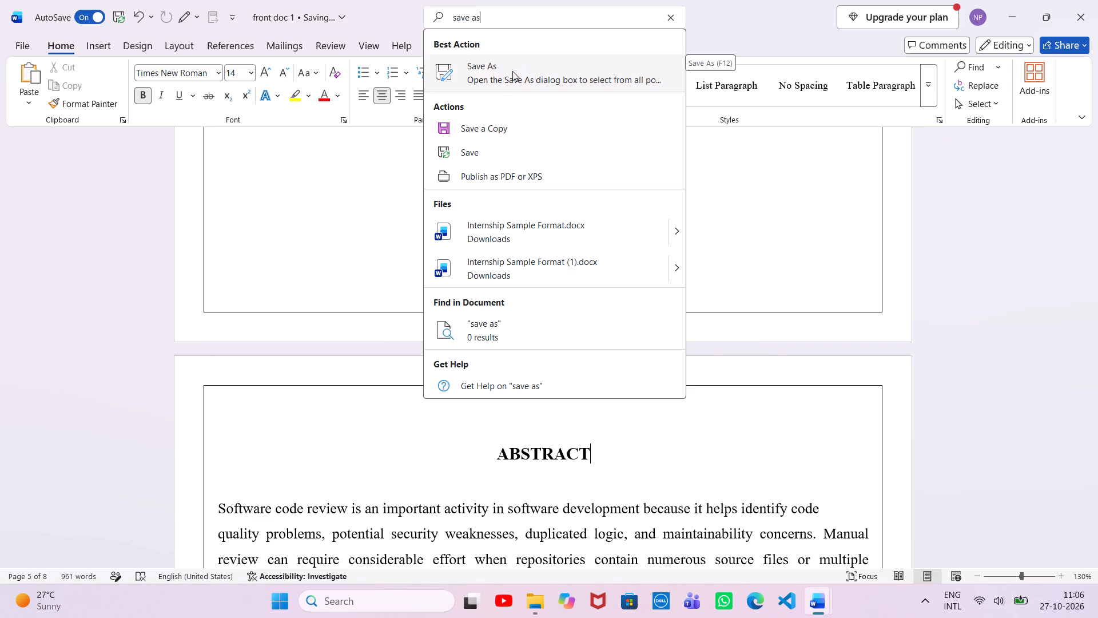
{"action": "left_click", "coordinate": [495, 76]}
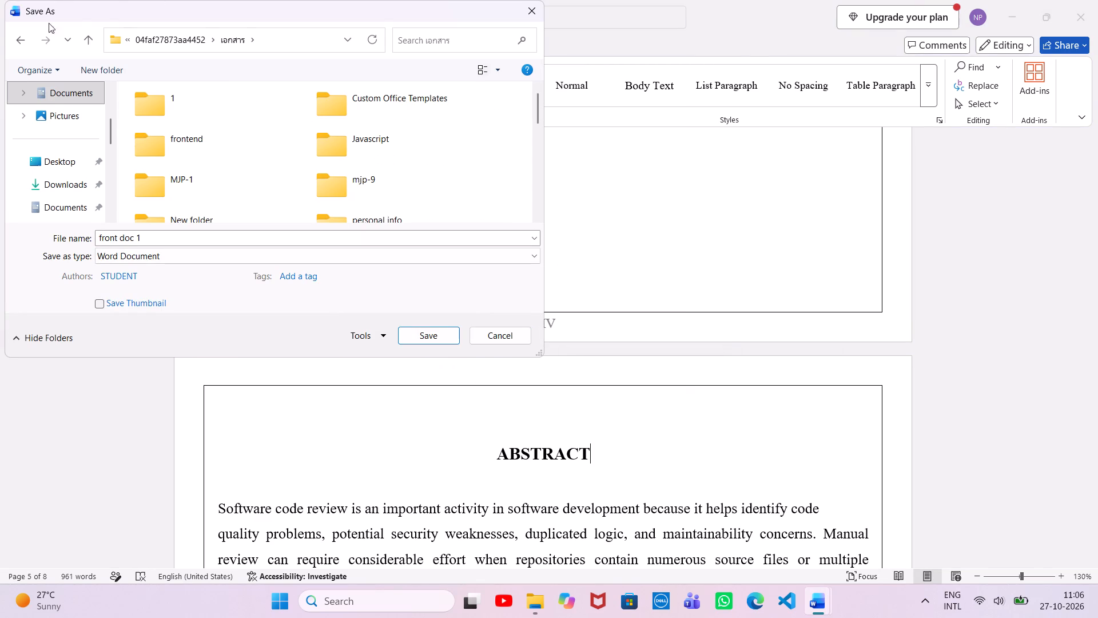
{"action": "scroll", "coordinate": [46, 156], "scroll_direction": "up", "scroll_amount": 8}
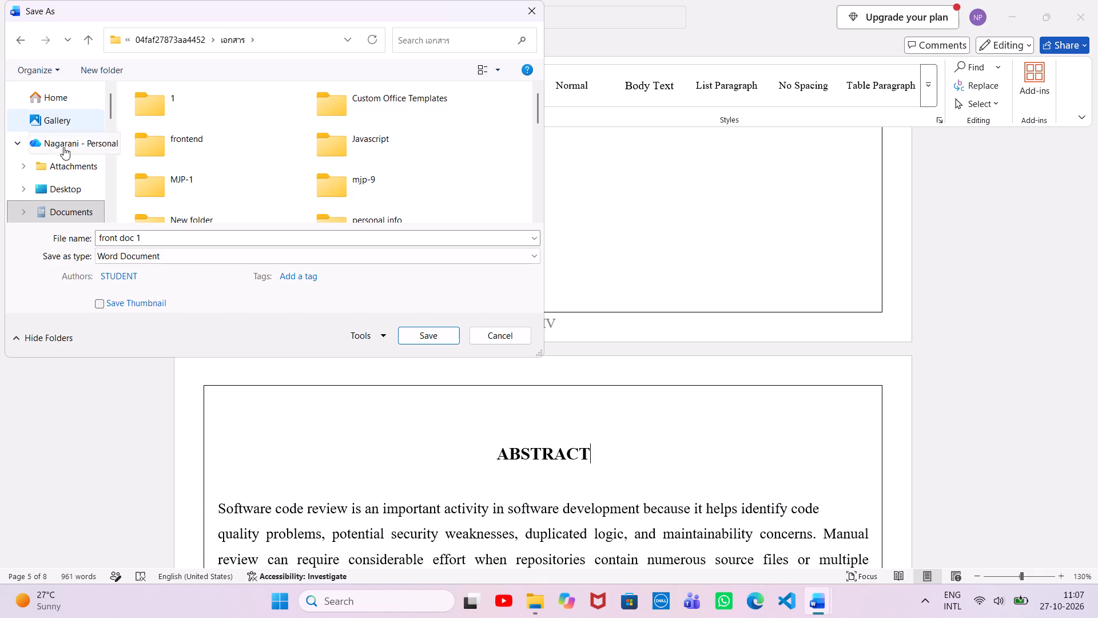
{"action": "left_click", "coordinate": [59, 208]}
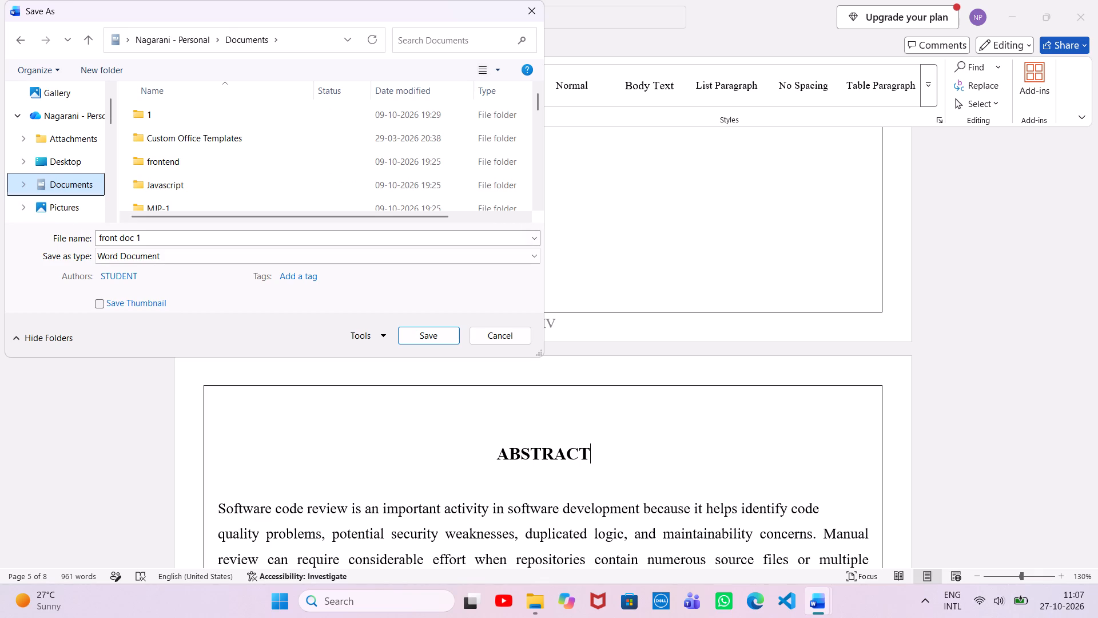
{"action": "left_click", "coordinate": [116, 238]}
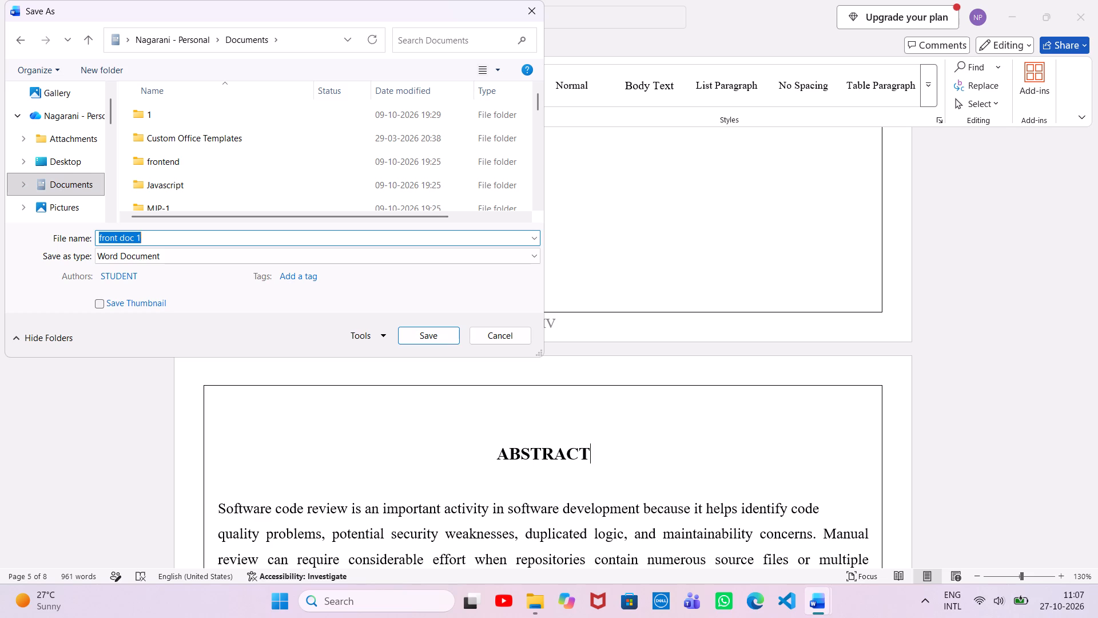
{"action": "key", "text": "BackSpace"}
{"action": "key", "text": "BackSpace"}
{"action": "type", "text": "fina"}
{"action": "key", "text": "semicolon"}
{"action": "key", "text": "BackSpace"}
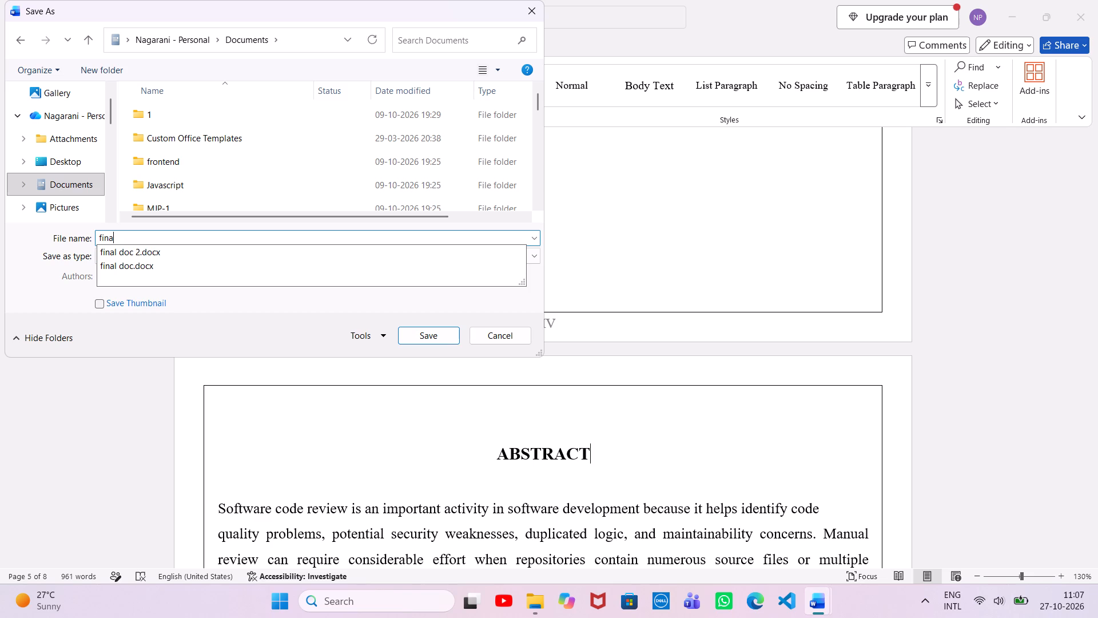
{"action": "type", "text": "l doc q"}
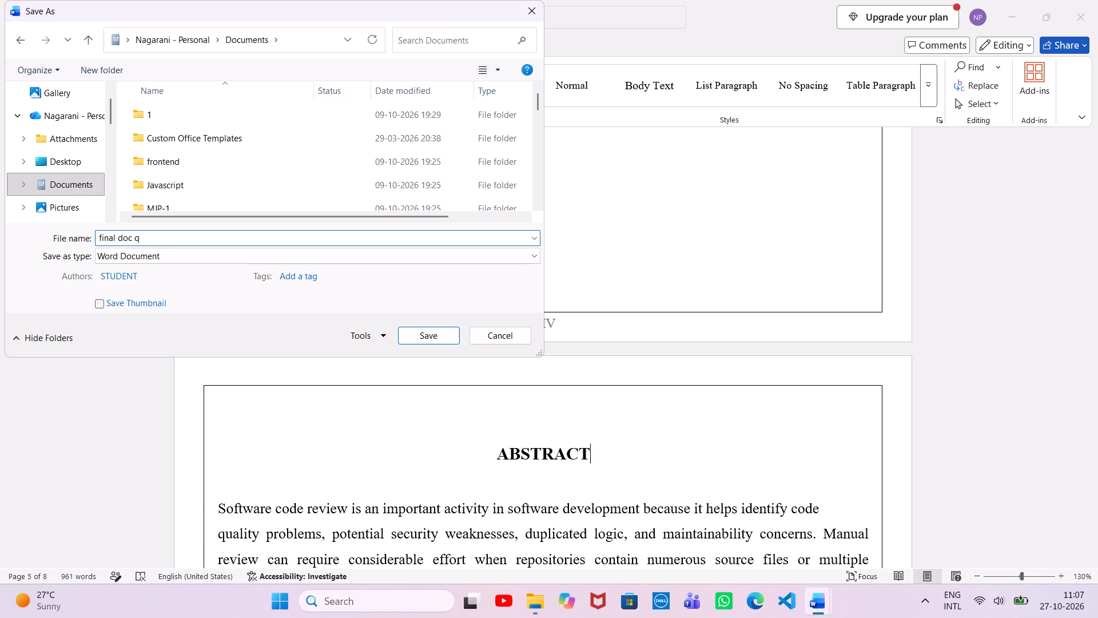
{"action": "key", "text": "BackSpace"}
{"action": "key", "text": "1"}
{"action": "left_click", "coordinate": [427, 339]}
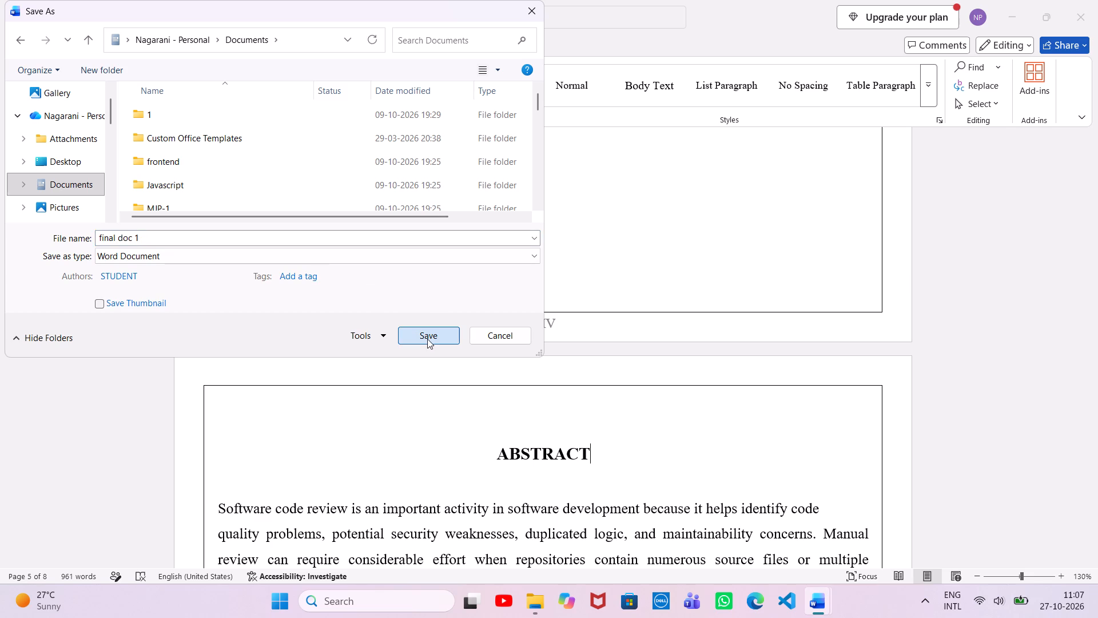
{"action": "left_click", "coordinate": [427, 339]}
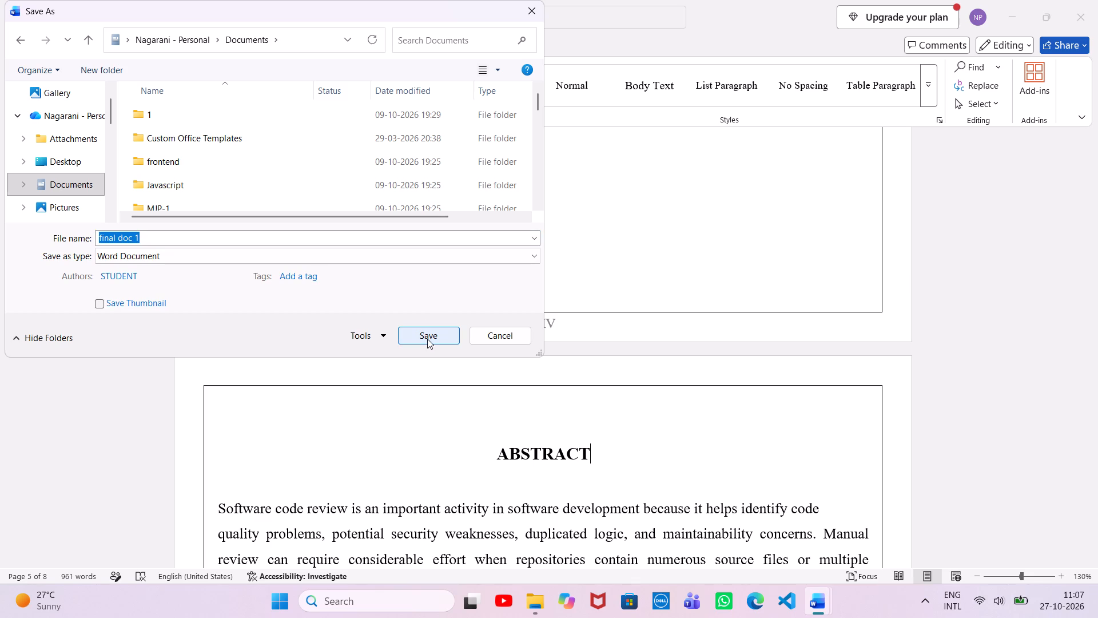
{"action": "left_click", "coordinate": [427, 339]}
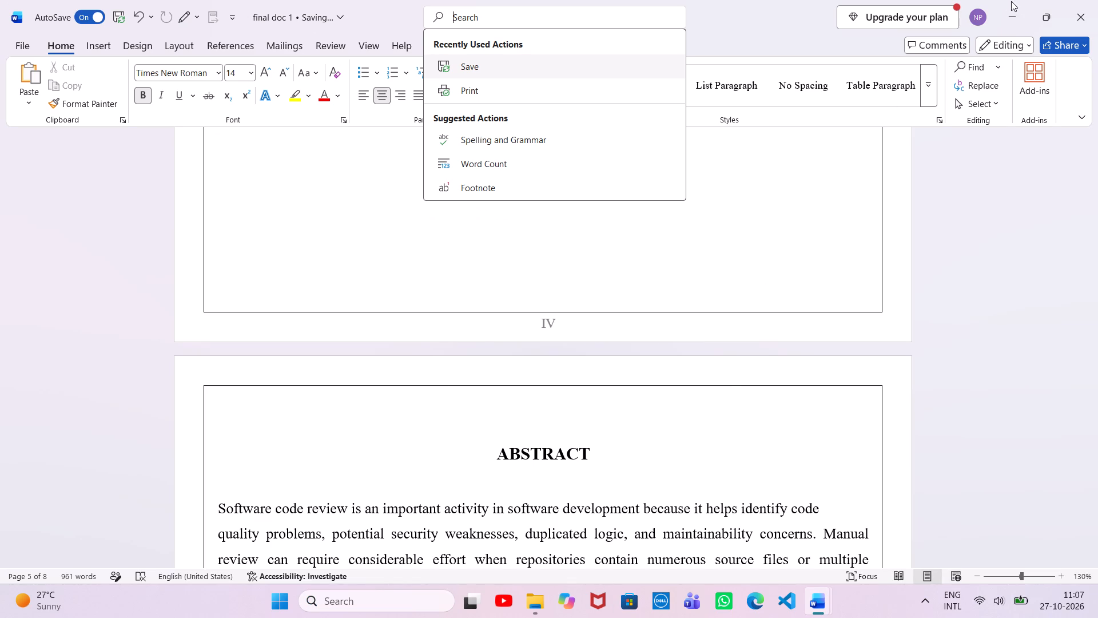
Close both open report documents, the front matter and the chapters document.
{"action": "left_click", "coordinate": [1083, 18]}
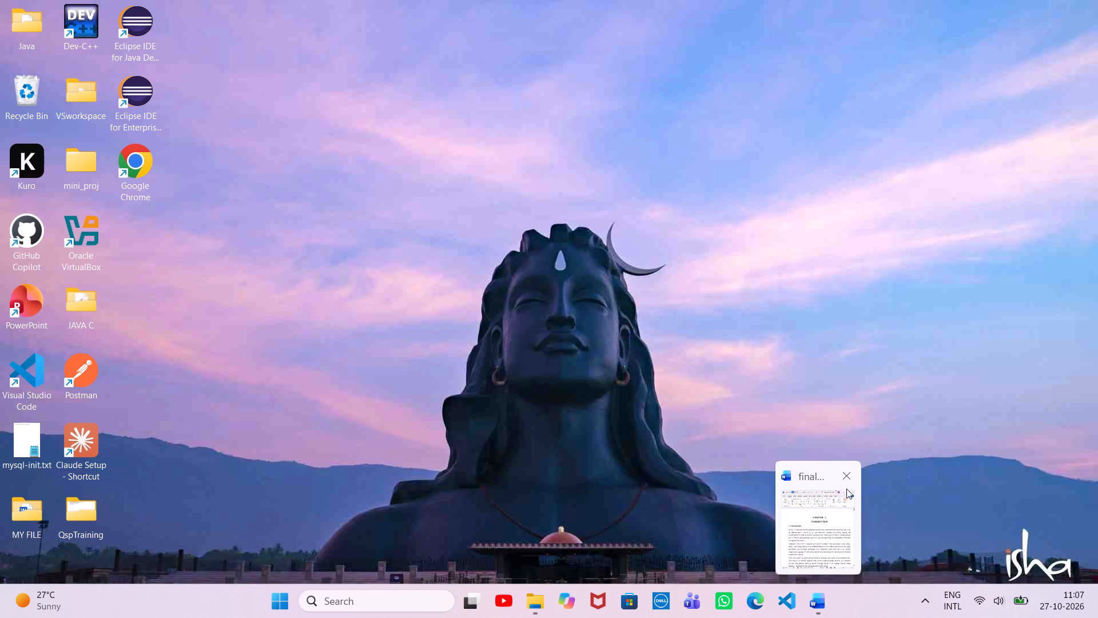
{"action": "left_click", "coordinate": [844, 464]}
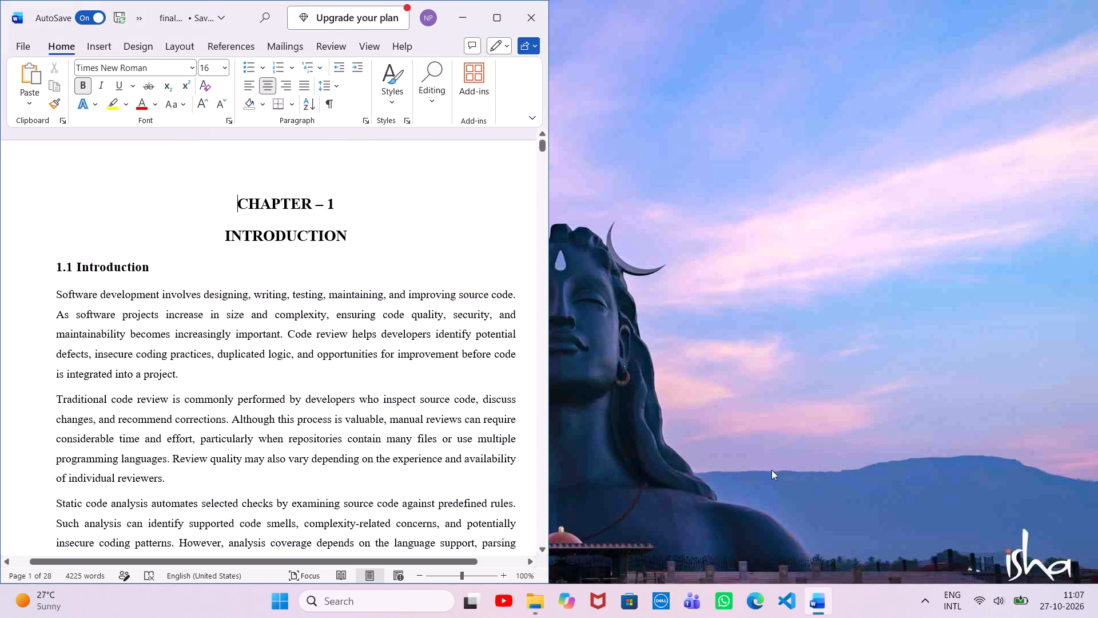
{"action": "left_click", "coordinate": [528, 5]}
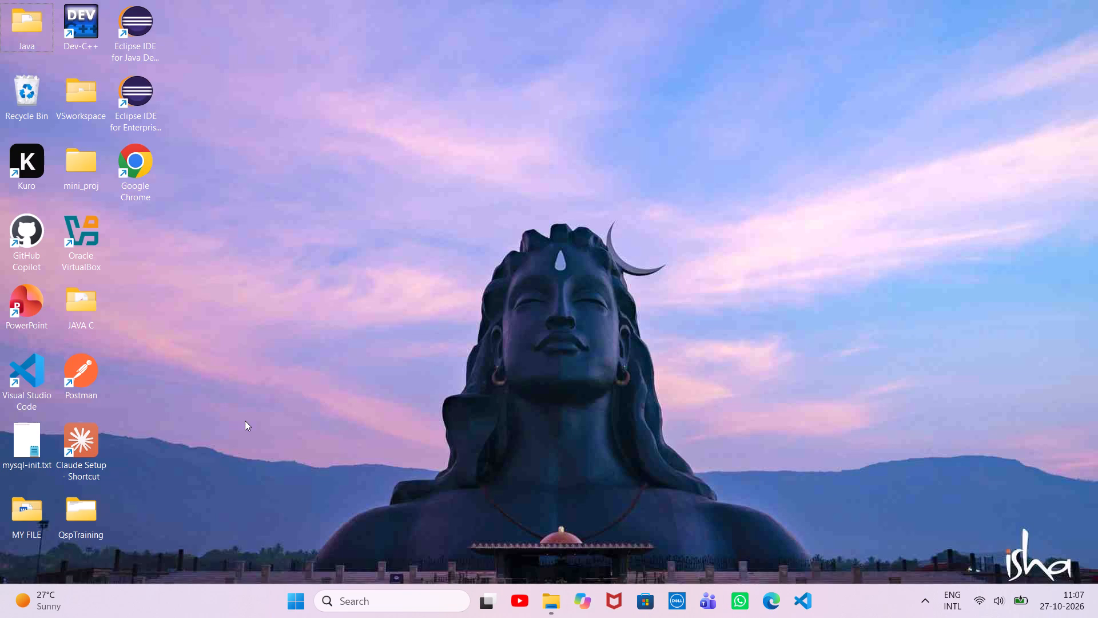
Switch to Google Chrome with the document owner's profile and close the What's New page.
{"action": "double_click", "coordinate": [136, 175]}
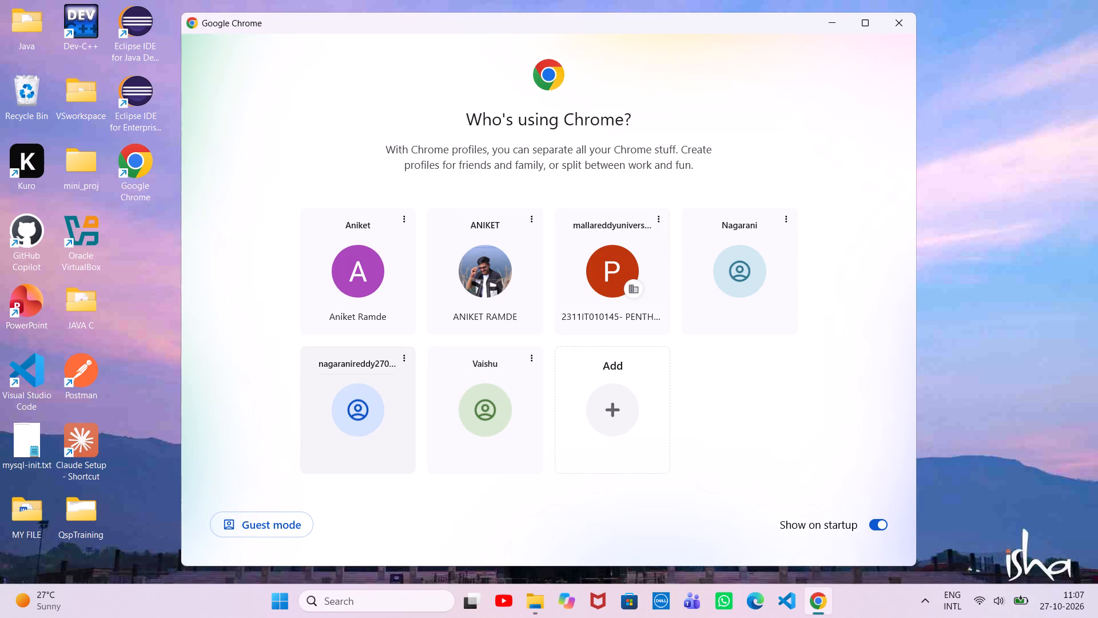
{"action": "left_click", "coordinate": [745, 271]}
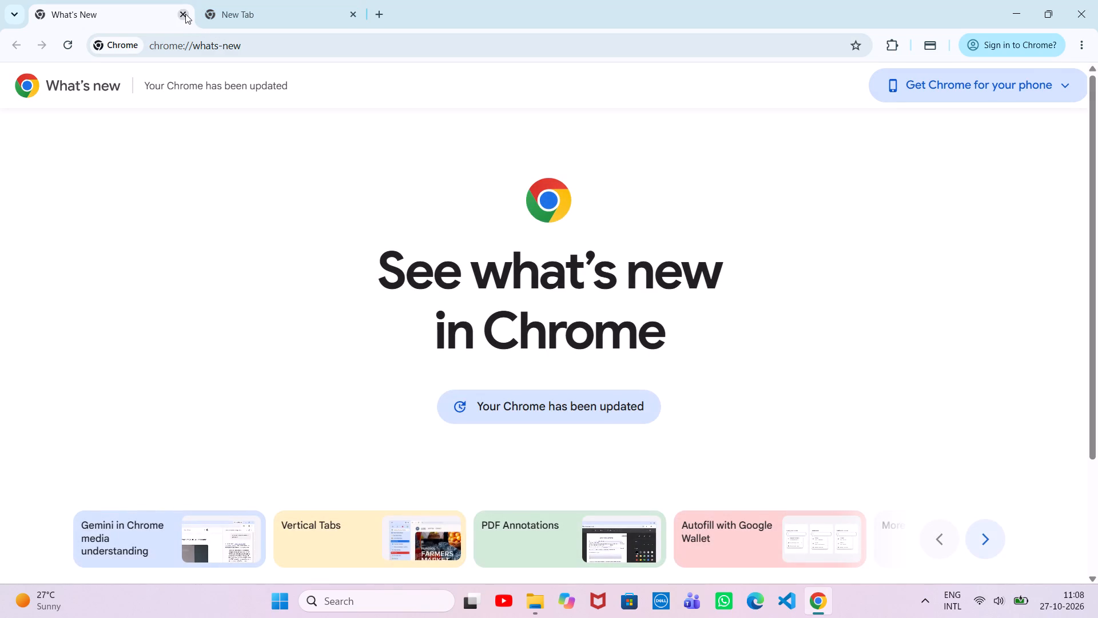
{"action": "left_click", "coordinate": [185, 14]}
{"action": "left_click", "coordinate": [464, 322]}
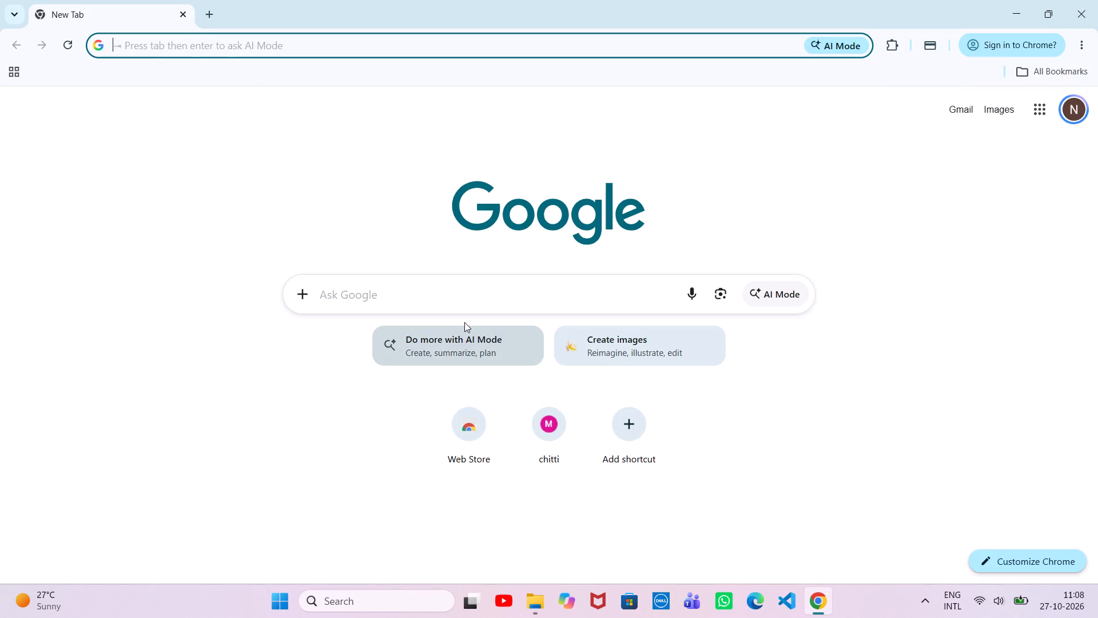
{"action": "left_click", "coordinate": [444, 294]}
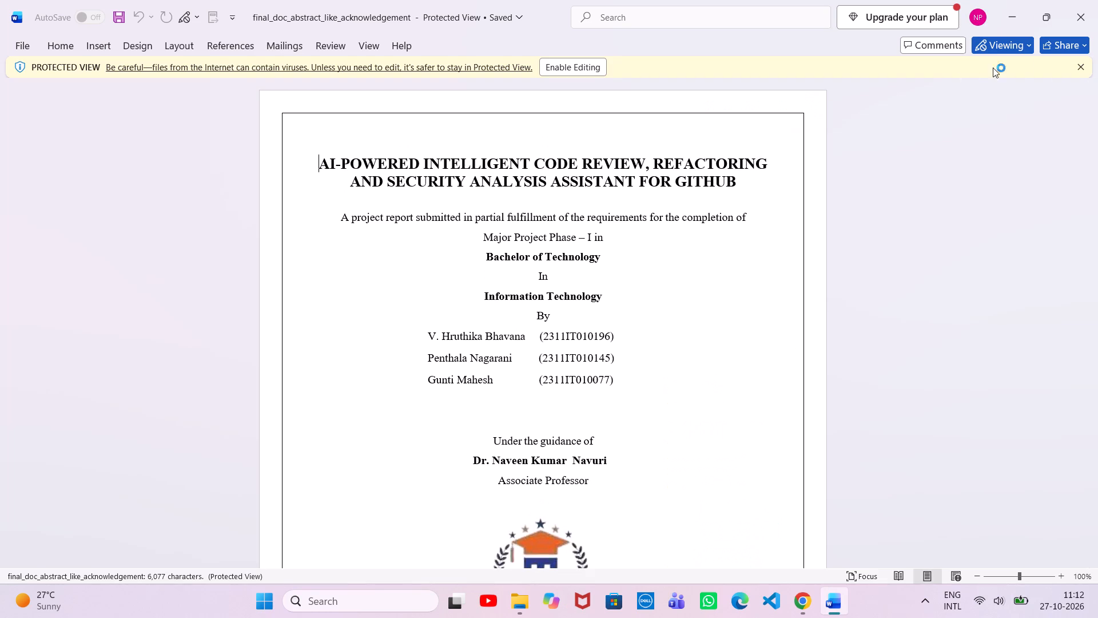
Review the downloaded report from the title page to the Table of Content, checking the Abstract's alignment and paragraph breaks.
{"action": "scroll", "coordinate": [767, 321], "scroll_direction": "down", "scroll_amount": 2}
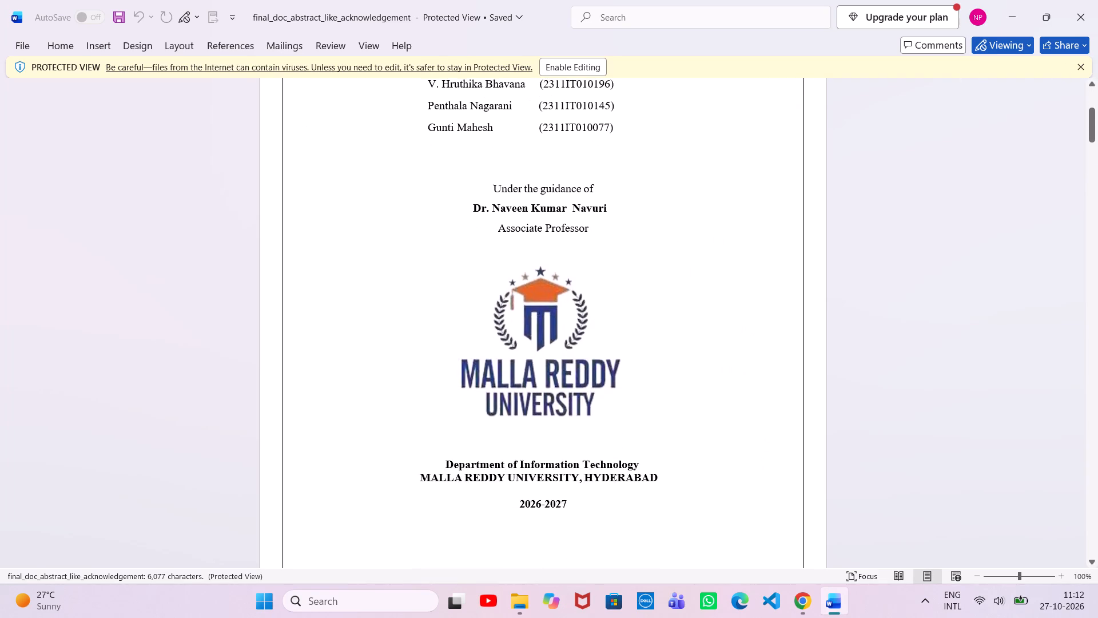
{"action": "scroll", "coordinate": [767, 321], "scroll_direction": "down", "scroll_amount": 7}
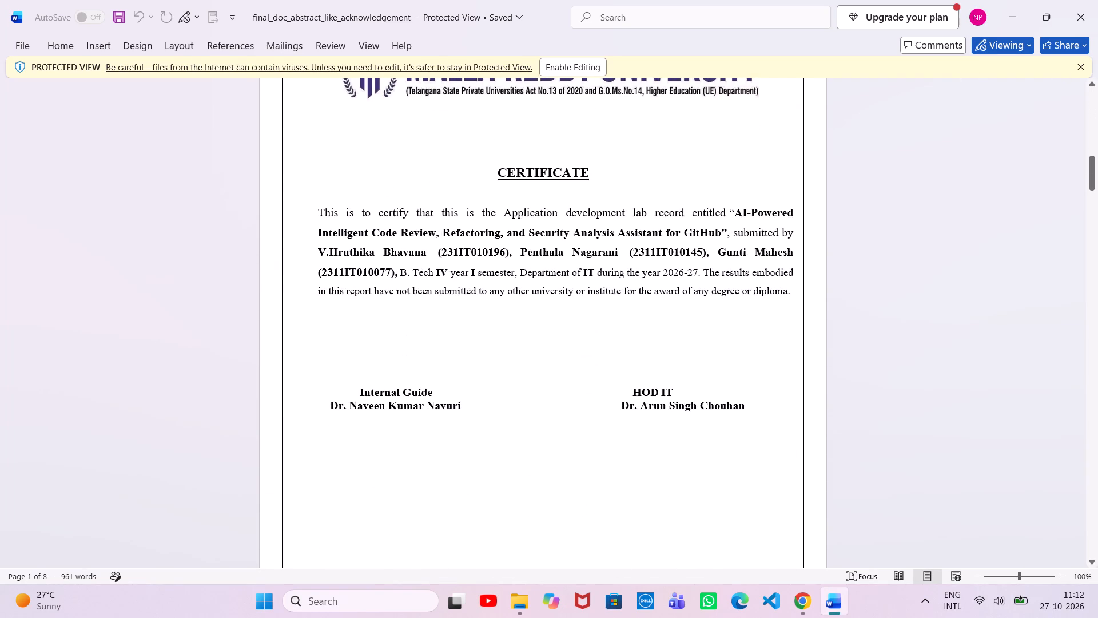
{"action": "scroll", "coordinate": [767, 321], "scroll_direction": "down", "scroll_amount": 1}
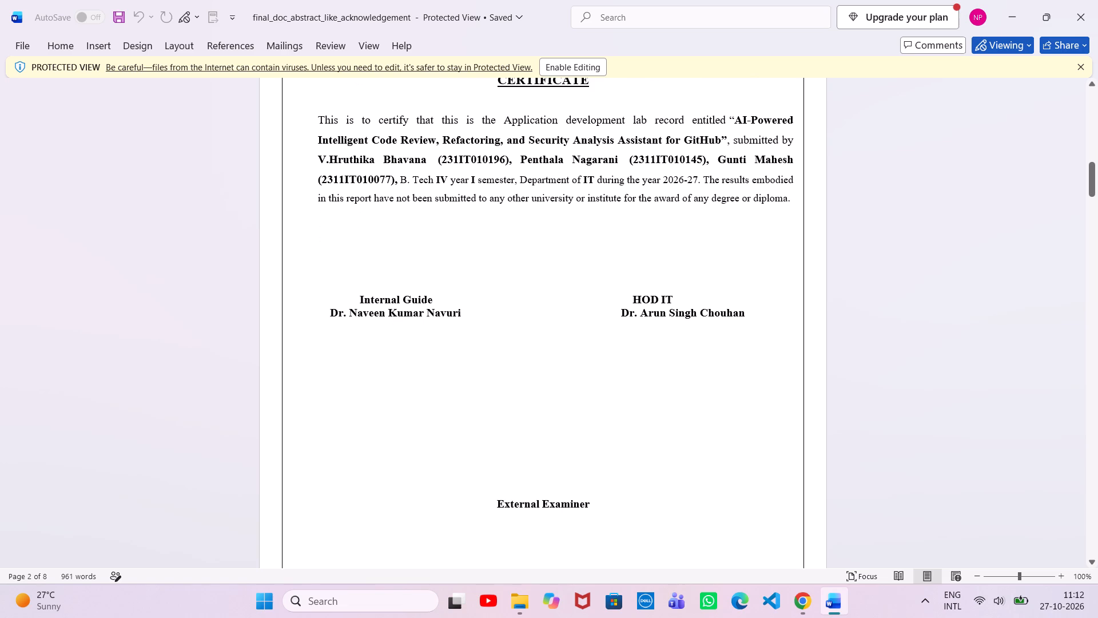
{"action": "scroll", "coordinate": [767, 321], "scroll_direction": "down", "scroll_amount": 2}
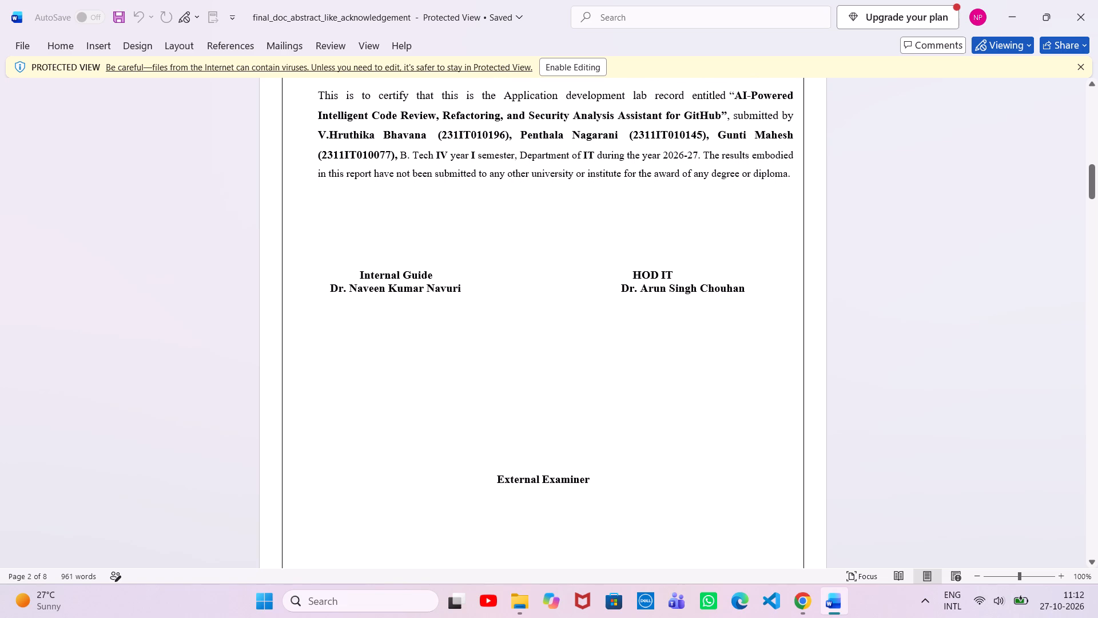
{"action": "scroll", "coordinate": [767, 321], "scroll_direction": "down", "scroll_amount": 2}
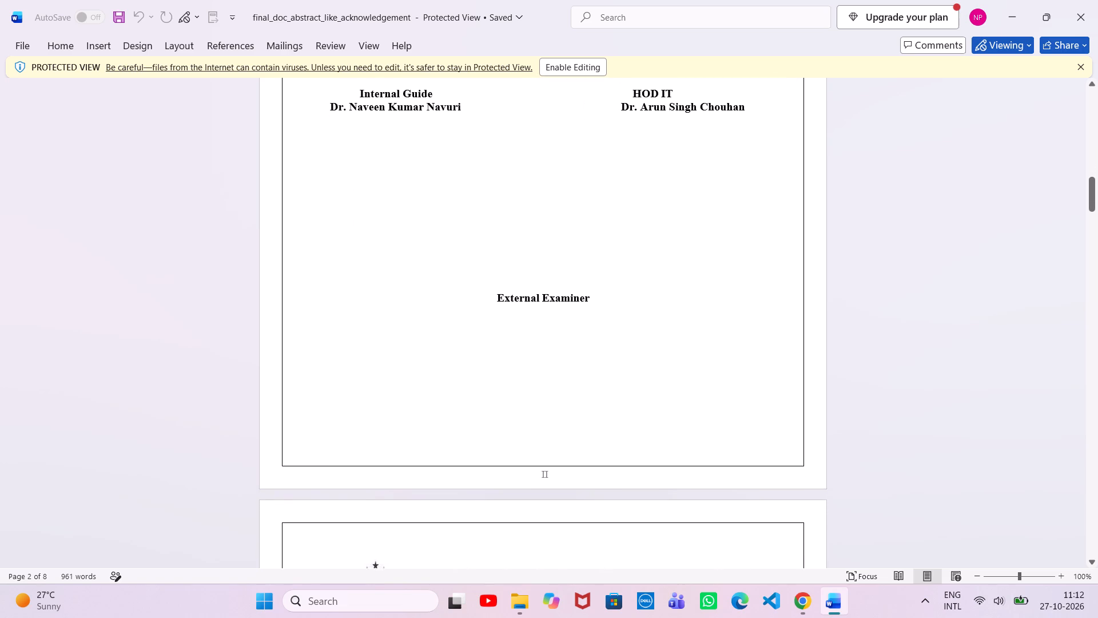
{"action": "scroll", "coordinate": [767, 321], "scroll_direction": "down", "scroll_amount": 2}
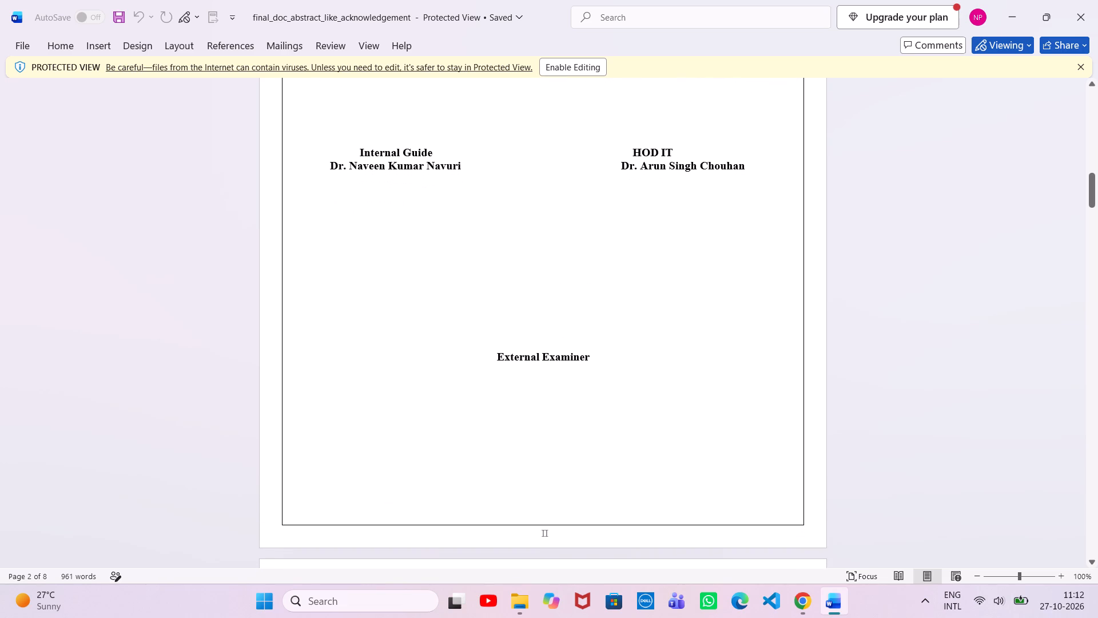
{"action": "scroll", "coordinate": [767, 321], "scroll_direction": "down", "scroll_amount": 4}
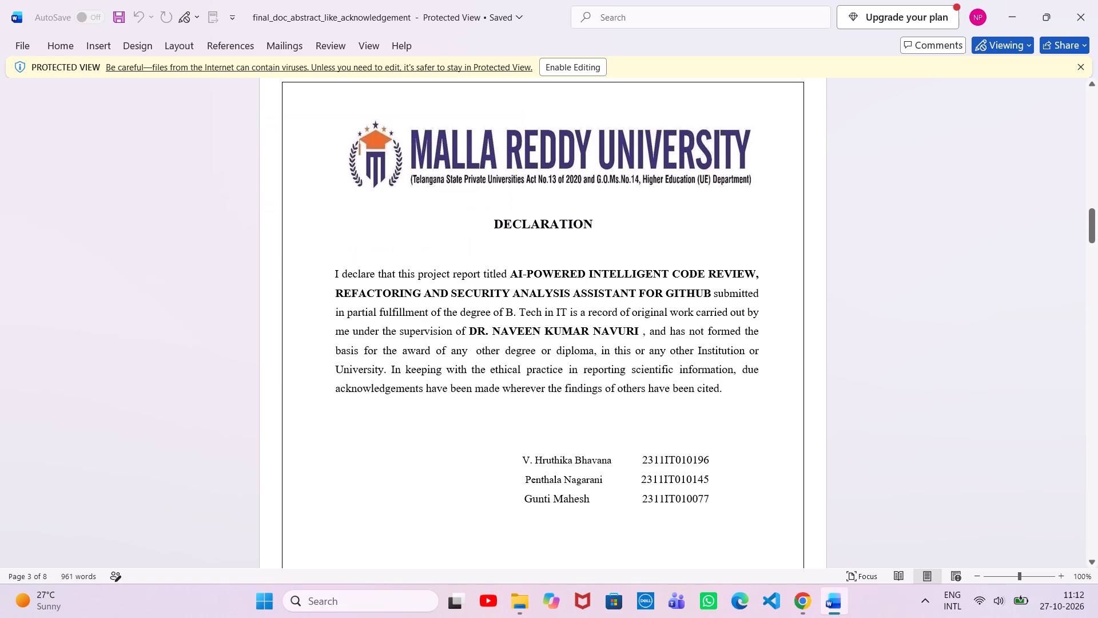
{"action": "scroll", "coordinate": [767, 321], "scroll_direction": "down", "scroll_amount": 2}
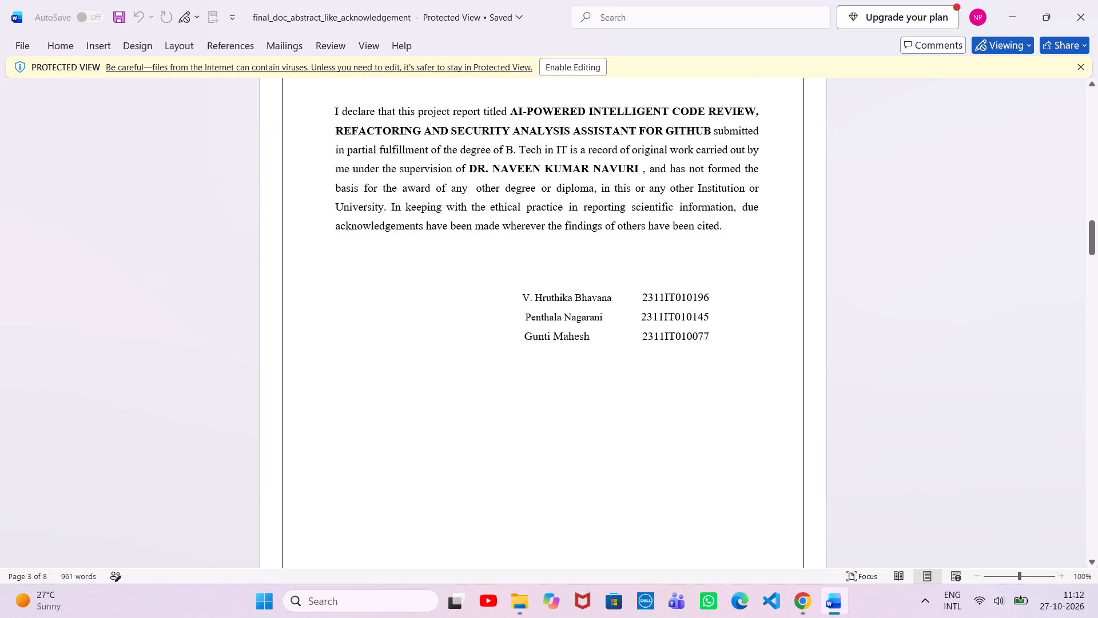
{"action": "scroll", "coordinate": [767, 321], "scroll_direction": "down", "scroll_amount": 4}
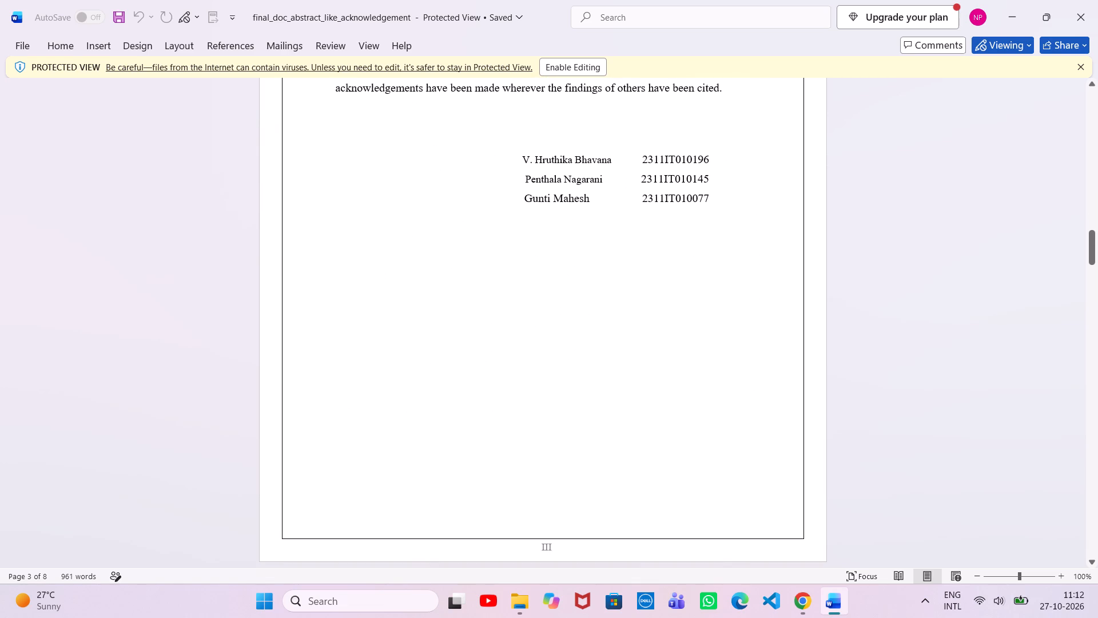
{"action": "scroll", "coordinate": [767, 321], "scroll_direction": "down", "scroll_amount": 5}
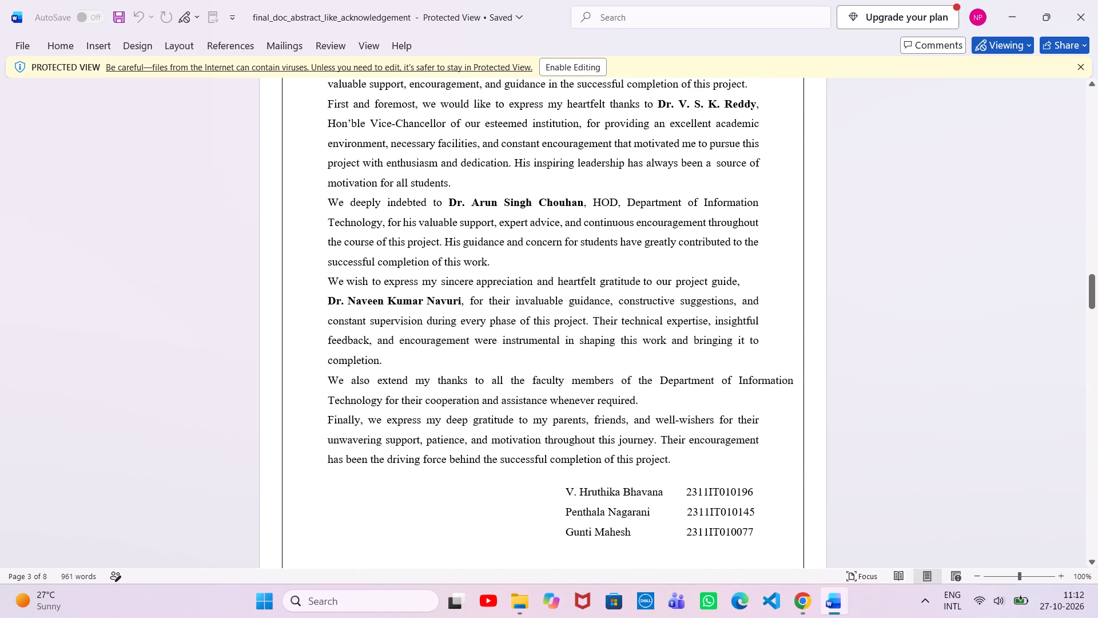
{"action": "scroll", "coordinate": [767, 321], "scroll_direction": "down", "scroll_amount": 4}
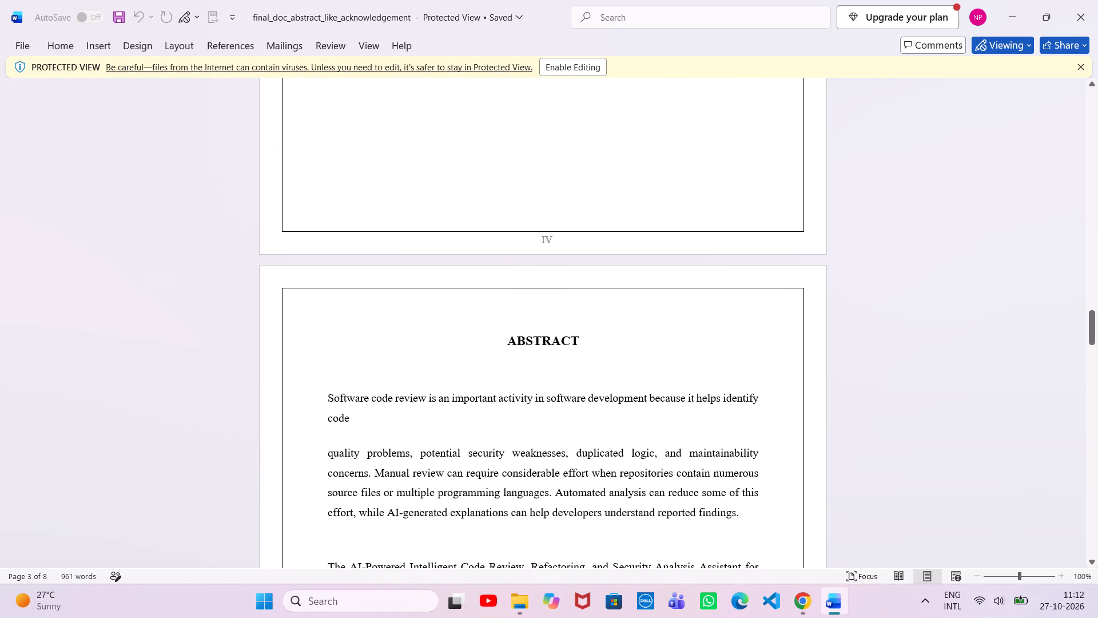
{"action": "scroll", "coordinate": [767, 321], "scroll_direction": "down", "scroll_amount": 2}
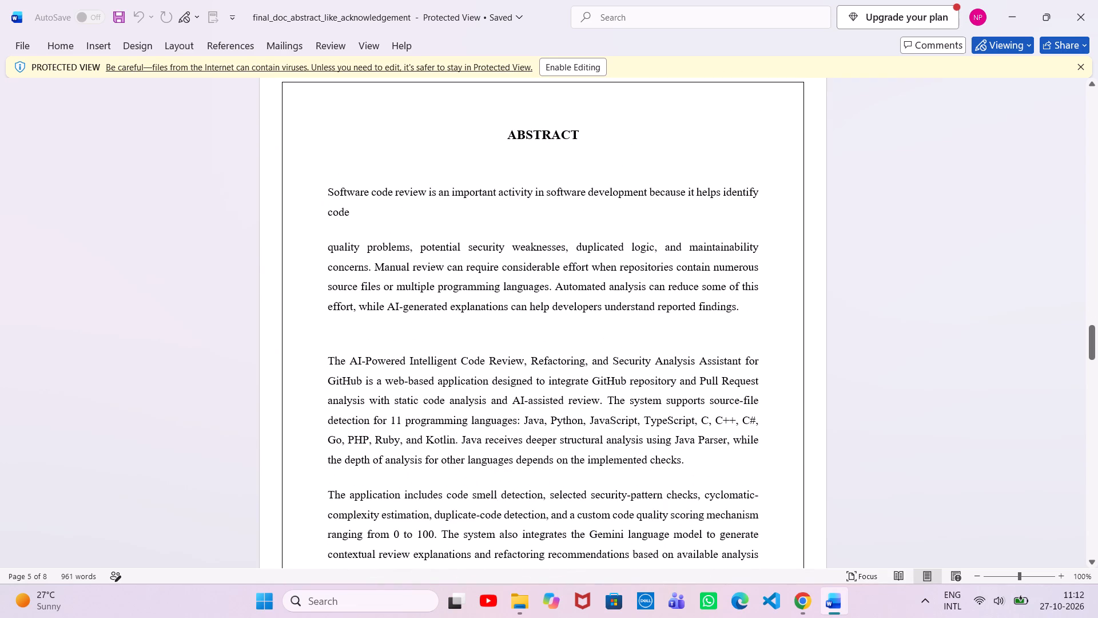
{"action": "scroll", "coordinate": [767, 321], "scroll_direction": "down", "scroll_amount": 4}
{"action": "scroll", "coordinate": [767, 321], "scroll_direction": "up", "scroll_amount": 1}
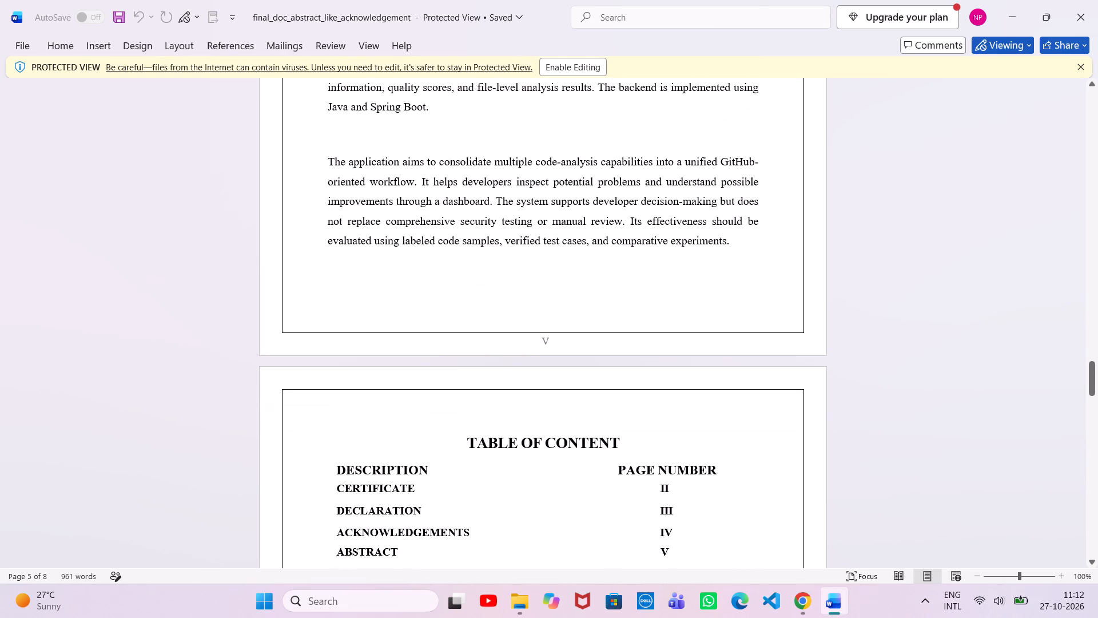
{"action": "scroll", "coordinate": [767, 321], "scroll_direction": "up", "scroll_amount": 1}
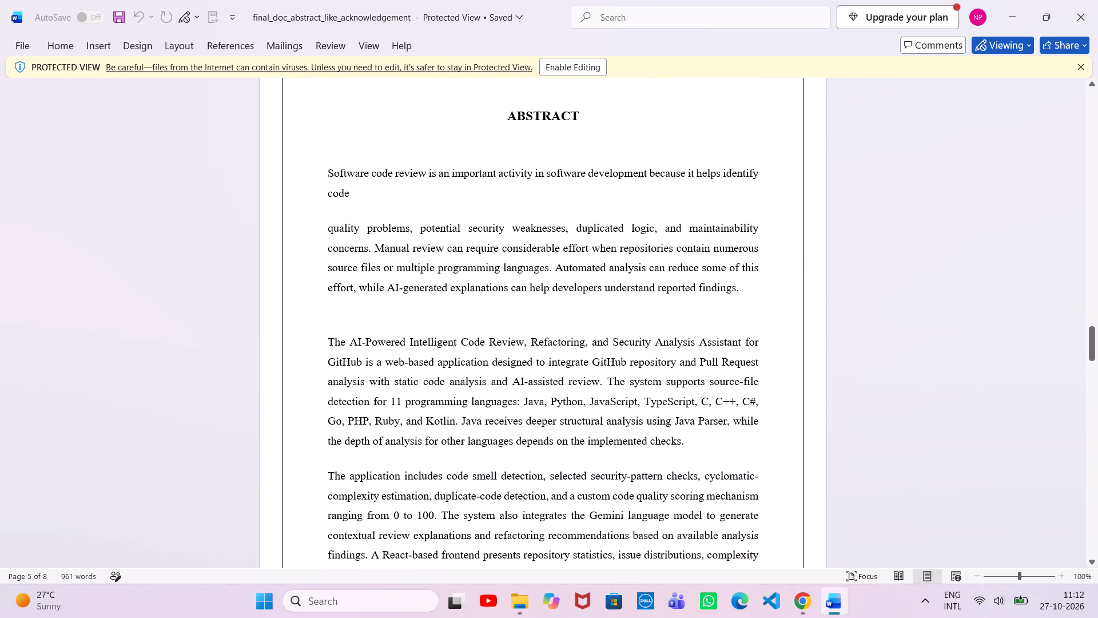
Enable editing and join the Abstract's split opening paragraph so that "code" continues directly into "quality problems".
{"action": "left_click", "coordinate": [557, 66]}
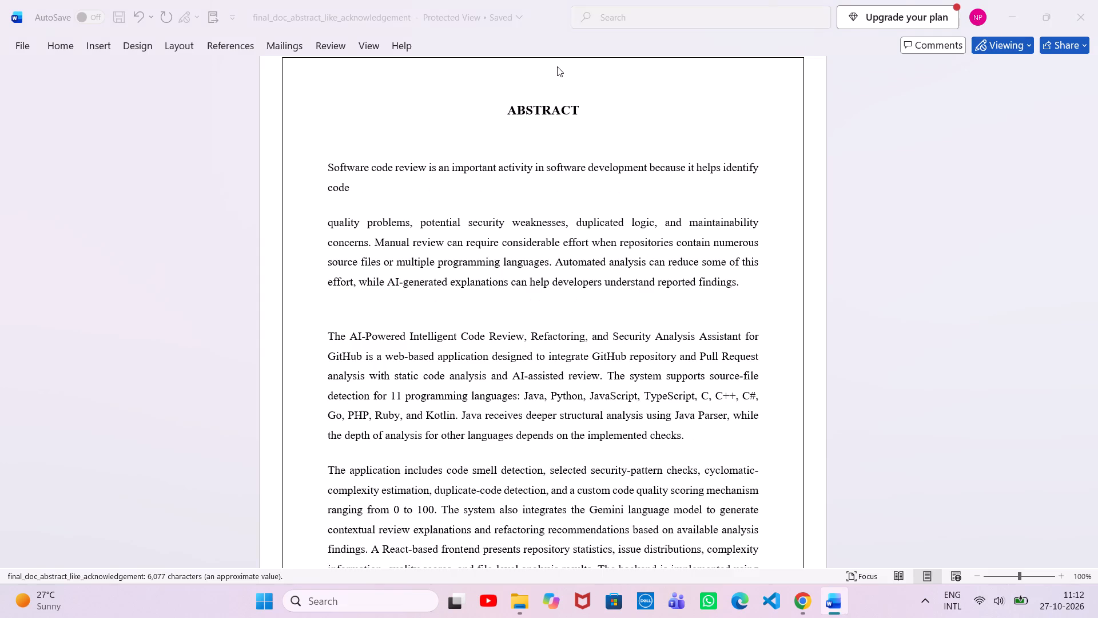
{"action": "scroll", "coordinate": [542, 326], "scroll_direction": "down", "scroll_amount": 7}
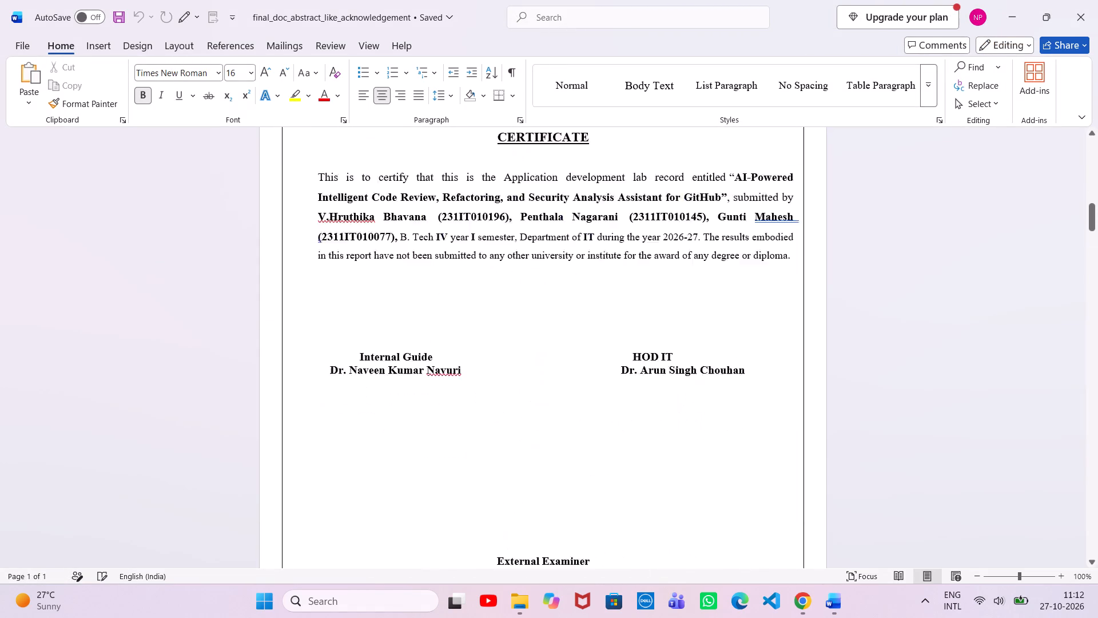
{"action": "scroll", "coordinate": [542, 326], "scroll_direction": "down", "scroll_amount": 14}
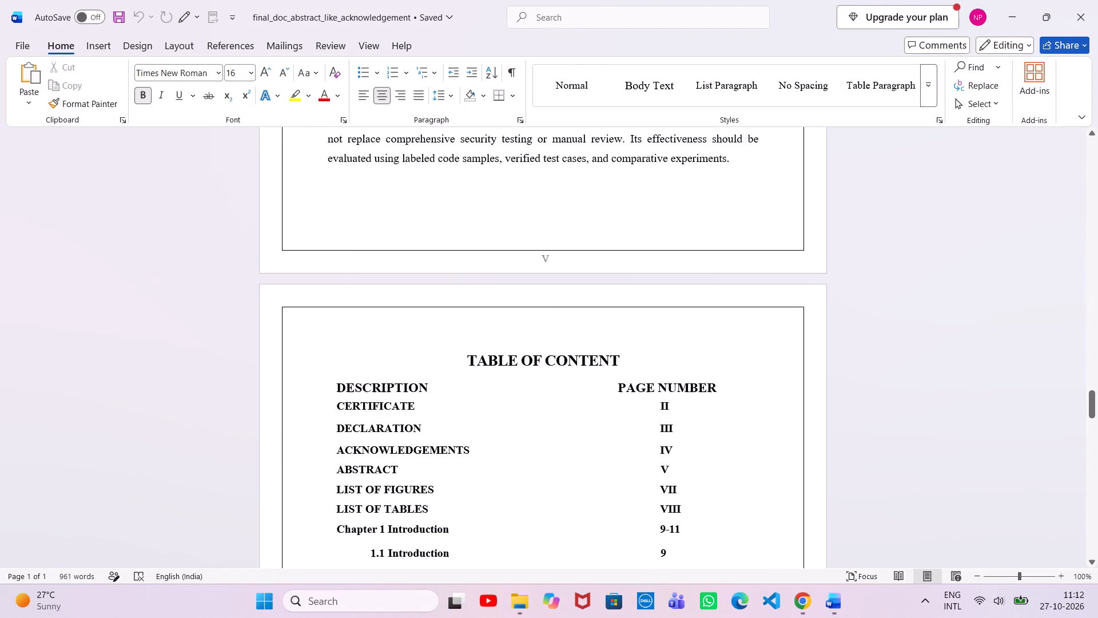
{"action": "scroll", "coordinate": [542, 326], "scroll_direction": "up", "scroll_amount": 4}
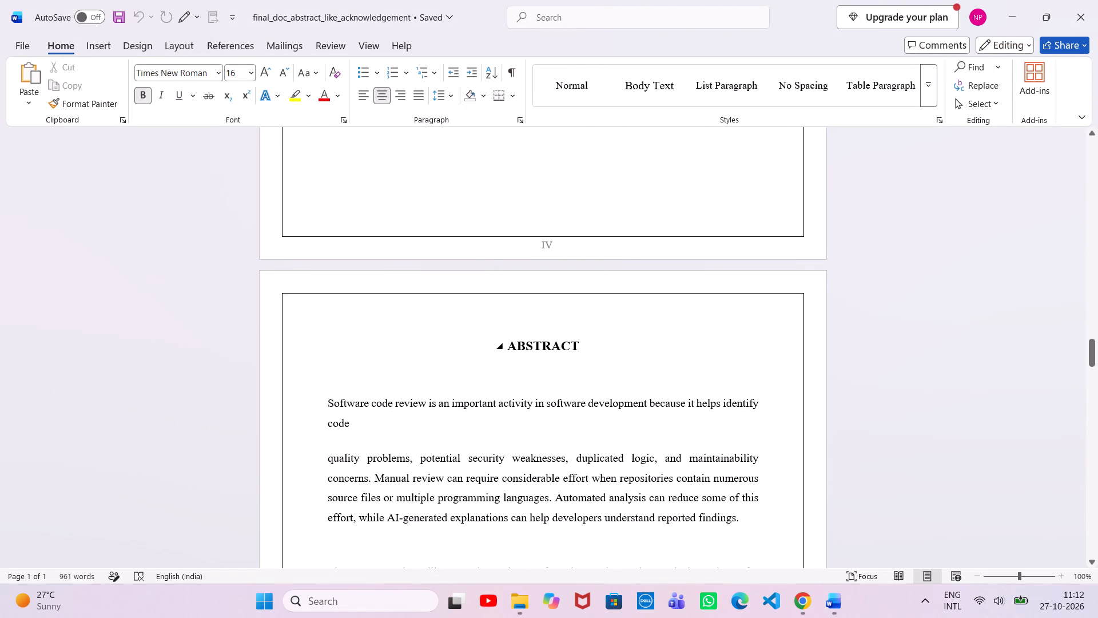
{"action": "scroll", "coordinate": [514, 465], "scroll_direction": "down", "scroll_amount": 3}
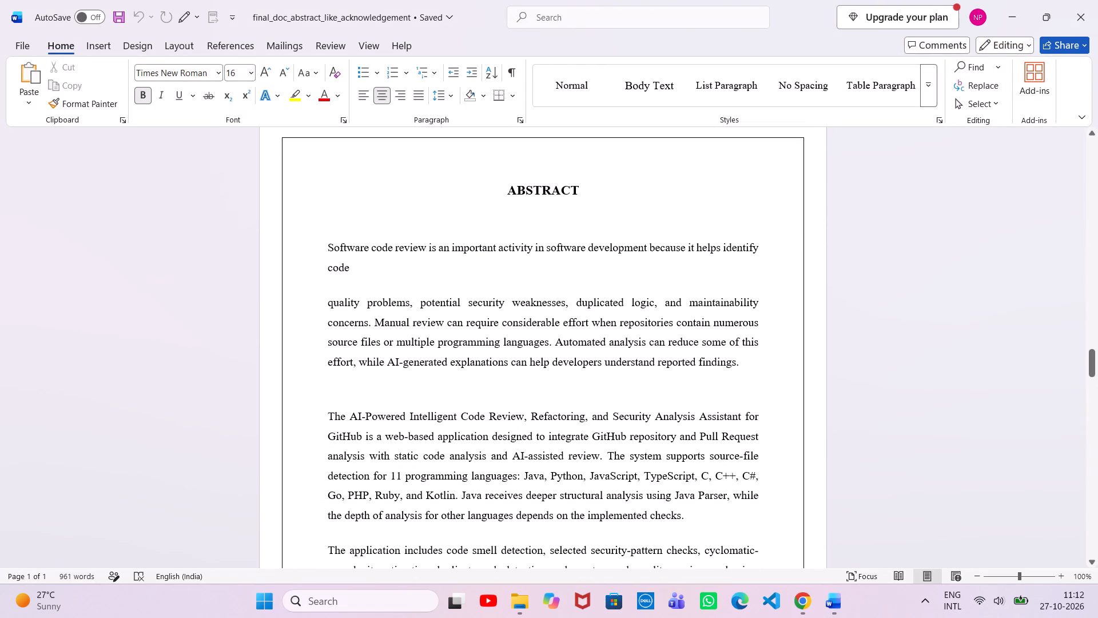
{"action": "left_click", "coordinate": [329, 301]}
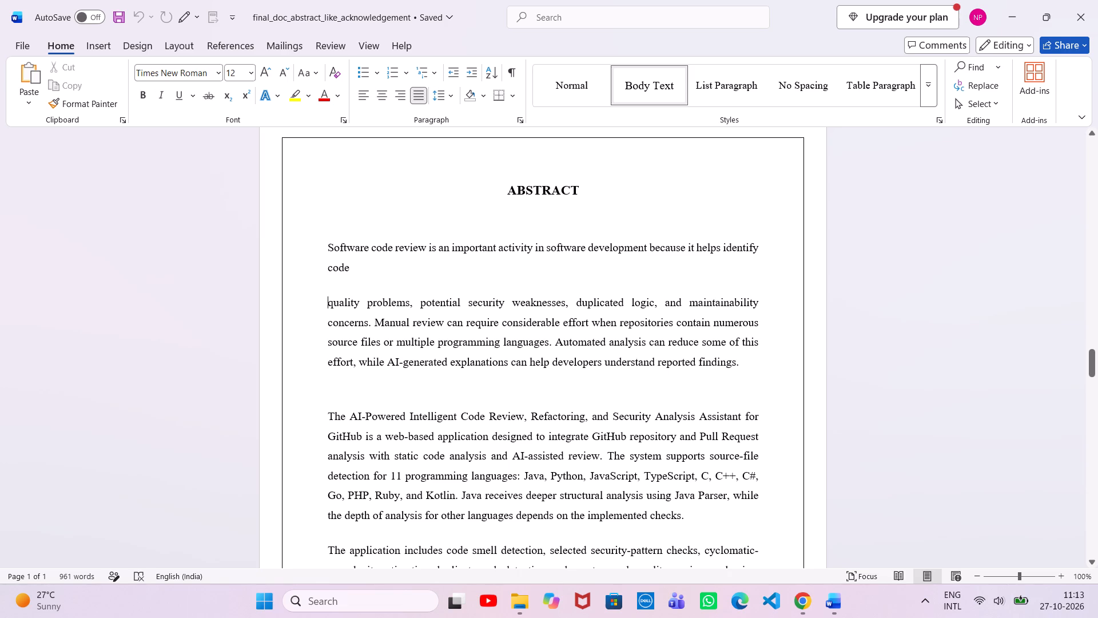
{"action": "key", "text": "BackSpace"}
{"action": "key", "text": "BackSpace"}
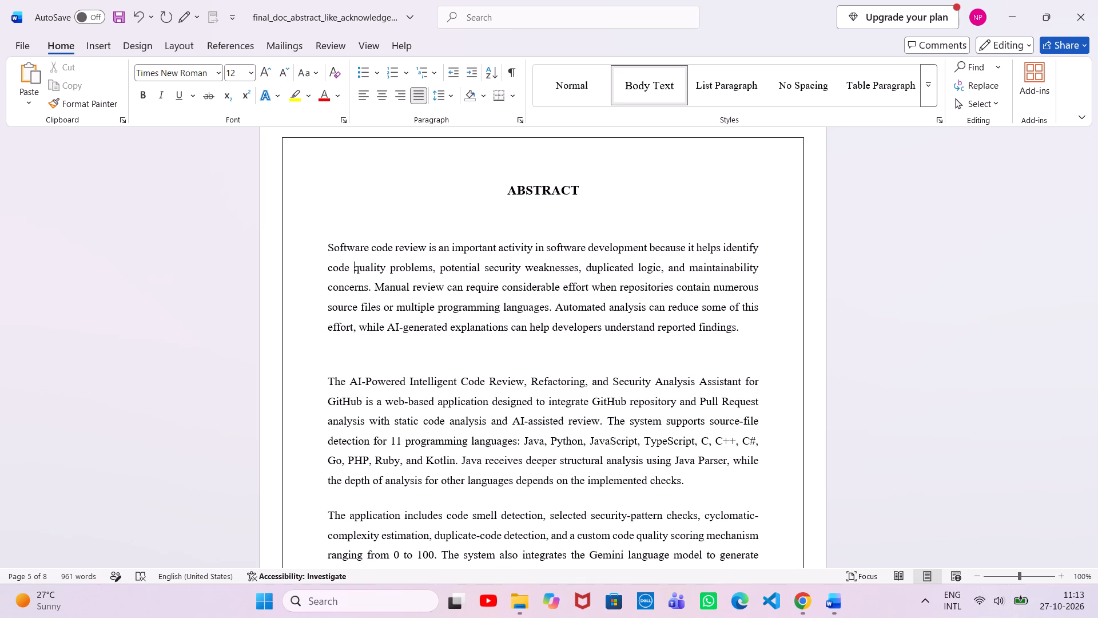
{"action": "left_click_drag", "start_coordinate": [339, 370], "coordinate": [339, 369]}
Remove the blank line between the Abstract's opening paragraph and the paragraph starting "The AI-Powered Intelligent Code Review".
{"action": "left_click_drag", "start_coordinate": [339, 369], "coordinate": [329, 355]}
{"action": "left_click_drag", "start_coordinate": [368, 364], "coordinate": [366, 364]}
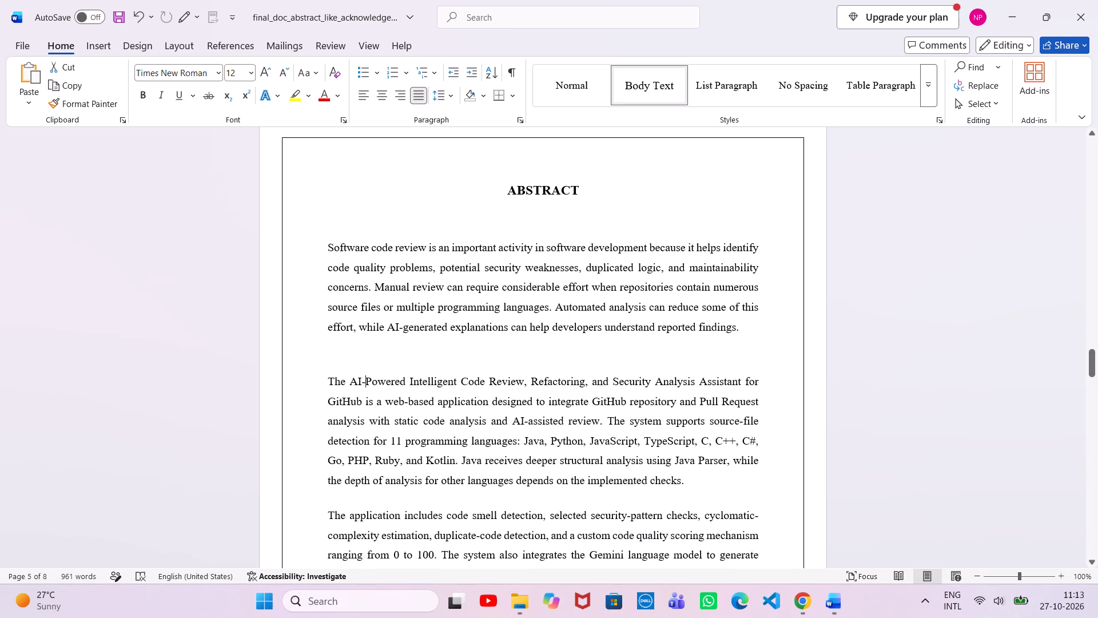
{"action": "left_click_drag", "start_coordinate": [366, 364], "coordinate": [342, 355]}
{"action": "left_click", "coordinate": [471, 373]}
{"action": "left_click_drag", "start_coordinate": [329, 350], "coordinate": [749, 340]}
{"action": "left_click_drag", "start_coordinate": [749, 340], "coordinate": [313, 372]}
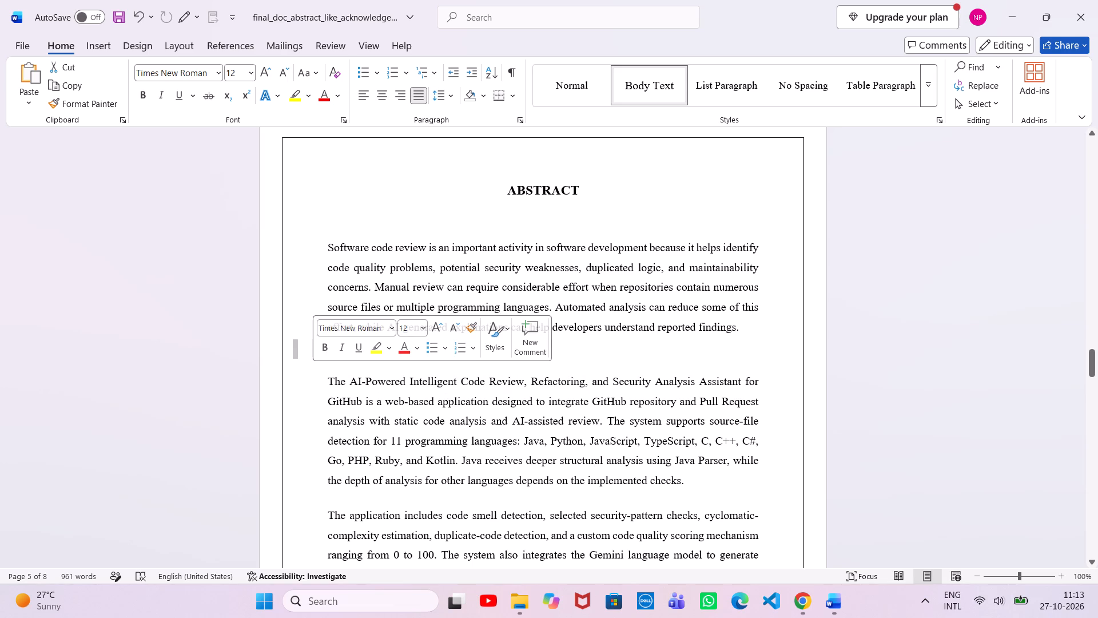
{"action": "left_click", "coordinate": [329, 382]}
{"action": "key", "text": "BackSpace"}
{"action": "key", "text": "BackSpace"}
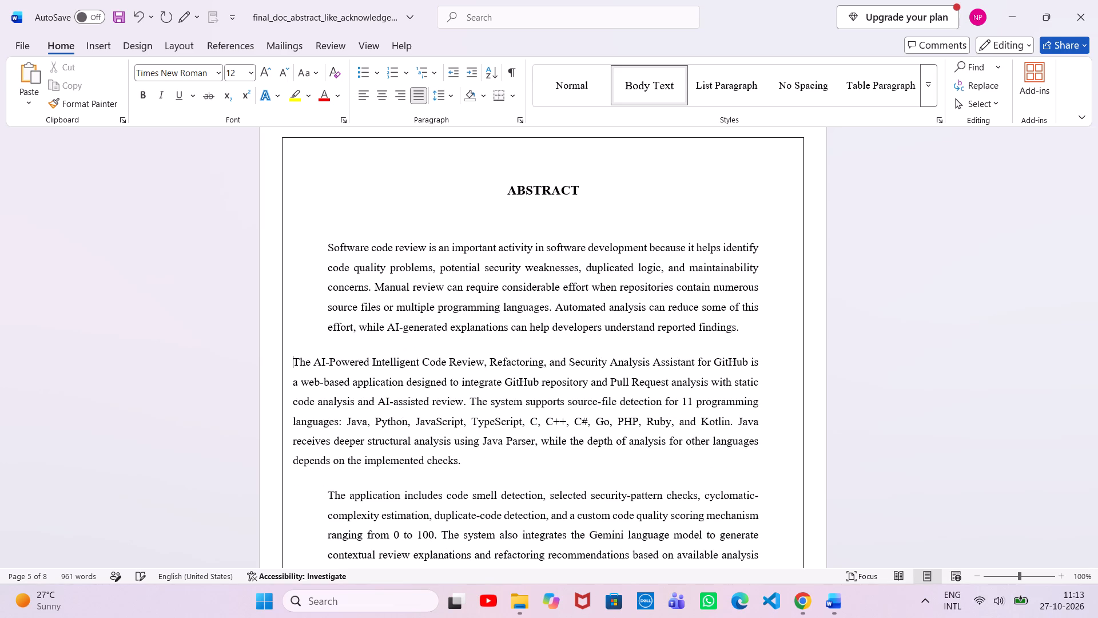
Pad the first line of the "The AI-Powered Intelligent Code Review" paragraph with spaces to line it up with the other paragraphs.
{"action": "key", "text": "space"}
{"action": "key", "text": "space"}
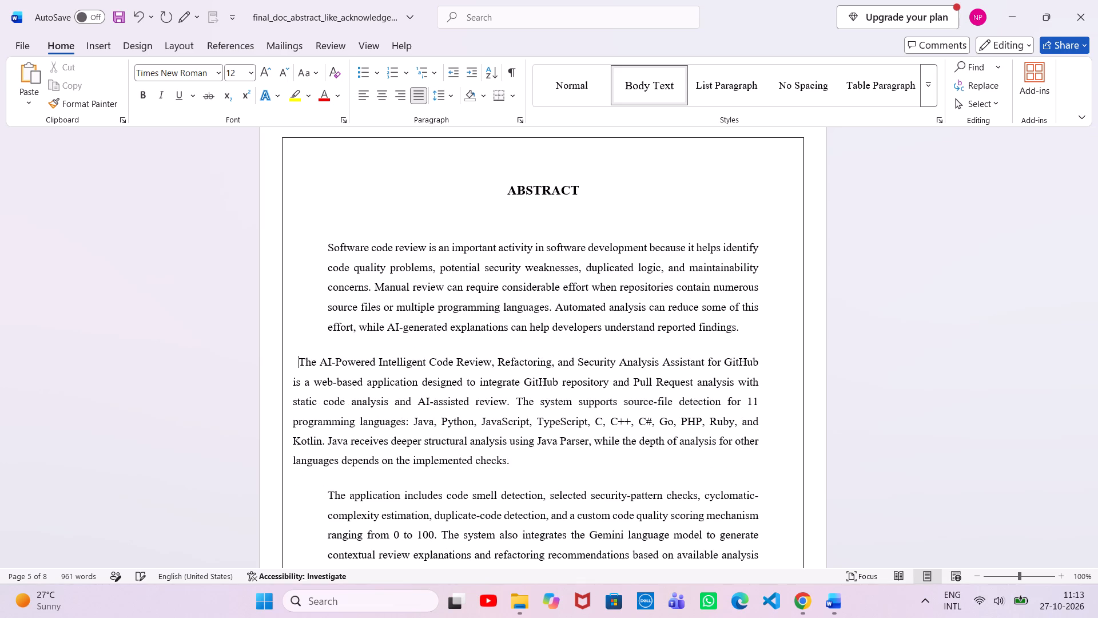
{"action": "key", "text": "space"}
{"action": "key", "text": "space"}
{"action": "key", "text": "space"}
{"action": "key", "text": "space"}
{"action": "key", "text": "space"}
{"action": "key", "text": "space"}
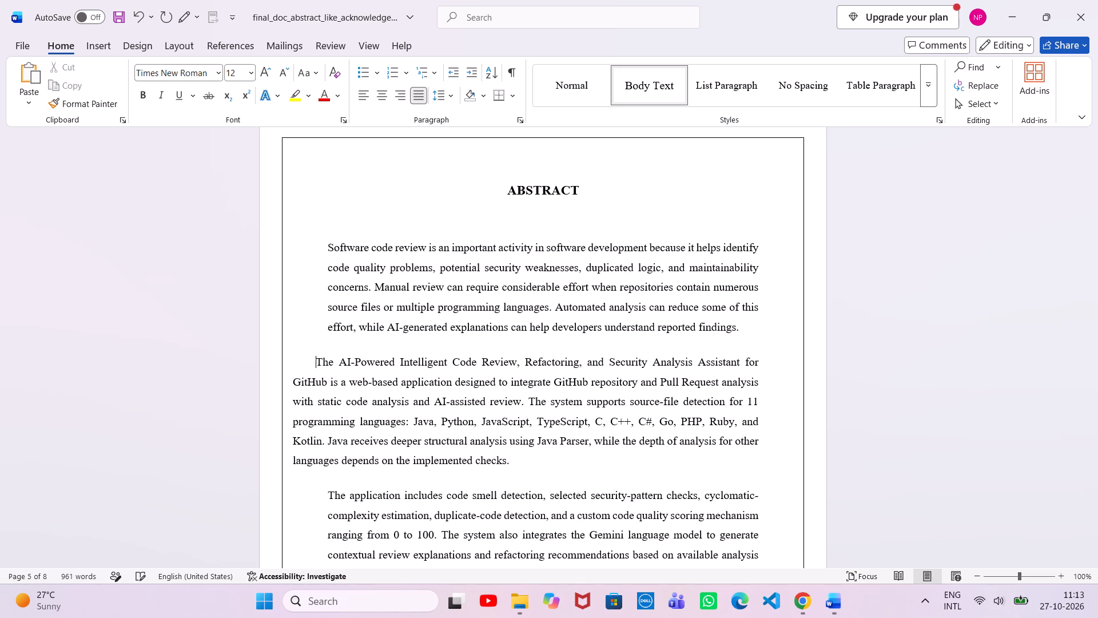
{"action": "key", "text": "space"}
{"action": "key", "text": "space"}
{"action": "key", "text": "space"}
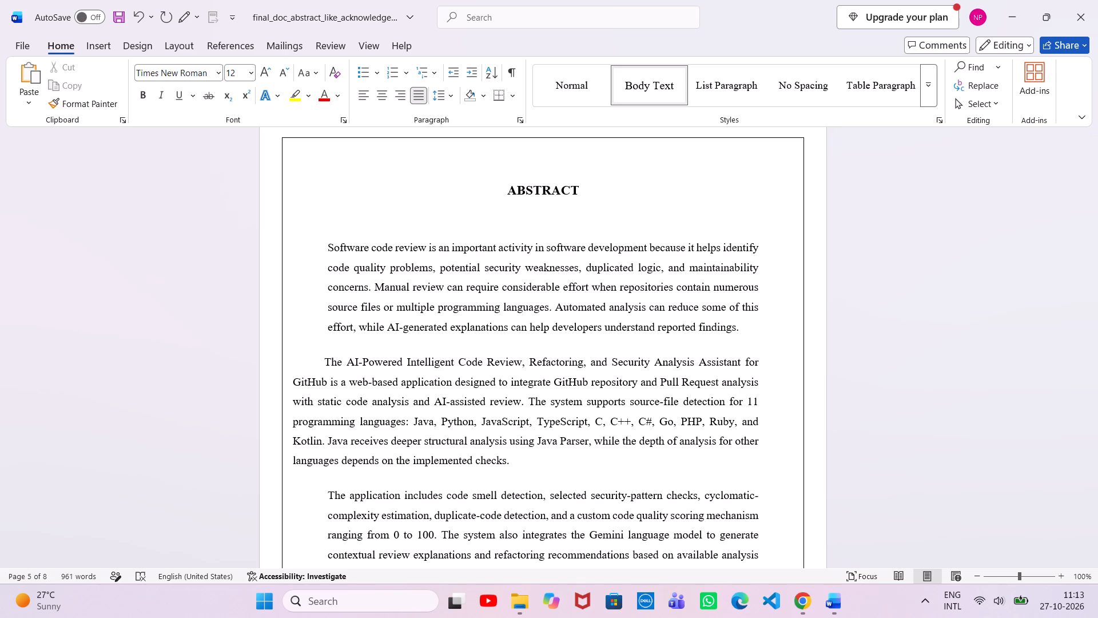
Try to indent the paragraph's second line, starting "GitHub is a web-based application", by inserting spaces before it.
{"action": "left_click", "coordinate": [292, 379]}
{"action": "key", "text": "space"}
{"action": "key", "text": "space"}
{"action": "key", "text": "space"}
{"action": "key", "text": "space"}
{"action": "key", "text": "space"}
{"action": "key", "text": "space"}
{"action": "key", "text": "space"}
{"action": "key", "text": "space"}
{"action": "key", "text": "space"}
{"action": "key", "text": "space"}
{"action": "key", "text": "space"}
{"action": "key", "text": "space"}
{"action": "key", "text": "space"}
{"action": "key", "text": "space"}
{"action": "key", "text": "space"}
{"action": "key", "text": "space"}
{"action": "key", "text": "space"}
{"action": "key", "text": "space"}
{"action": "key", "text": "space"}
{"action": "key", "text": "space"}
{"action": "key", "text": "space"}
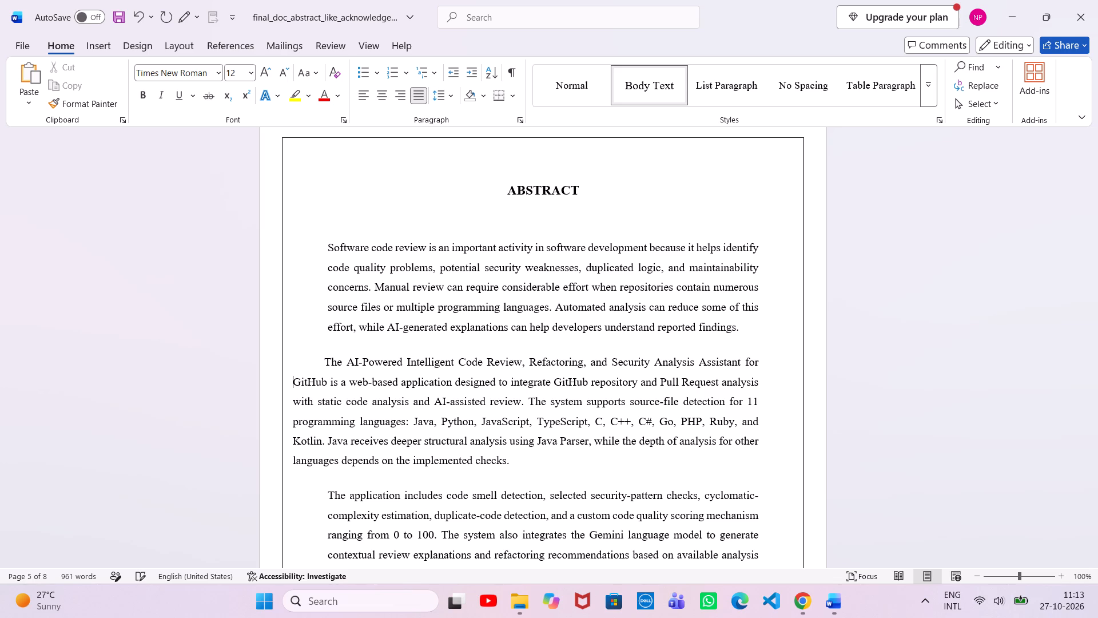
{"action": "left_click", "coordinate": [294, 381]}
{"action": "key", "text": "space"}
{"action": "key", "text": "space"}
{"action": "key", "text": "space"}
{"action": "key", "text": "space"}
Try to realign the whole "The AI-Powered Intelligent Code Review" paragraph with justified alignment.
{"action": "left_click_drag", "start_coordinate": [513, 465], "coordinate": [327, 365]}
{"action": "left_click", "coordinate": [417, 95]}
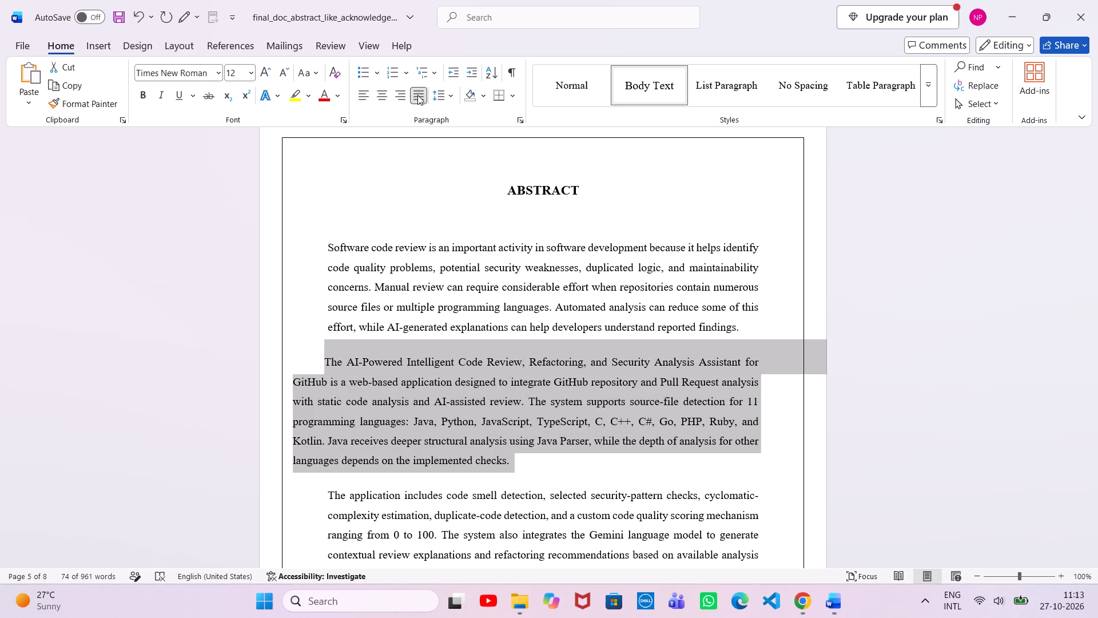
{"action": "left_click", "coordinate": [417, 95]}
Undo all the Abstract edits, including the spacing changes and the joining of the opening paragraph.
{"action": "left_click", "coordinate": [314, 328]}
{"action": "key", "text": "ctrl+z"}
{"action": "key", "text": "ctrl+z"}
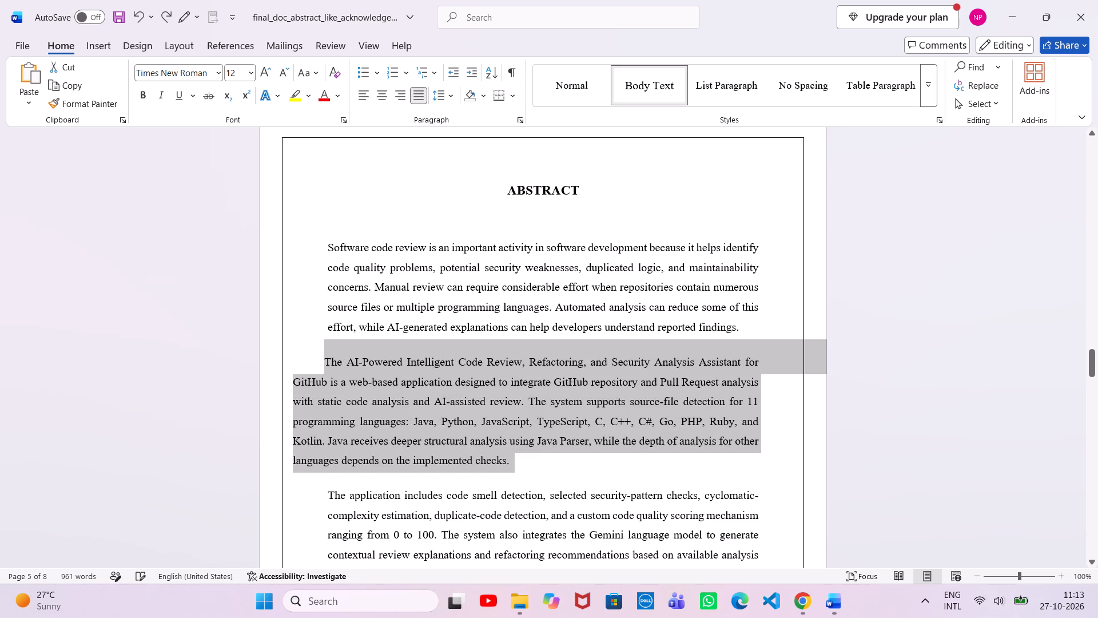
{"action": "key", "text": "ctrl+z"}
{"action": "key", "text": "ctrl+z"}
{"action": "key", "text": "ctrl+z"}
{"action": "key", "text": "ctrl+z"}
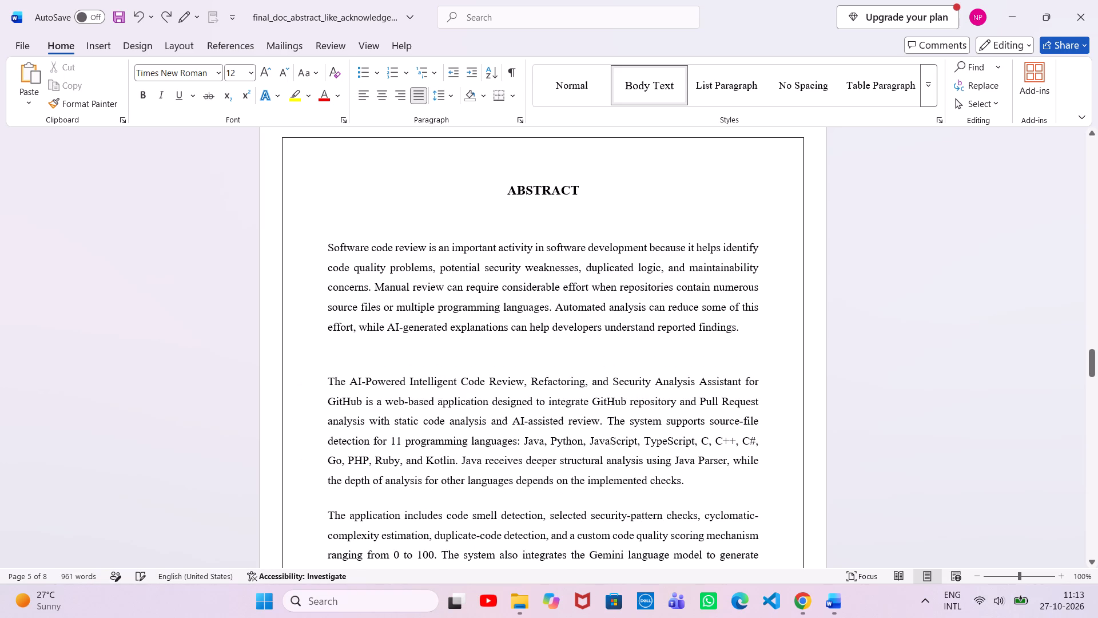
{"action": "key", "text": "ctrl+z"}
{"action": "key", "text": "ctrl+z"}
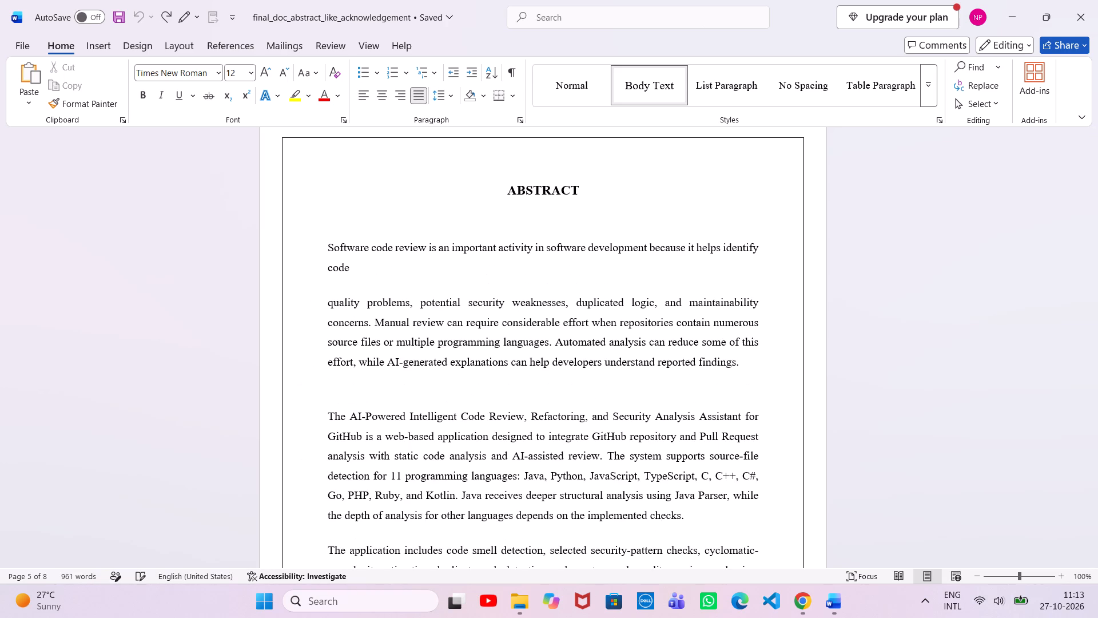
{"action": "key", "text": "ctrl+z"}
Join the Abstract's split opening paragraph again so that "code" continues directly into "quality problems".
{"action": "scroll", "coordinate": [314, 328], "scroll_direction": "down", "scroll_amount": 3}
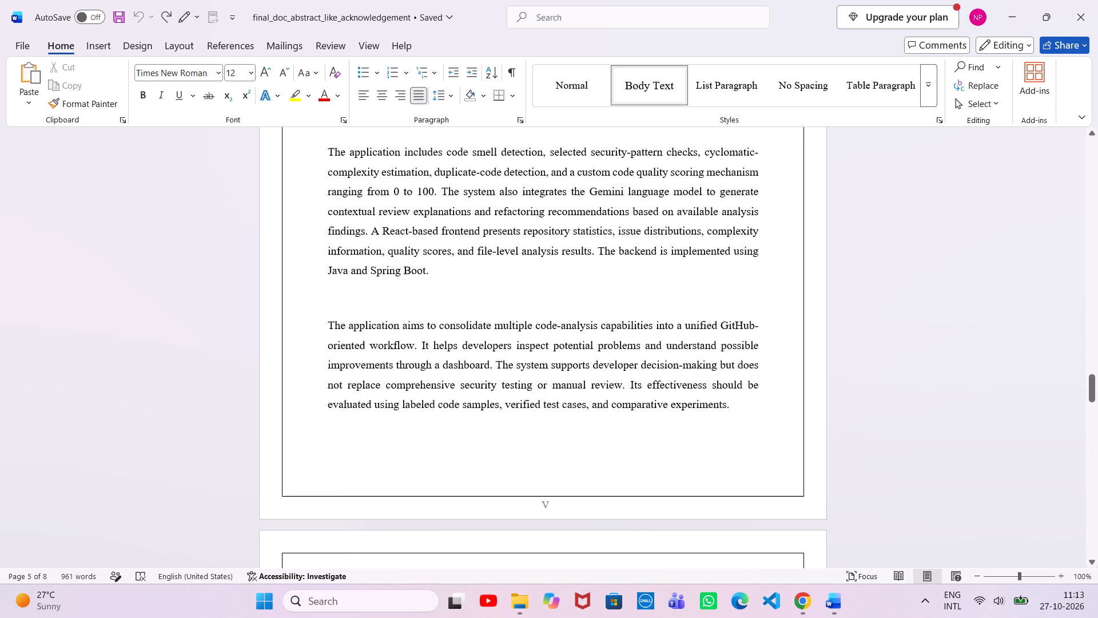
{"action": "scroll", "coordinate": [314, 328], "scroll_direction": "down", "scroll_amount": 1}
{"action": "scroll", "coordinate": [314, 328], "scroll_direction": "up", "scroll_amount": 4}
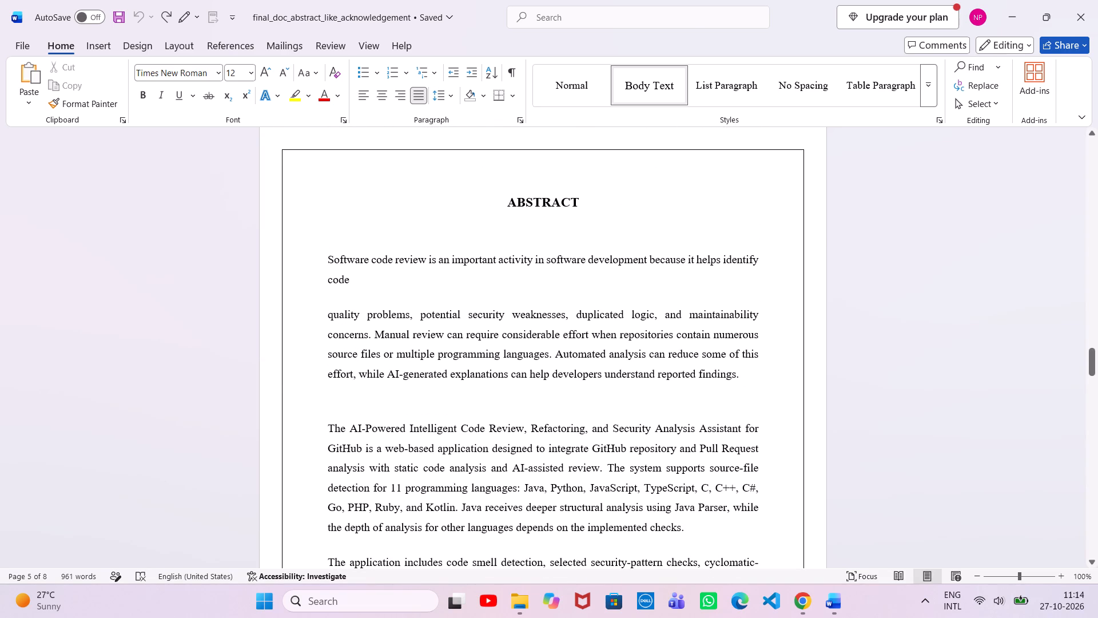
{"action": "key", "text": "BackSpace"}
{"action": "key", "text": "BackSpace"}
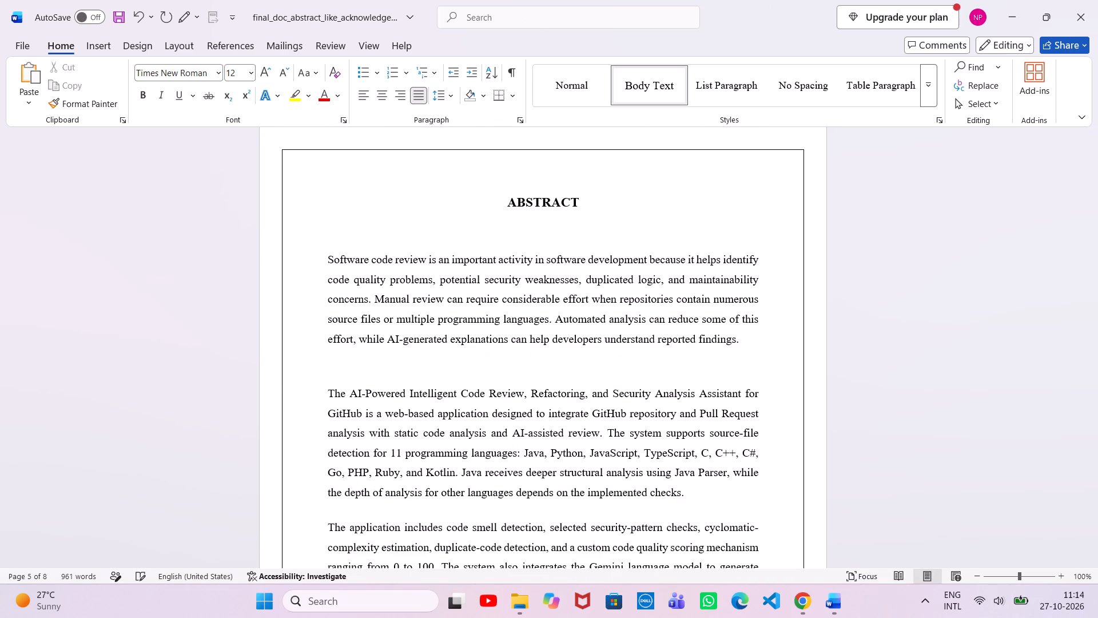
Delete the empty paragraph above "The AI-Powered Intelligent Code Review", keeping that paragraph's original indentation.
{"action": "left_click", "coordinate": [344, 366]}
{"action": "key", "text": "Down"}
{"action": "key", "text": "Up"}
{"action": "key", "text": "BackSpace"}
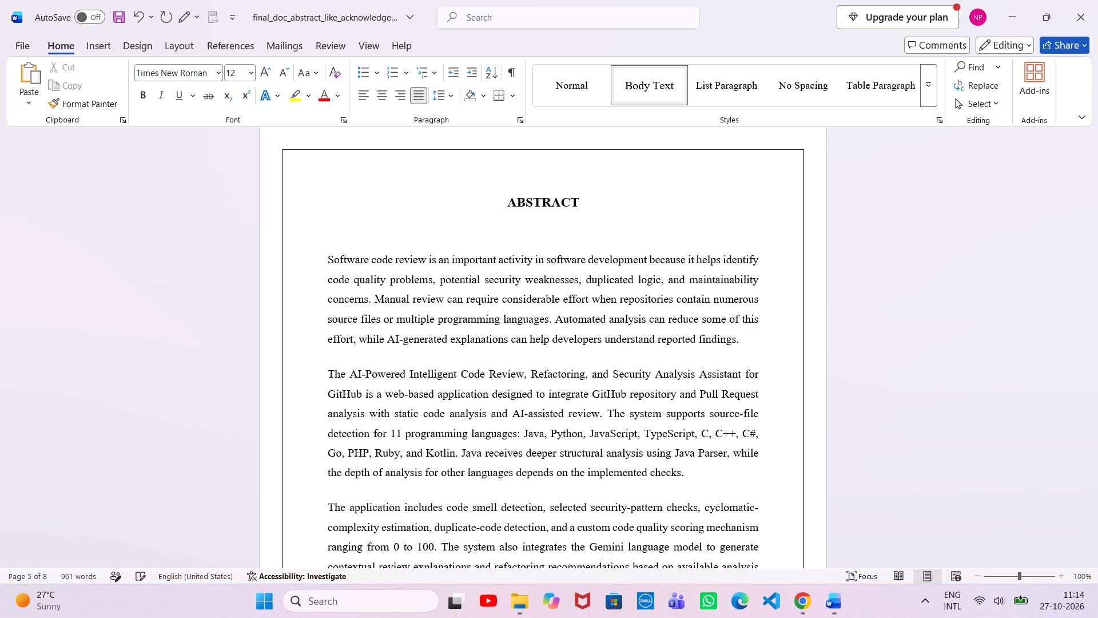
Delete the empty paragraph above "The application aims to consolidate", keeping it as a separate paragraph after "Java and Spring Boot.".
{"action": "scroll", "coordinate": [344, 366], "scroll_direction": "down", "scroll_amount": 2}
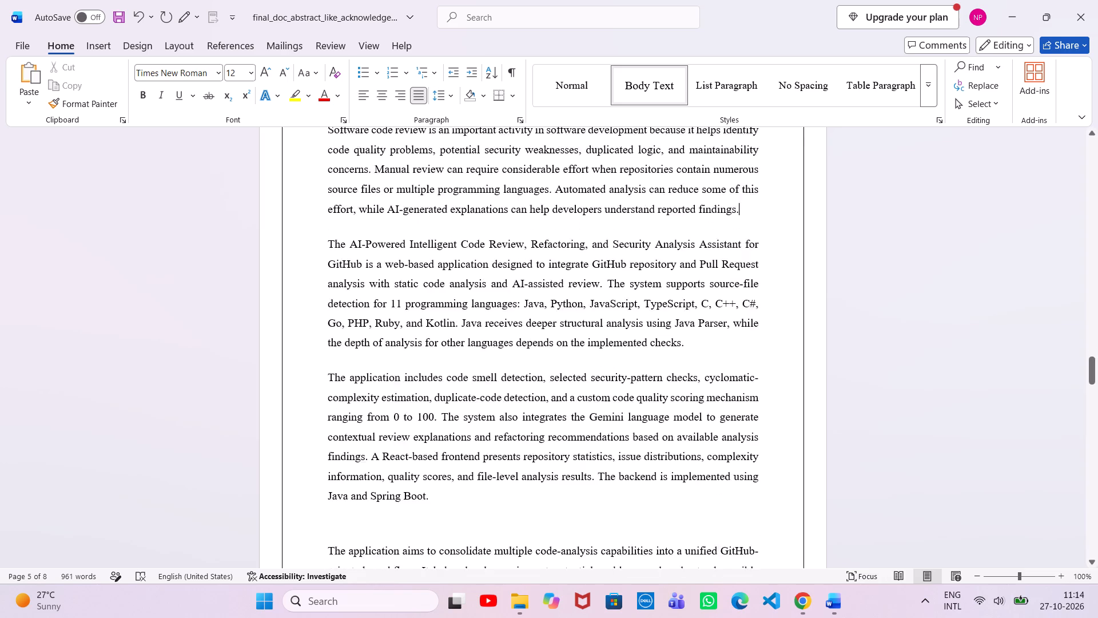
{"action": "scroll", "coordinate": [344, 366], "scroll_direction": "down", "scroll_amount": 1}
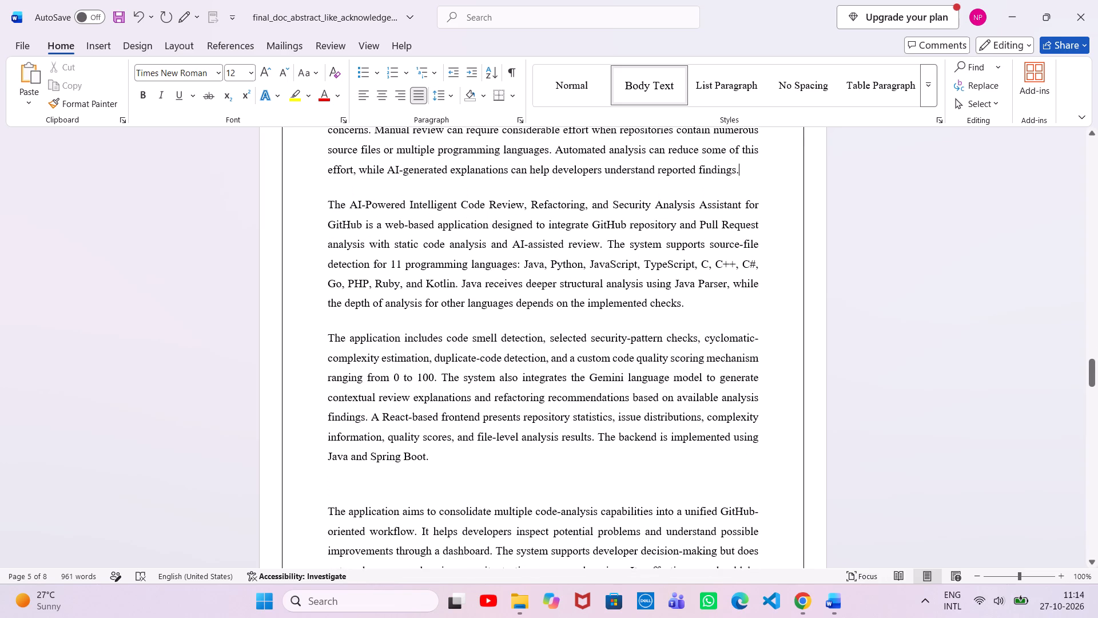
{"action": "scroll", "coordinate": [344, 366], "scroll_direction": "right", "scroll_amount": 1}
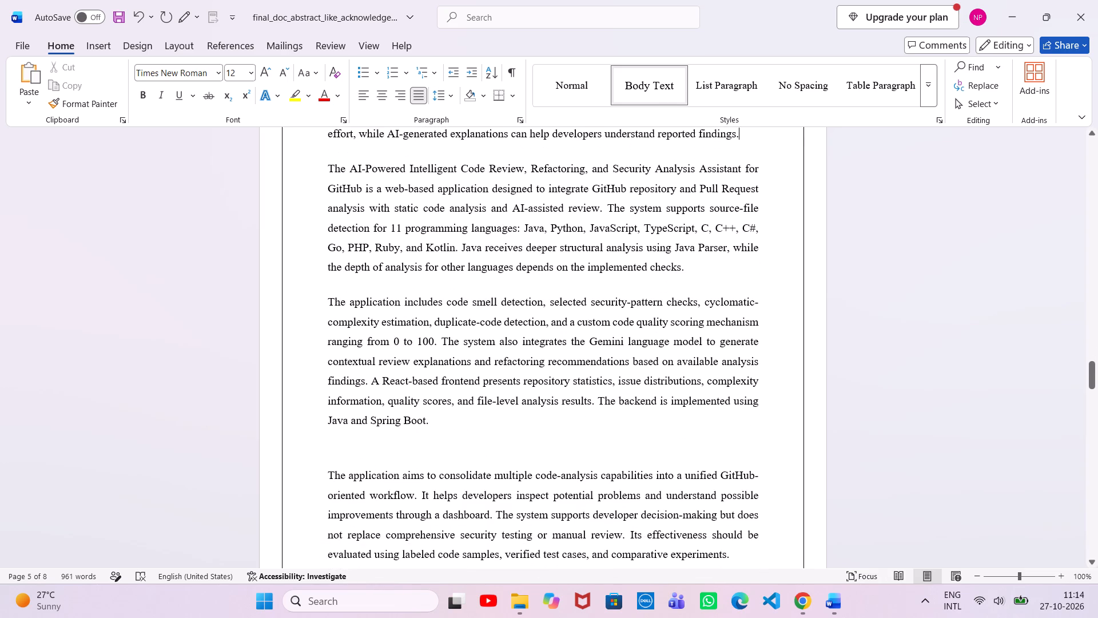
{"action": "left_click", "coordinate": [325, 456]}
{"action": "key", "text": "BackSpace"}
{"action": "key", "text": "BackSpace"}
{"action": "key", "text": "BackSpace"}
{"action": "key", "text": "Return"}
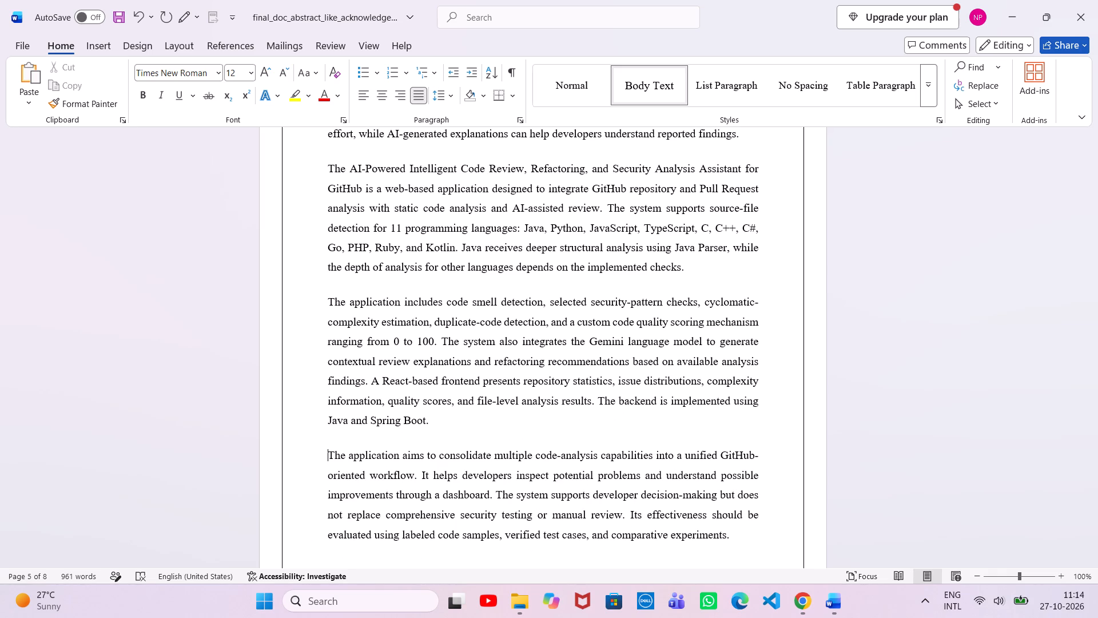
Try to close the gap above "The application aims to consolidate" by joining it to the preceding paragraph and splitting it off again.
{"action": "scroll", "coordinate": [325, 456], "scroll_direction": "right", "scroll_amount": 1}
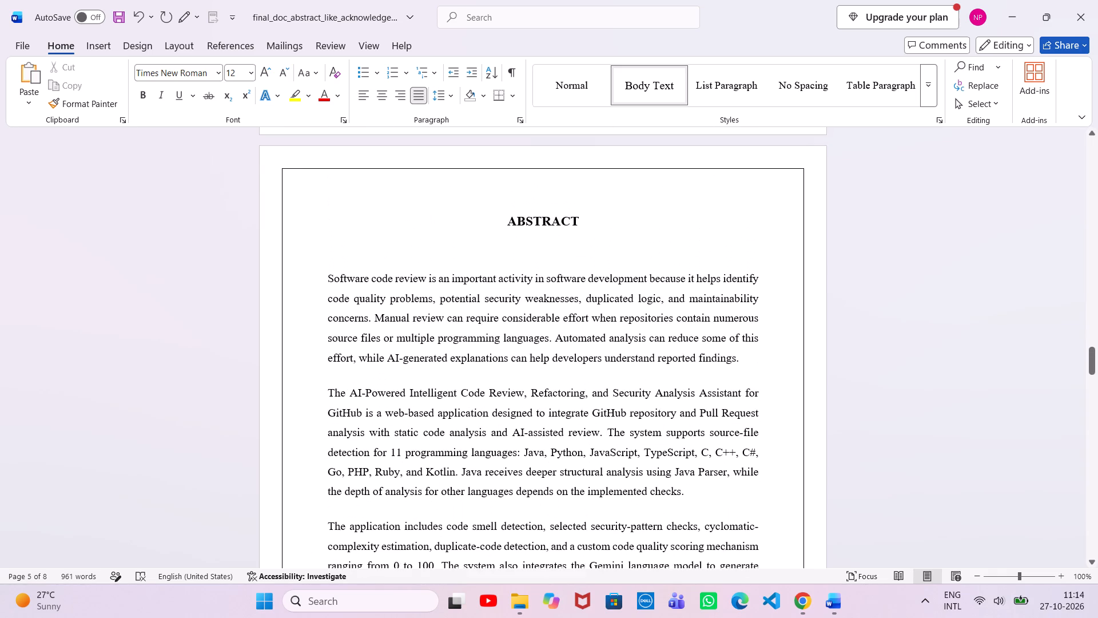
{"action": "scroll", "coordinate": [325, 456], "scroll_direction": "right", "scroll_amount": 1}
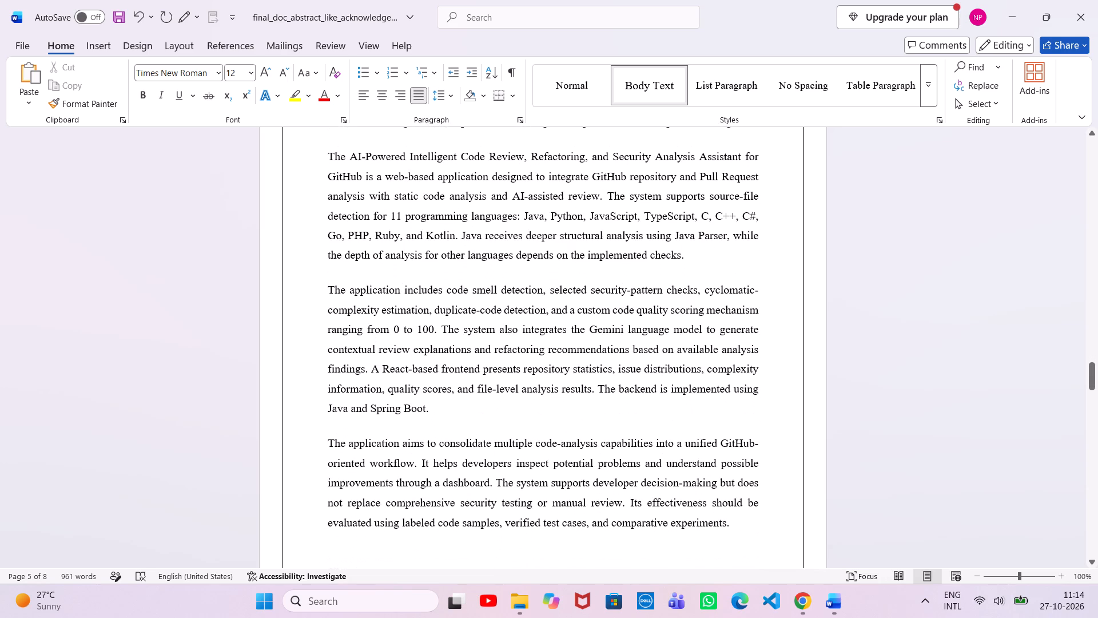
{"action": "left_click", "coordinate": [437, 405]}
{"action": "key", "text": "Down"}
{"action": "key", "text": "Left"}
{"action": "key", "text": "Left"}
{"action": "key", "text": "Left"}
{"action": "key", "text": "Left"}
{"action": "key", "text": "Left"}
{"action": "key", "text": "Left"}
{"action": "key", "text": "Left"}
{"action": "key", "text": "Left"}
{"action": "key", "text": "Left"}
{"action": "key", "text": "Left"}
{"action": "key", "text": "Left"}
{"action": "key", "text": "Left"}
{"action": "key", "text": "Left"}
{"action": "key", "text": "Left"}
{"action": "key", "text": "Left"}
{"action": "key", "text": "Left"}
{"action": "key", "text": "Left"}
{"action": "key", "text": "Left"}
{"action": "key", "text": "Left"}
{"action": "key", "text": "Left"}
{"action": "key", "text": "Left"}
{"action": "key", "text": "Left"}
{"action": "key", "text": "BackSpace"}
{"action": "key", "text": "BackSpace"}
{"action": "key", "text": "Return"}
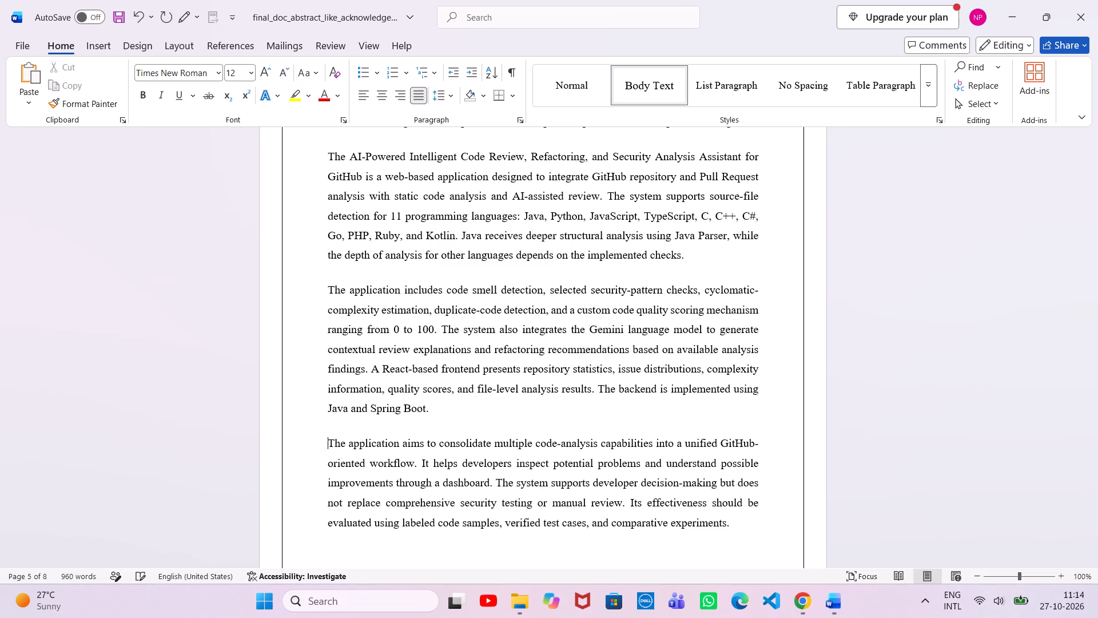
Set the "ABSTRACT" heading's font size to 16.
{"action": "scroll", "coordinate": [437, 405], "scroll_direction": "down", "scroll_amount": 5}
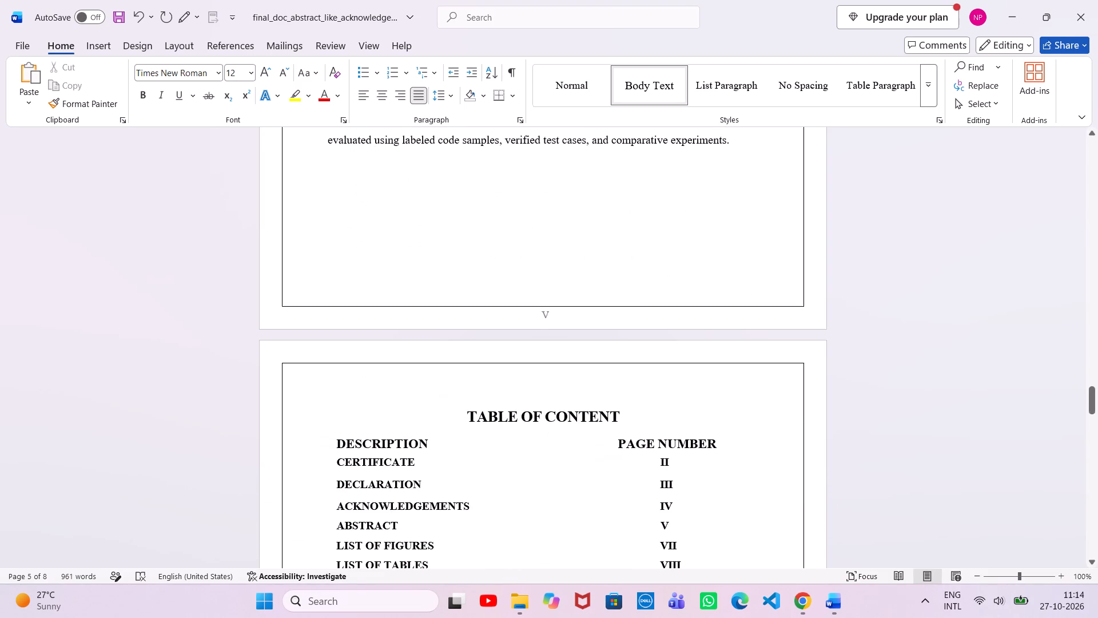
{"action": "scroll", "coordinate": [437, 405], "scroll_direction": "up", "scroll_amount": 6}
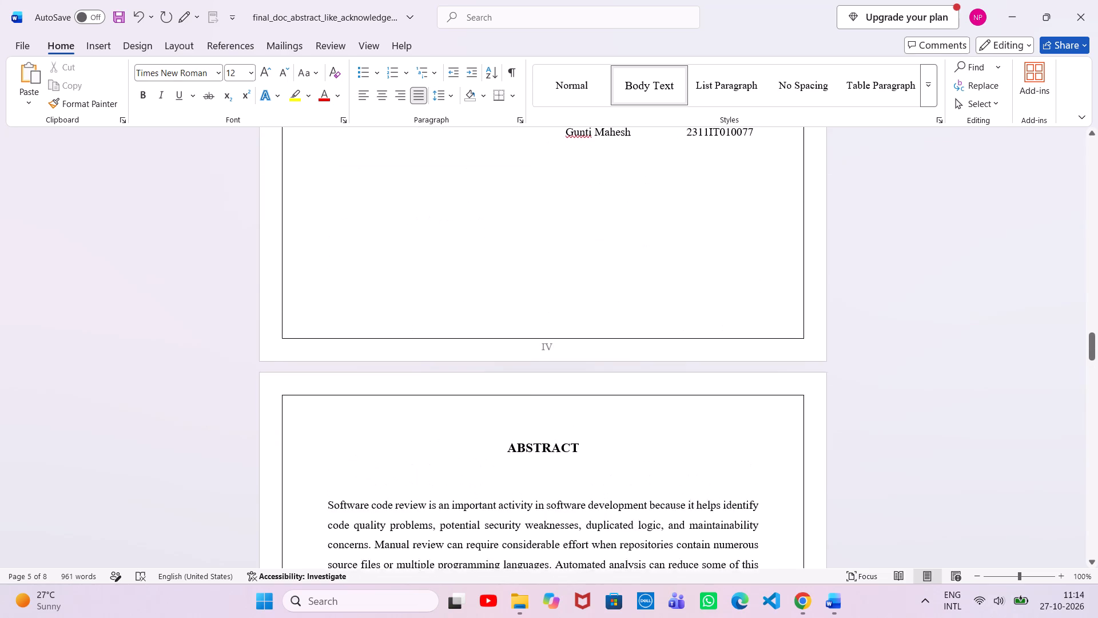
{"action": "scroll", "coordinate": [437, 405], "scroll_direction": "up", "scroll_amount": 1}
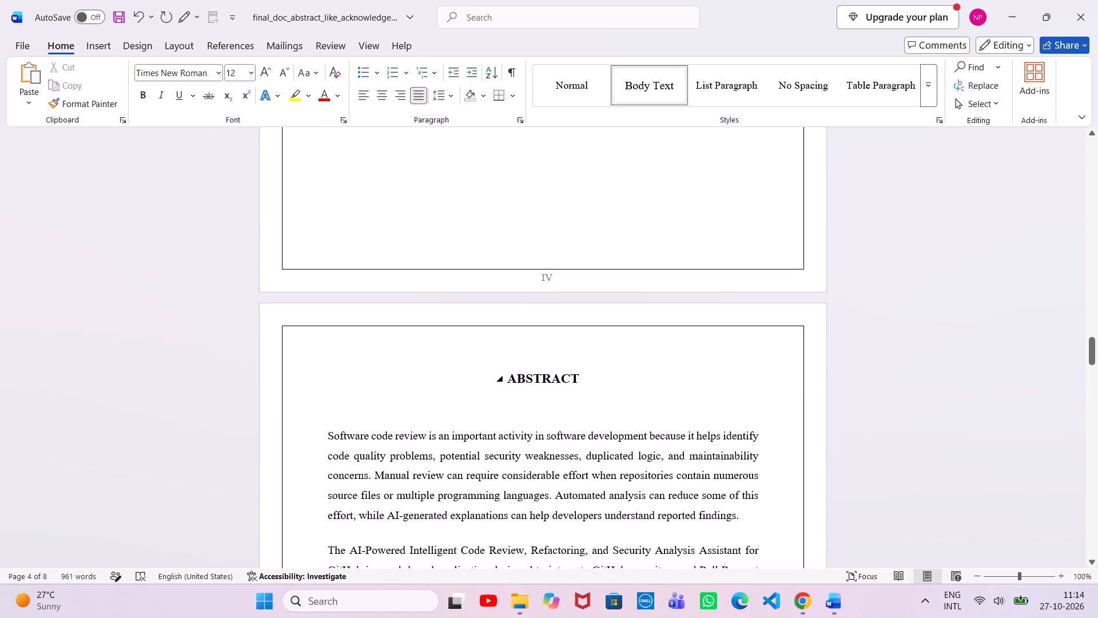
{"action": "left_click_drag", "start_coordinate": [591, 376], "coordinate": [511, 376]}
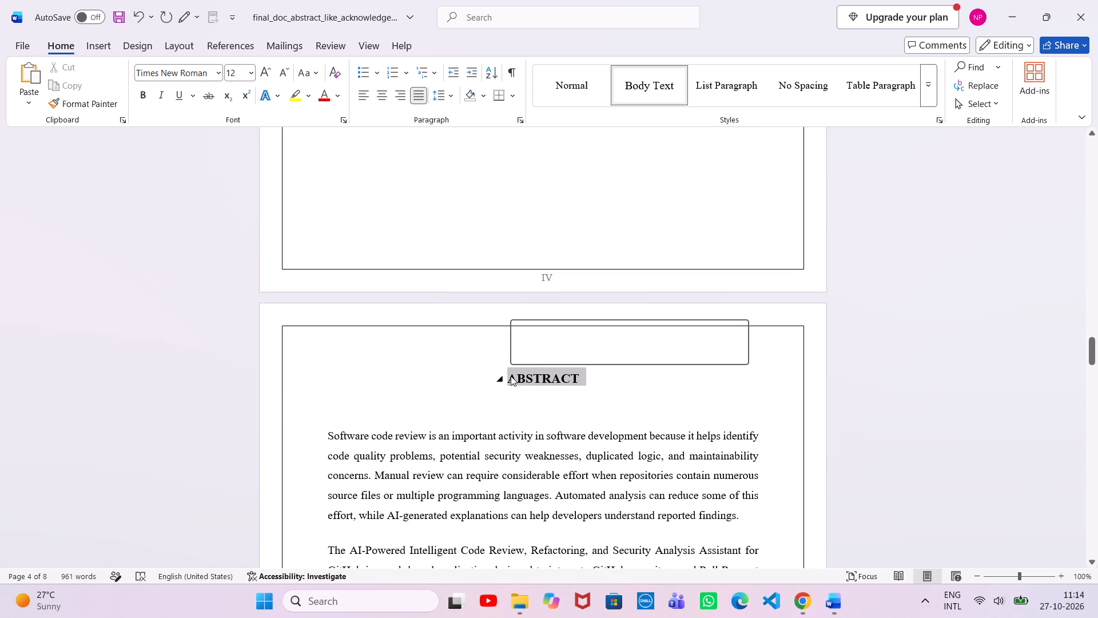
{"action": "left_click", "coordinate": [624, 333]}
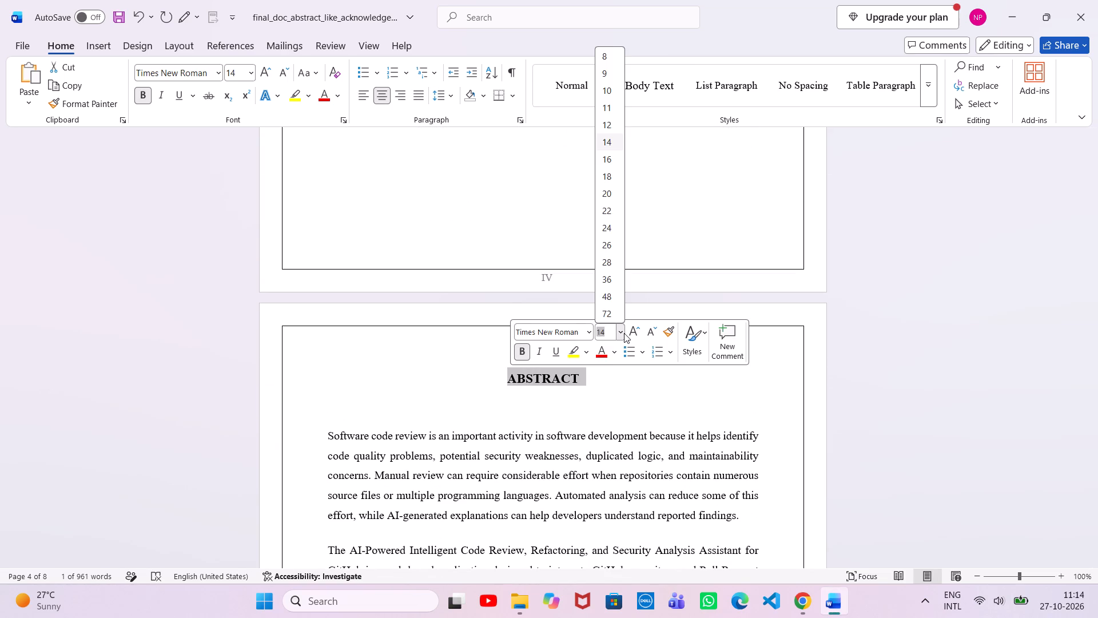
{"action": "left_click", "coordinate": [610, 156]}
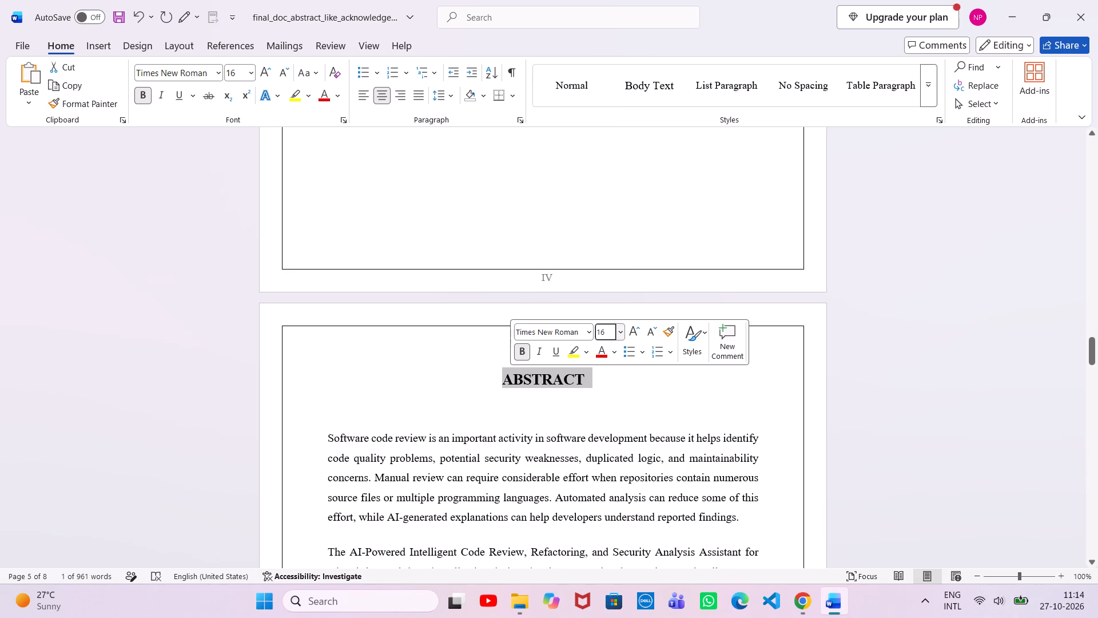
{"action": "left_click", "coordinate": [842, 220]}
Delete the empty paragraph between the "ABSTRACT" heading and the opening paragraph "Software code review is an important activity".
{"action": "scroll", "coordinate": [842, 220], "scroll_direction": "down", "scroll_amount": 3}
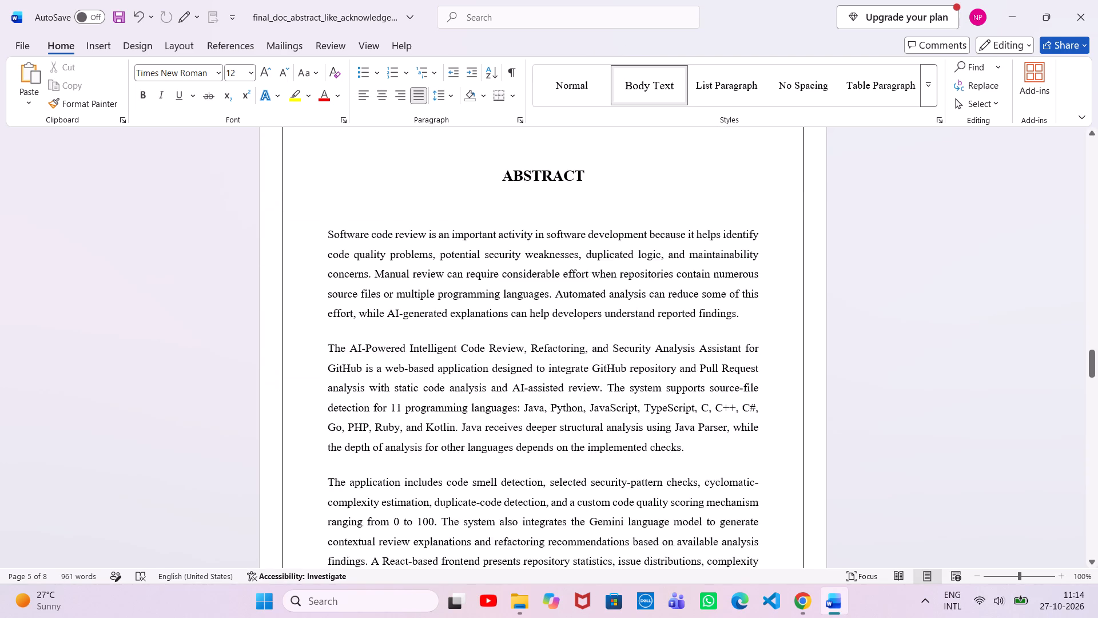
{"action": "scroll", "coordinate": [842, 220], "scroll_direction": "down", "scroll_amount": 1}
{"action": "scroll", "coordinate": [842, 220], "scroll_direction": "up", "scroll_amount": 1}
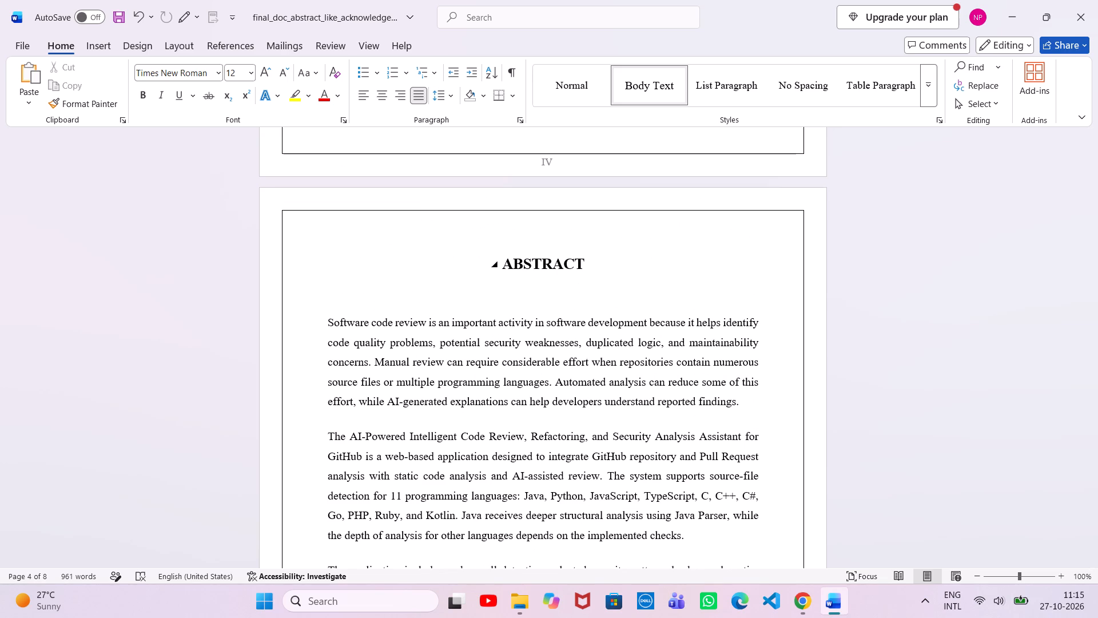
{"action": "left_click", "coordinate": [478, 302]}
{"action": "left_click_drag", "start_coordinate": [360, 283], "coordinate": [393, 282]}
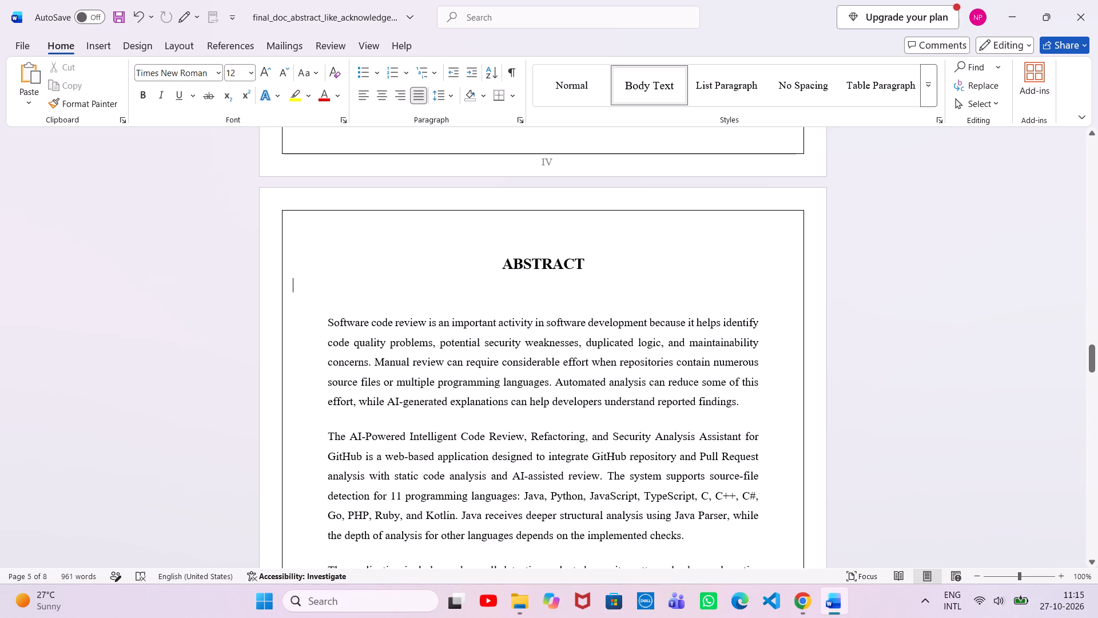
{"action": "left_click_drag", "start_coordinate": [393, 282], "coordinate": [488, 307]}
{"action": "left_click", "coordinate": [380, 286]}
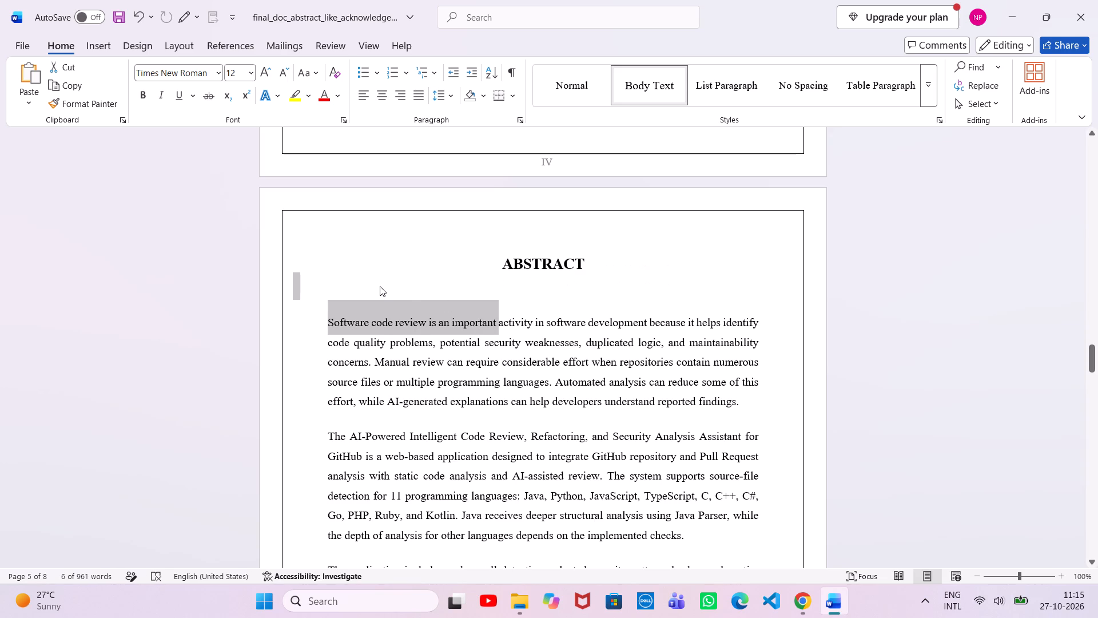
{"action": "key", "text": "Up"}
{"action": "key", "text": "Down"}
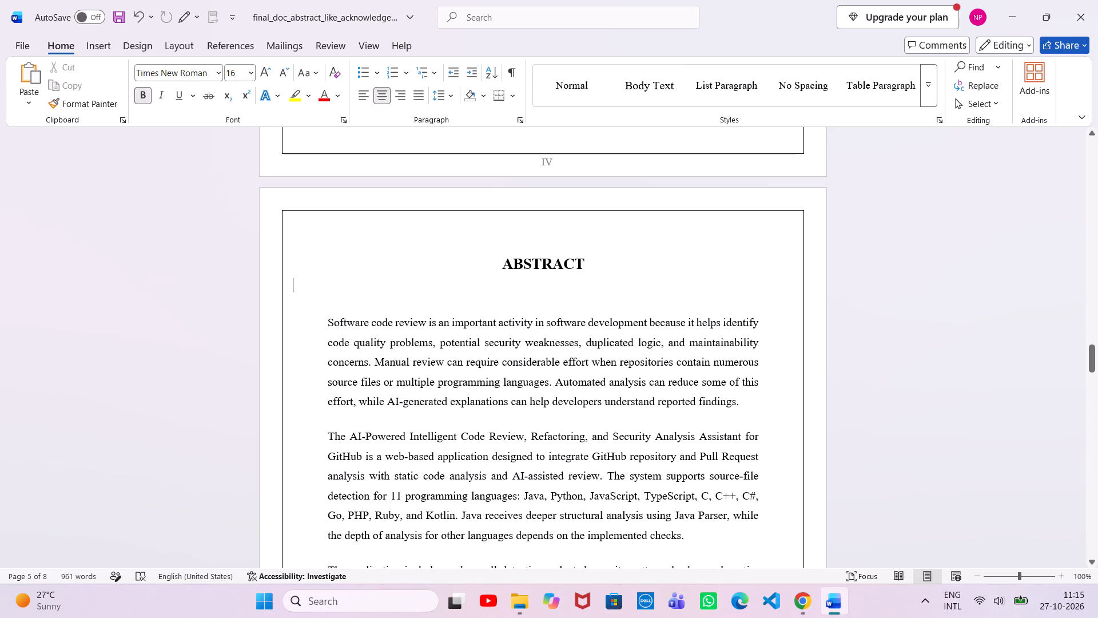
{"action": "key", "text": "Down"}
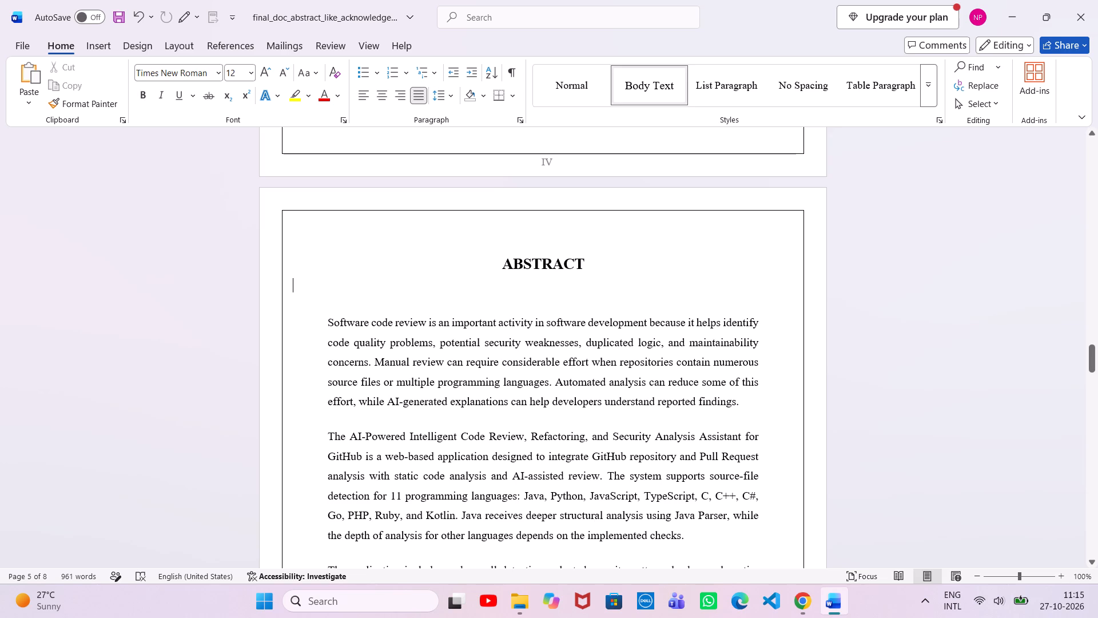
{"action": "key", "text": "Up"}
{"action": "key", "text": "BackSpace"}
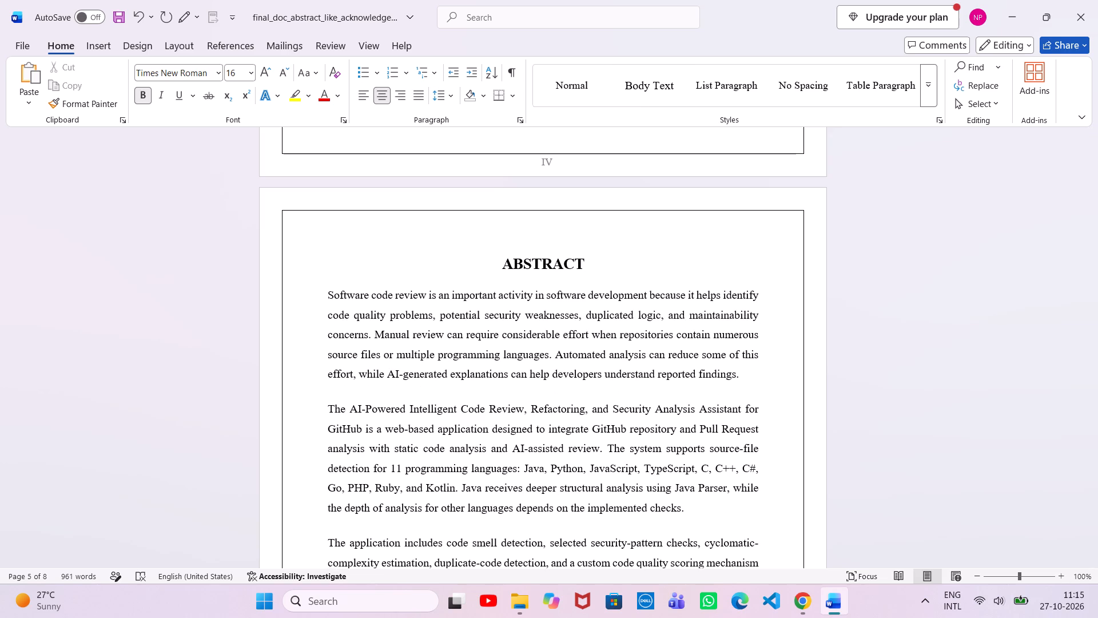
Review the front matter's layout, from the Abstract through the contents and lists, plus the Declaration and Acknowledgement pages.
{"action": "scroll", "coordinate": [351, 296], "scroll_direction": "down", "scroll_amount": 6}
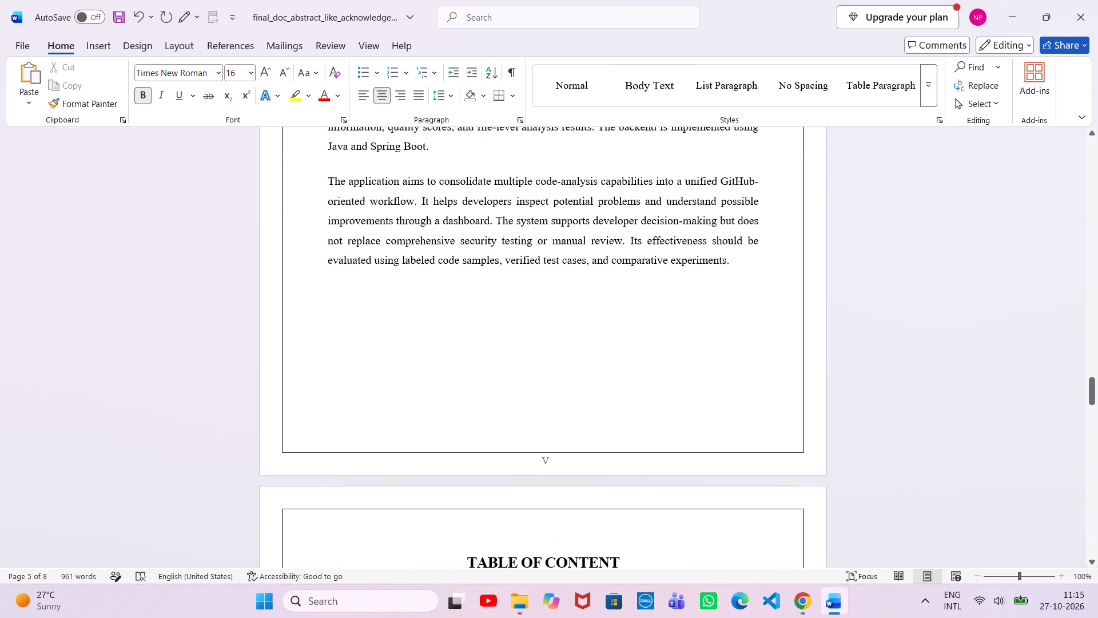
{"action": "scroll", "coordinate": [351, 296], "scroll_direction": "down", "scroll_amount": 8}
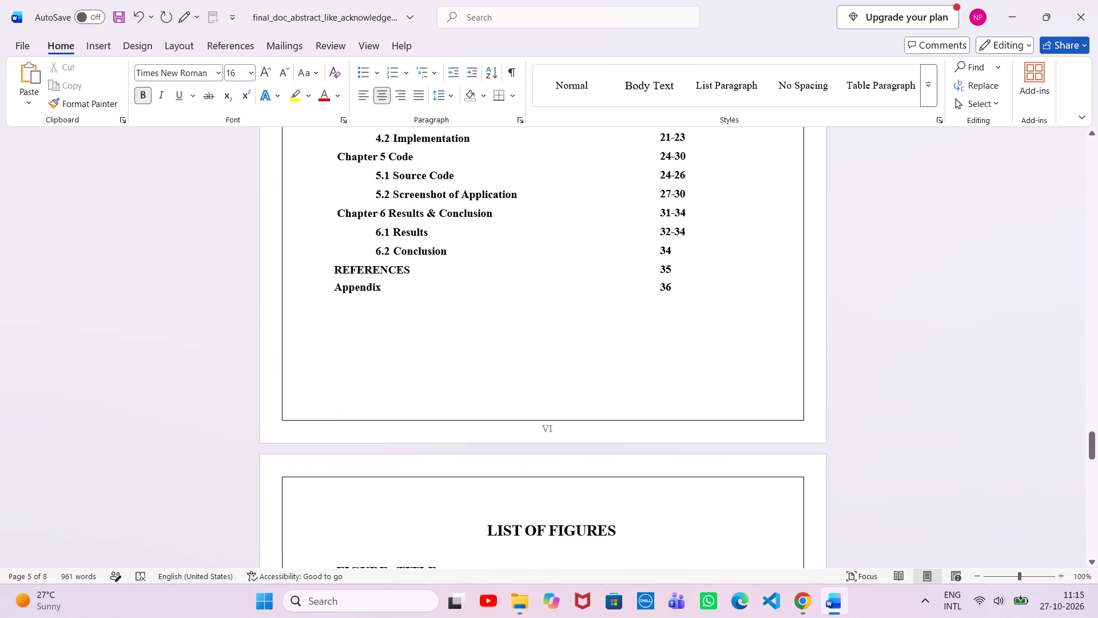
{"action": "scroll", "coordinate": [351, 296], "scroll_direction": "down", "scroll_amount": 9}
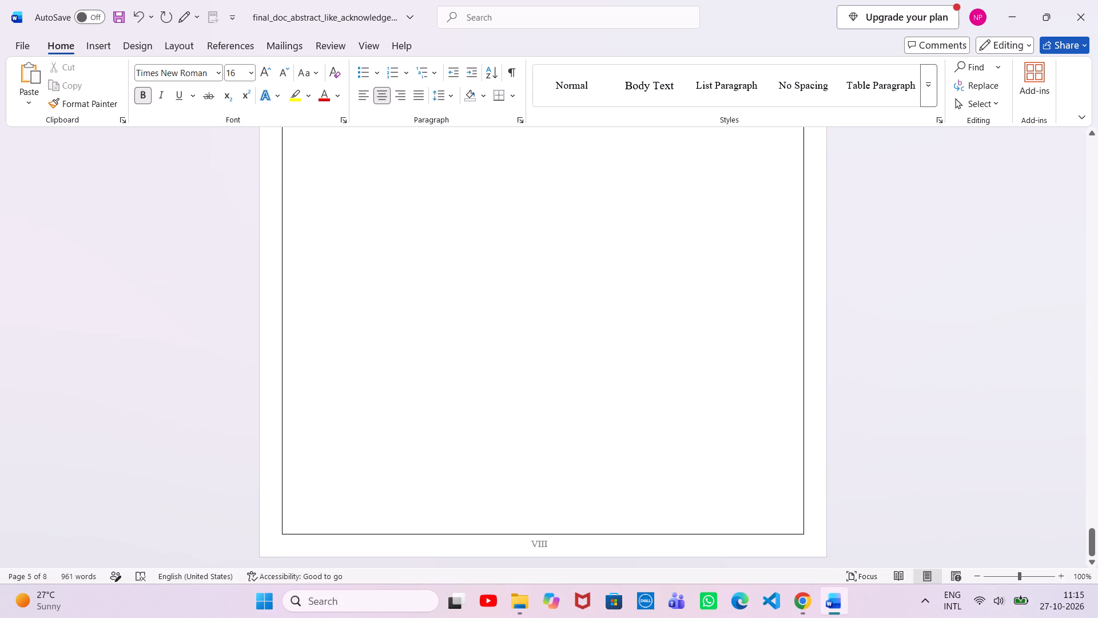
{"action": "scroll", "coordinate": [351, 296], "scroll_direction": "down", "scroll_amount": 2}
{"action": "scroll", "coordinate": [351, 296], "scroll_direction": "up", "scroll_amount": 5}
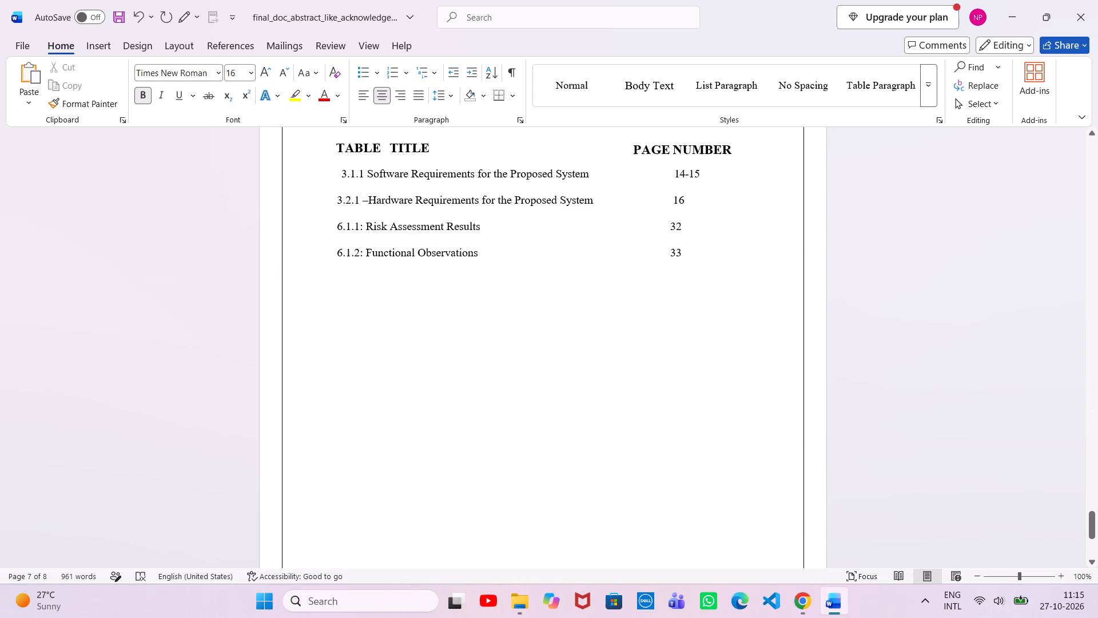
{"action": "scroll", "coordinate": [351, 296], "scroll_direction": "up", "scroll_amount": 18}
{"action": "scroll", "coordinate": [351, 296], "scroll_direction": "down", "scroll_amount": 2}
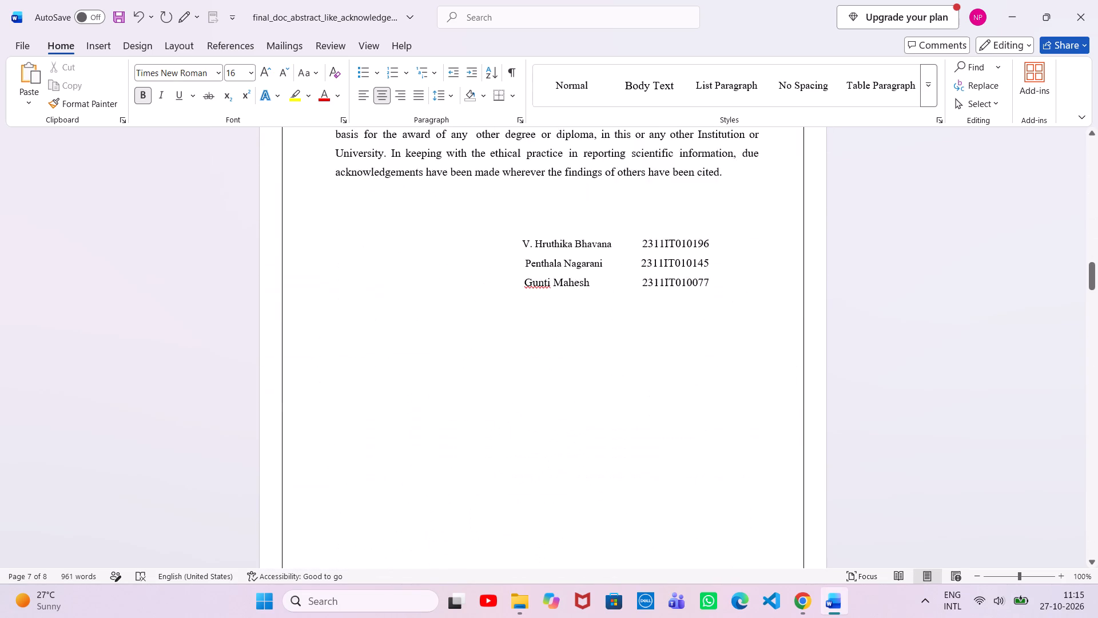
{"action": "scroll", "coordinate": [351, 296], "scroll_direction": "down", "scroll_amount": 6}
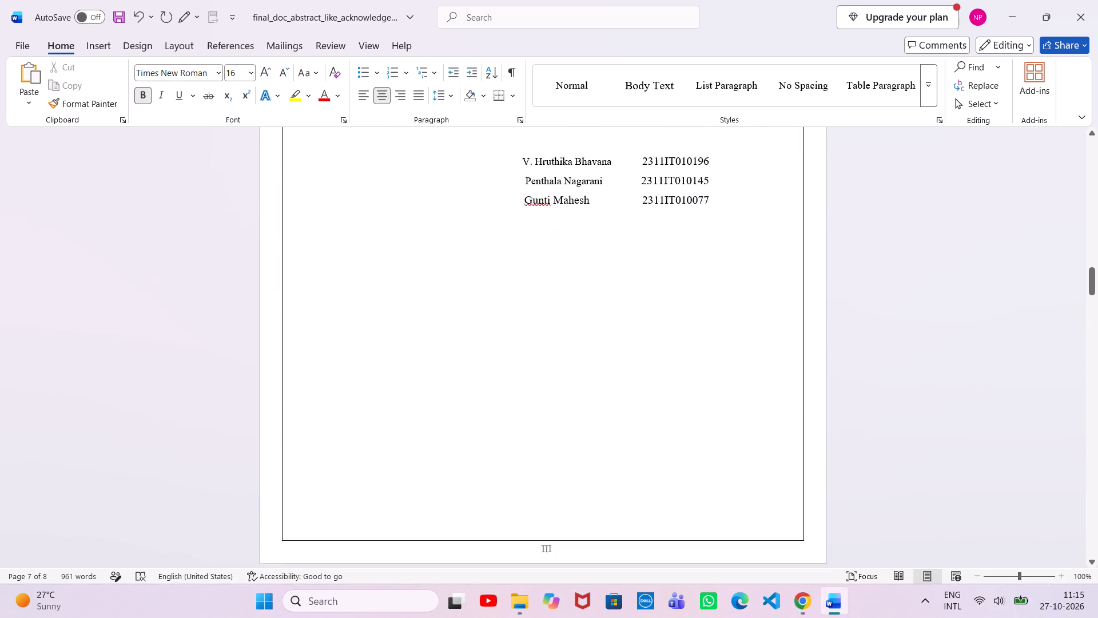
{"action": "scroll", "coordinate": [351, 296], "scroll_direction": "down", "scroll_amount": 16}
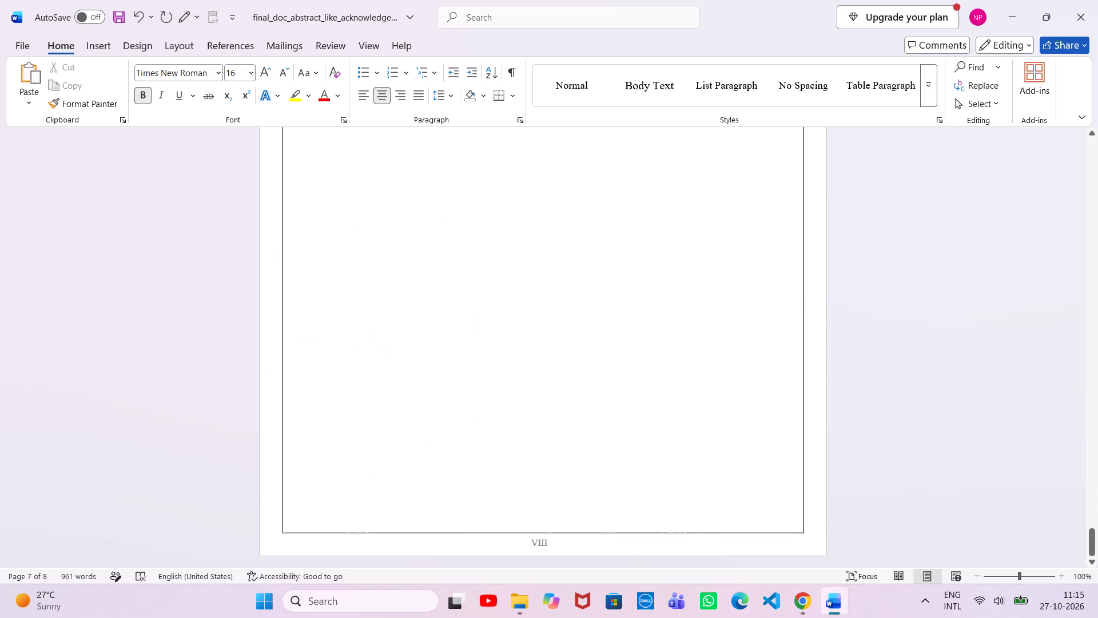
{"action": "scroll", "coordinate": [351, 296], "scroll_direction": "up", "scroll_amount": 12}
{"action": "scroll", "coordinate": [351, 296], "scroll_direction": "down", "scroll_amount": 2}
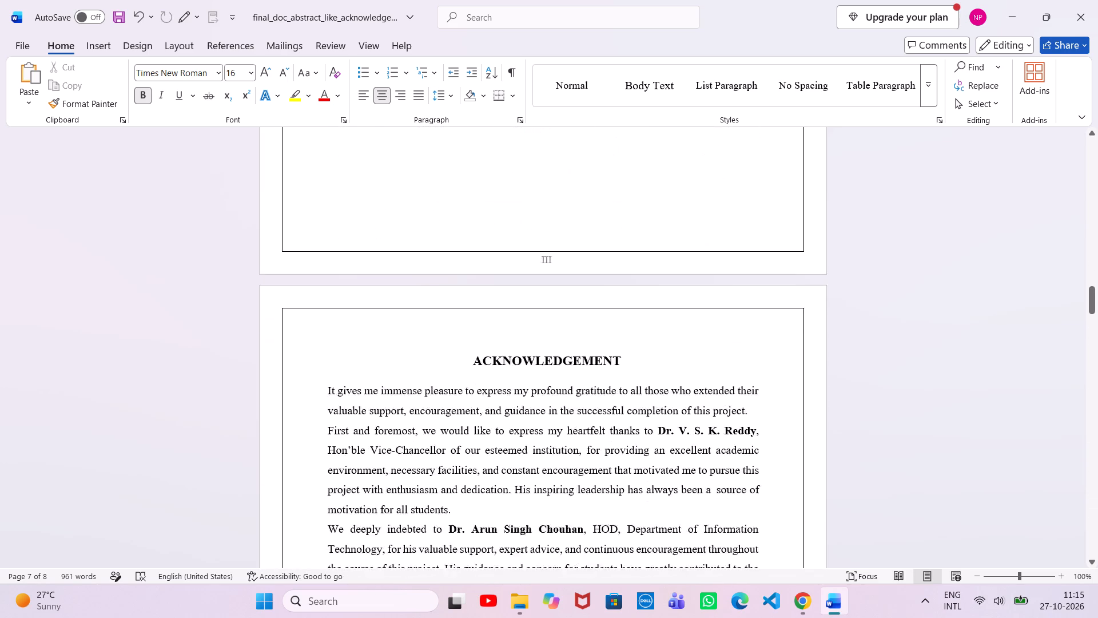
{"action": "scroll", "coordinate": [351, 296], "scroll_direction": "down", "scroll_amount": 5}
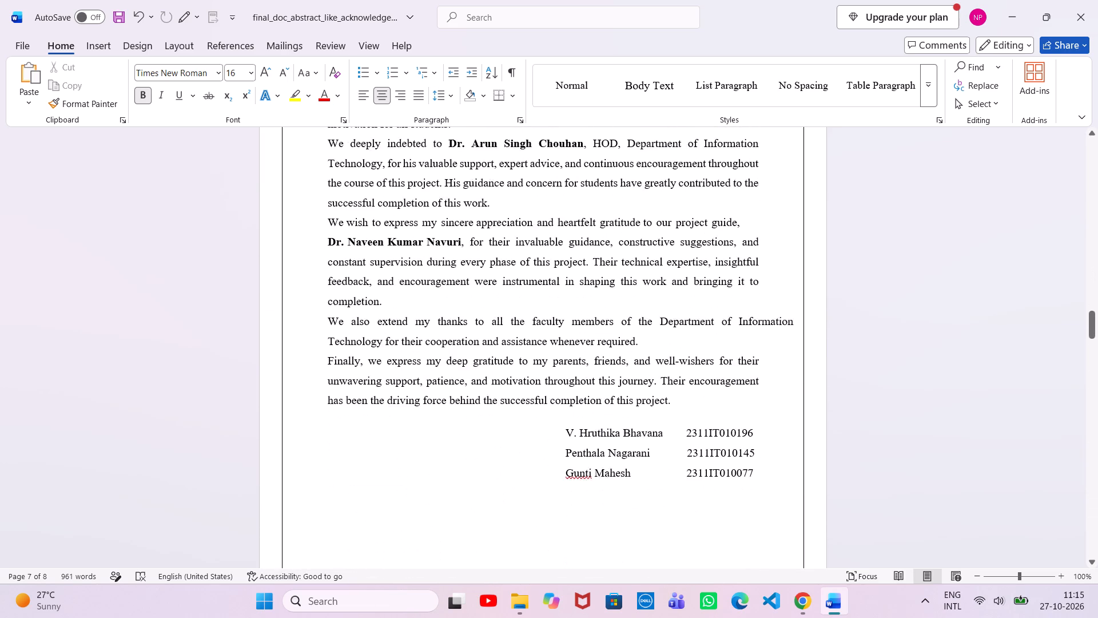
{"action": "scroll", "coordinate": [351, 296], "scroll_direction": "down", "scroll_amount": 2}
Delete the full stop after "Java and Spring Boot" at the end of the Abstract's third paragraph.
{"action": "scroll", "coordinate": [351, 296], "scroll_direction": "right", "scroll_amount": 1}
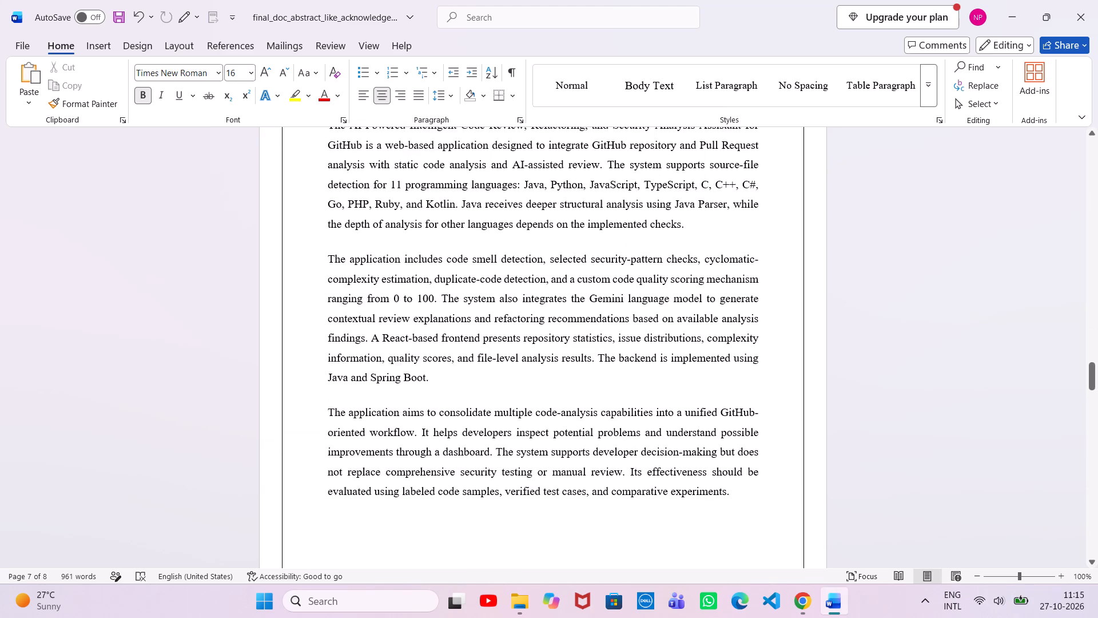
{"action": "scroll", "coordinate": [351, 296], "scroll_direction": "right", "scroll_amount": 1}
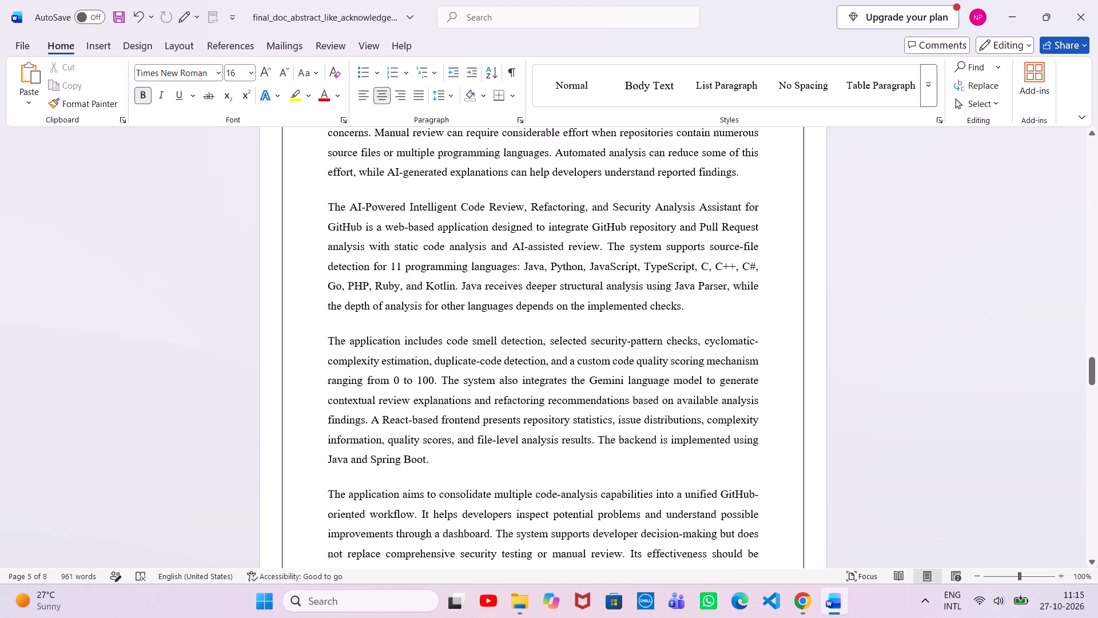
{"action": "left_click", "coordinate": [426, 473]}
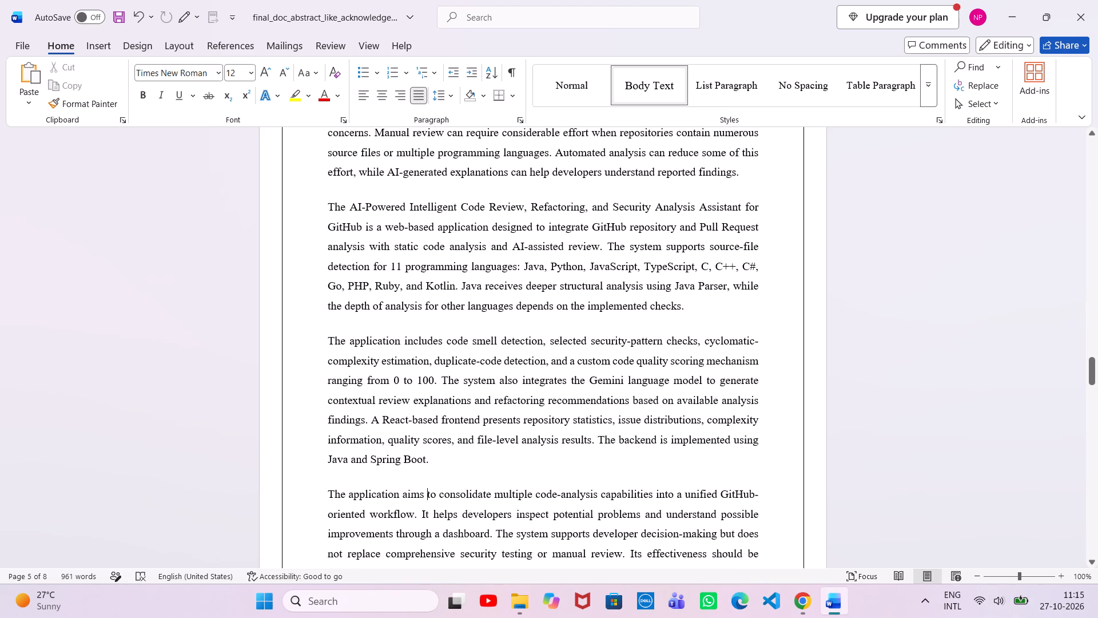
{"action": "left_click", "coordinate": [435, 462]}
{"action": "key", "text": "BackSpace"}
Retype the full stop after "Java and Spring Boot" in the Abstract and redo the paragraph break before "The application aims".
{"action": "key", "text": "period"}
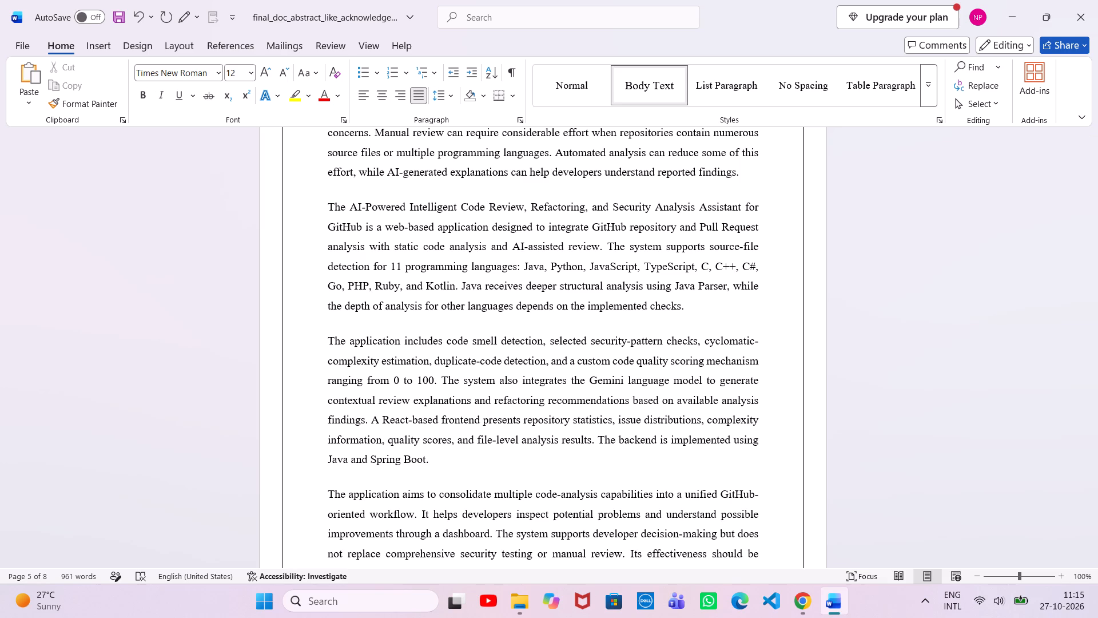
{"action": "key", "text": "Left"}
{"action": "key", "text": "Left"}
{"action": "key", "text": "Right"}
{"action": "key", "text": "Right"}
{"action": "key", "text": "Right"}
{"action": "key", "text": "BackSpace"}
{"action": "key", "text": "BackSpace"}
{"action": "key", "text": "Return"}
Review the page layout from the Acknowledgement through the Abstract to the start of the Table of Content.
{"action": "scroll", "coordinate": [435, 462], "scroll_direction": "up", "scroll_amount": 3}
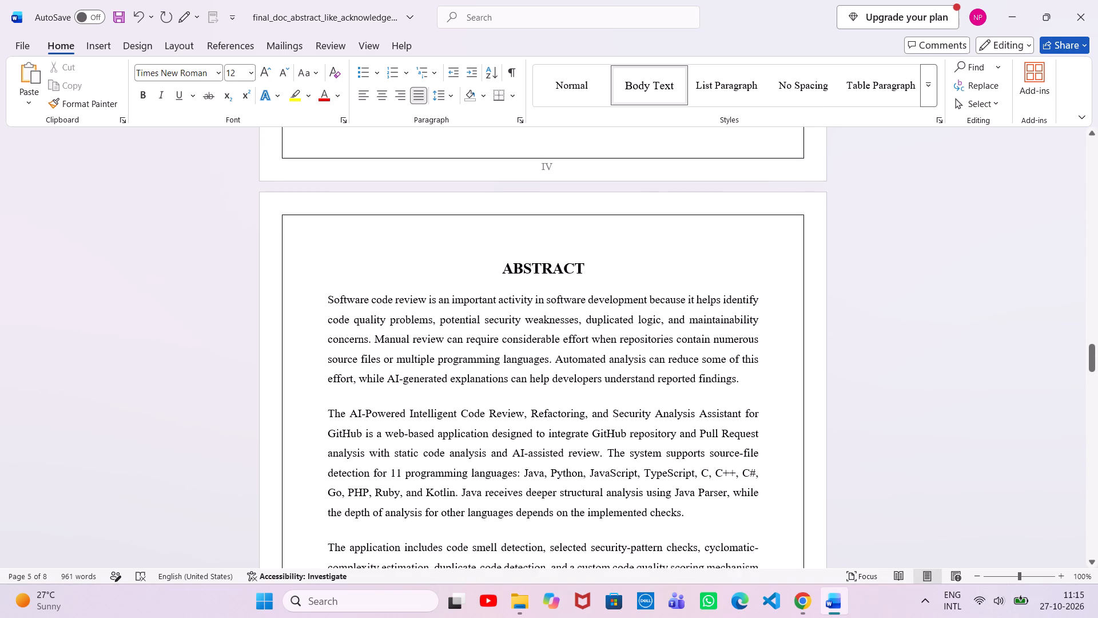
{"action": "scroll", "coordinate": [435, 462], "scroll_direction": "up", "scroll_amount": 2}
{"action": "scroll", "coordinate": [435, 462], "scroll_direction": "down", "scroll_amount": 2}
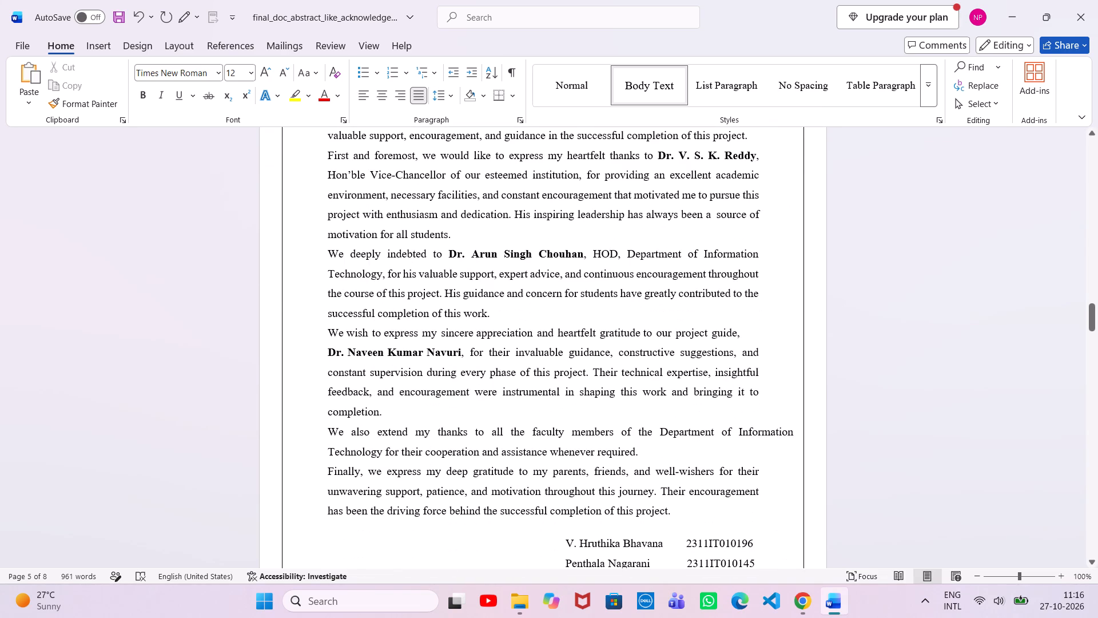
{"action": "scroll", "coordinate": [435, 462], "scroll_direction": "down", "scroll_amount": 3}
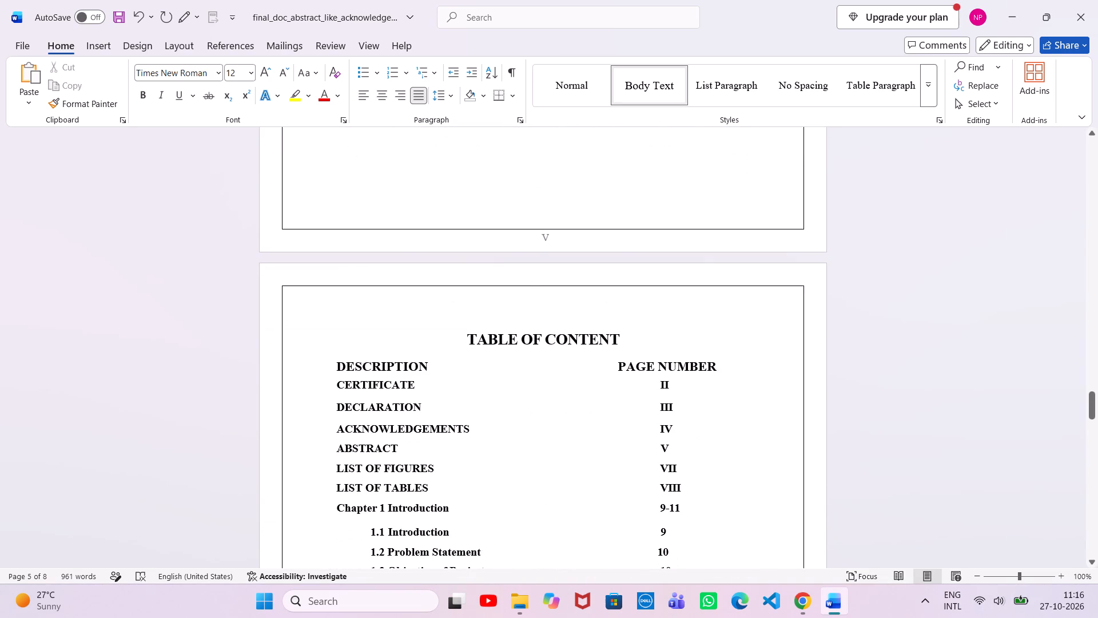
{"action": "scroll", "coordinate": [435, 462], "scroll_direction": "down", "scroll_amount": 1}
Switch to WhatsApp.
{"action": "left_click", "coordinate": [709, 596]}
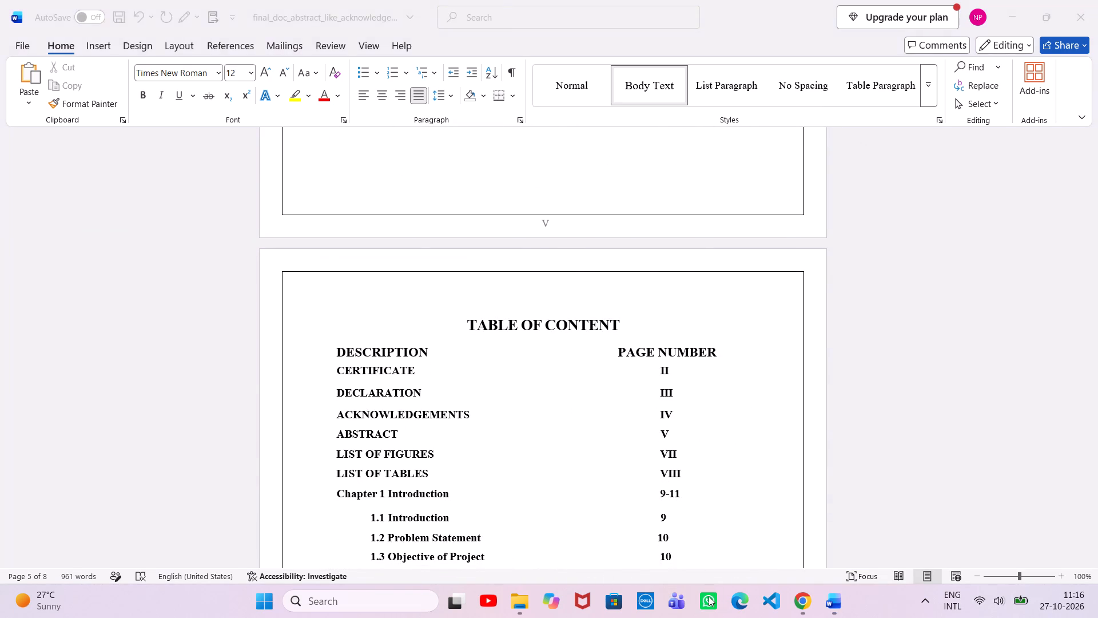
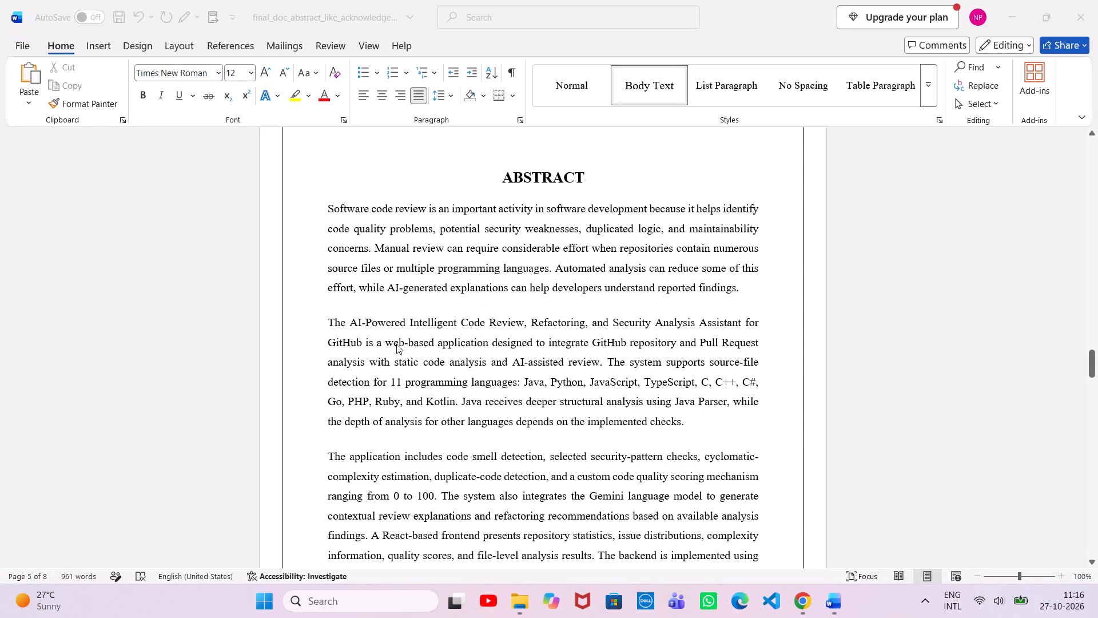
Join the Abstract's second paragraph, starting "The AI-Powered Intelligent Code Review", to the end of the first, separated by two spaces.
{"action": "left_click", "coordinate": [331, 320]}
{"action": "left_click", "coordinate": [325, 318]}
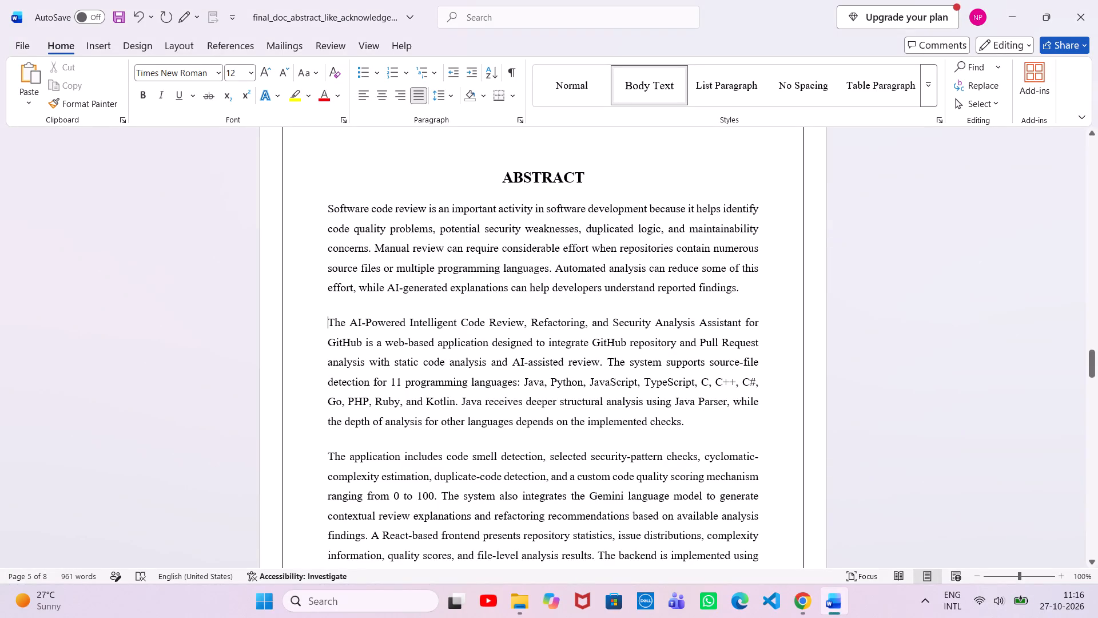
{"action": "key", "text": "BackSpace"}
{"action": "key", "text": "BackSpace"}
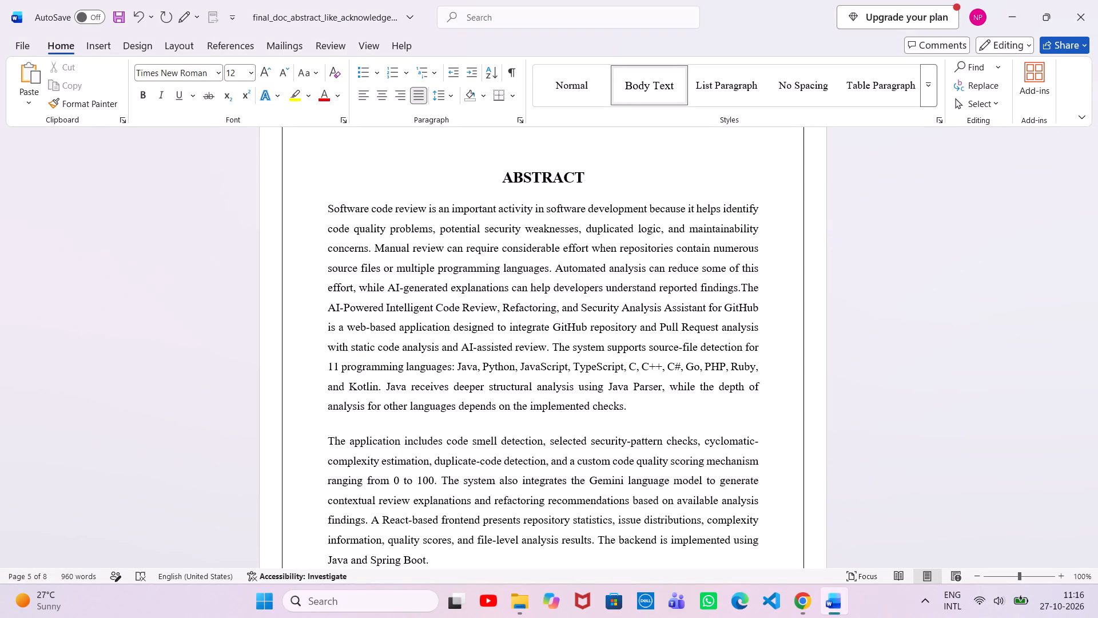
{"action": "key", "text": "Return"}
{"action": "key", "text": "BackSpace"}
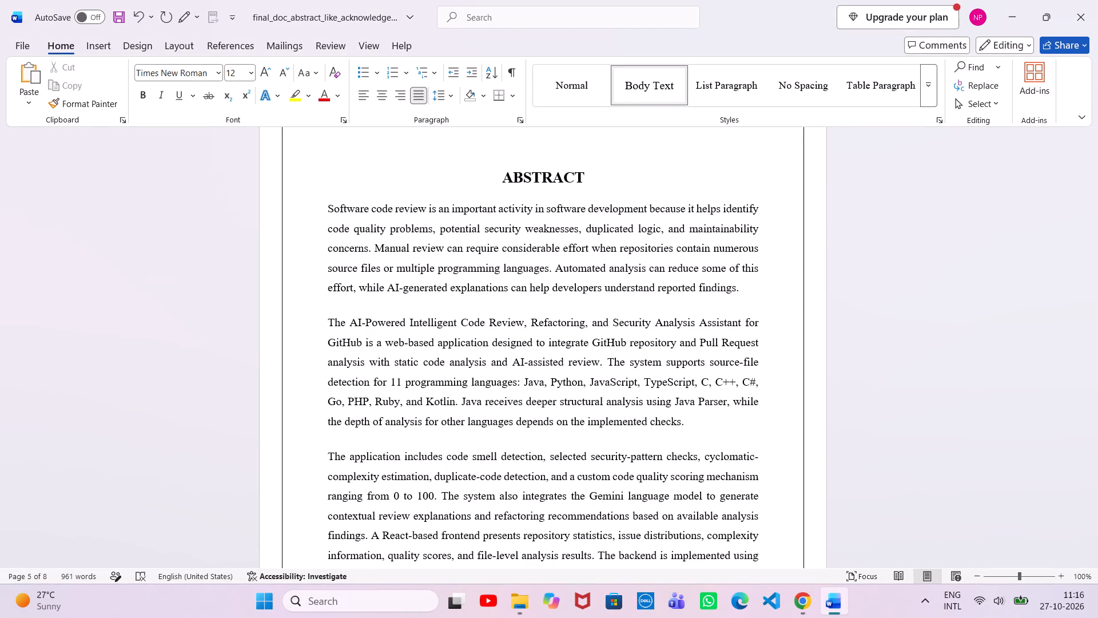
{"action": "key", "text": "BackSpace"}
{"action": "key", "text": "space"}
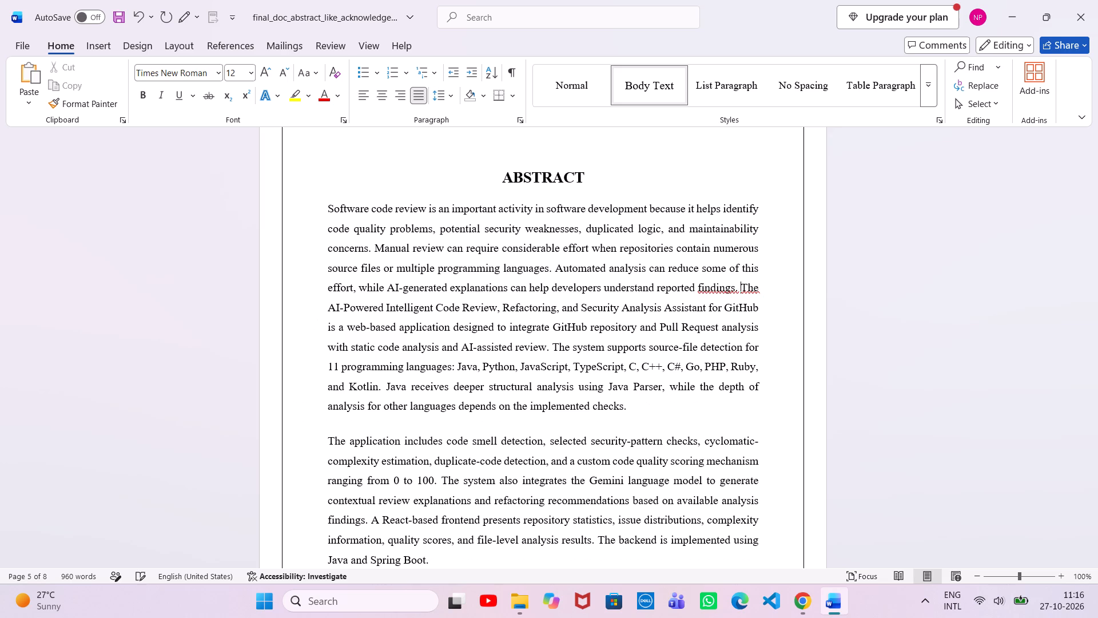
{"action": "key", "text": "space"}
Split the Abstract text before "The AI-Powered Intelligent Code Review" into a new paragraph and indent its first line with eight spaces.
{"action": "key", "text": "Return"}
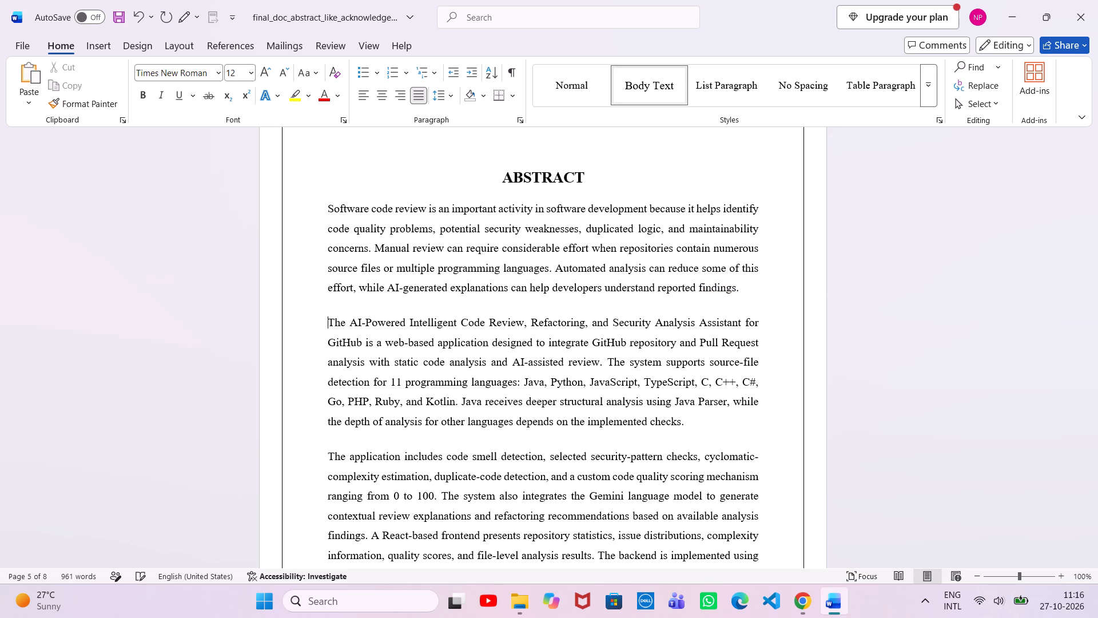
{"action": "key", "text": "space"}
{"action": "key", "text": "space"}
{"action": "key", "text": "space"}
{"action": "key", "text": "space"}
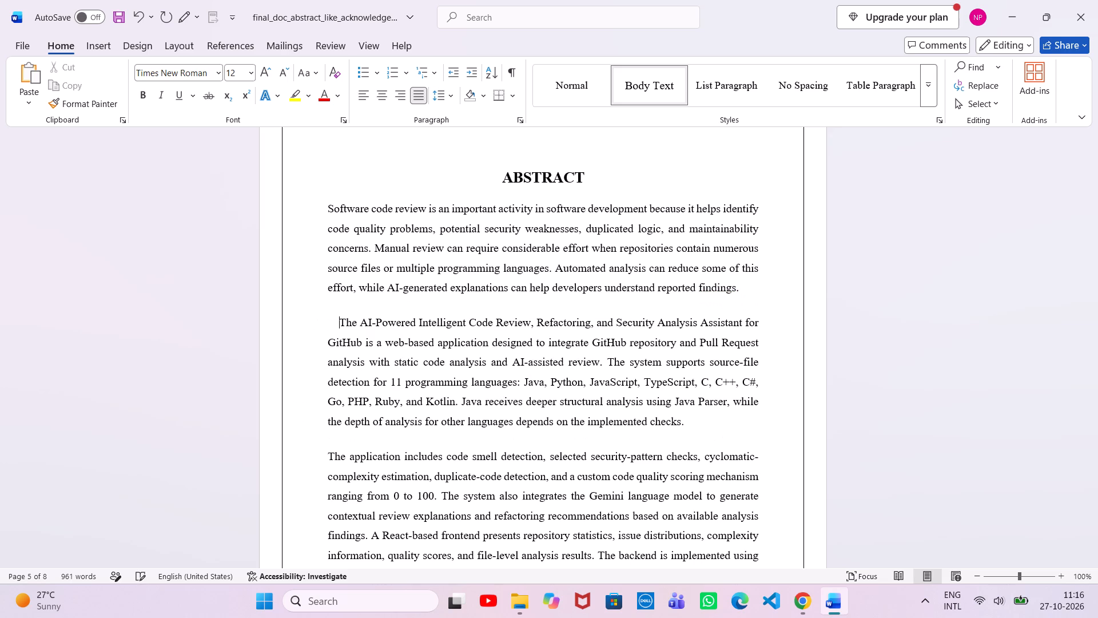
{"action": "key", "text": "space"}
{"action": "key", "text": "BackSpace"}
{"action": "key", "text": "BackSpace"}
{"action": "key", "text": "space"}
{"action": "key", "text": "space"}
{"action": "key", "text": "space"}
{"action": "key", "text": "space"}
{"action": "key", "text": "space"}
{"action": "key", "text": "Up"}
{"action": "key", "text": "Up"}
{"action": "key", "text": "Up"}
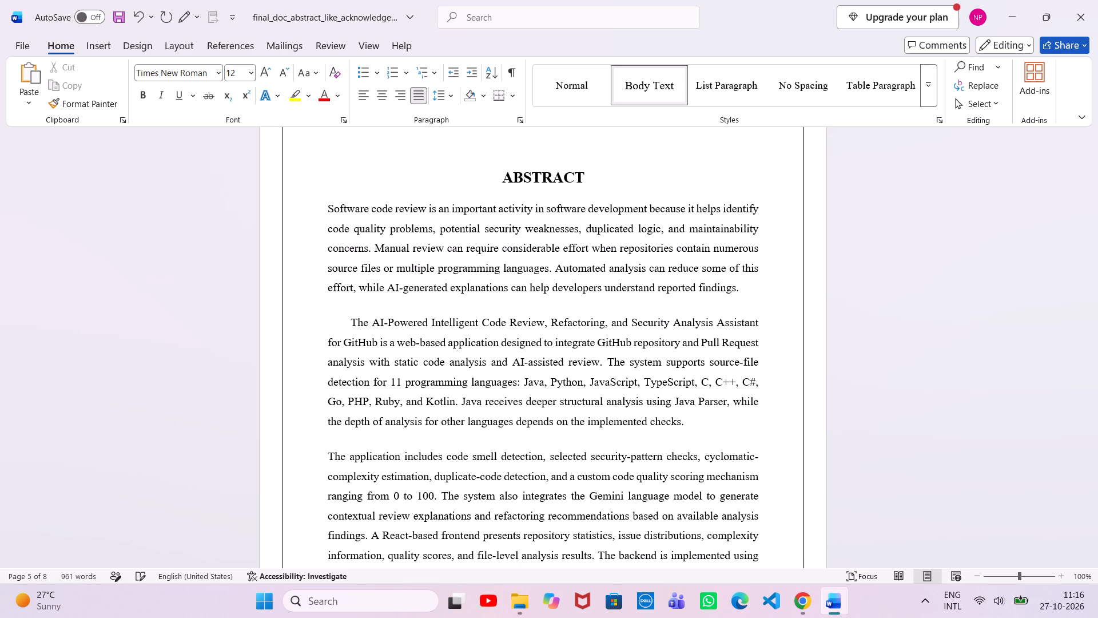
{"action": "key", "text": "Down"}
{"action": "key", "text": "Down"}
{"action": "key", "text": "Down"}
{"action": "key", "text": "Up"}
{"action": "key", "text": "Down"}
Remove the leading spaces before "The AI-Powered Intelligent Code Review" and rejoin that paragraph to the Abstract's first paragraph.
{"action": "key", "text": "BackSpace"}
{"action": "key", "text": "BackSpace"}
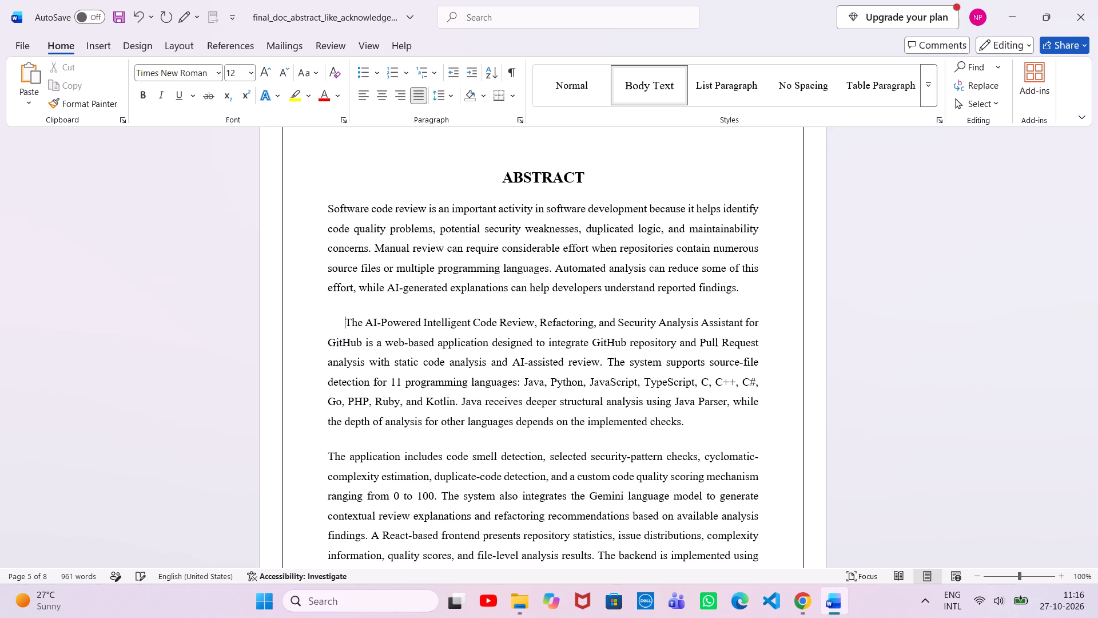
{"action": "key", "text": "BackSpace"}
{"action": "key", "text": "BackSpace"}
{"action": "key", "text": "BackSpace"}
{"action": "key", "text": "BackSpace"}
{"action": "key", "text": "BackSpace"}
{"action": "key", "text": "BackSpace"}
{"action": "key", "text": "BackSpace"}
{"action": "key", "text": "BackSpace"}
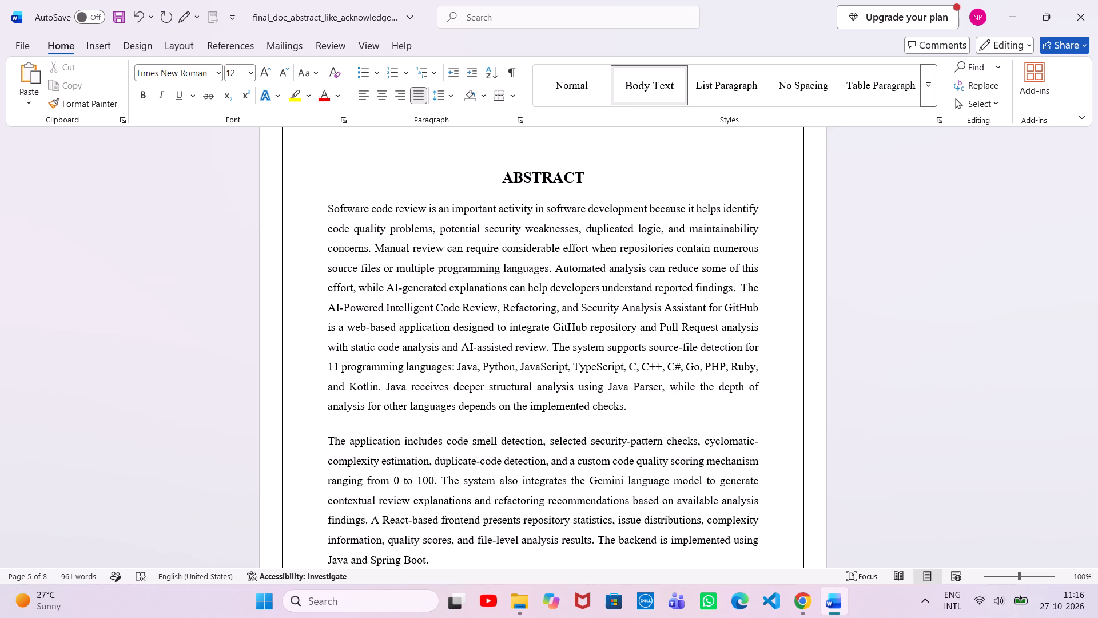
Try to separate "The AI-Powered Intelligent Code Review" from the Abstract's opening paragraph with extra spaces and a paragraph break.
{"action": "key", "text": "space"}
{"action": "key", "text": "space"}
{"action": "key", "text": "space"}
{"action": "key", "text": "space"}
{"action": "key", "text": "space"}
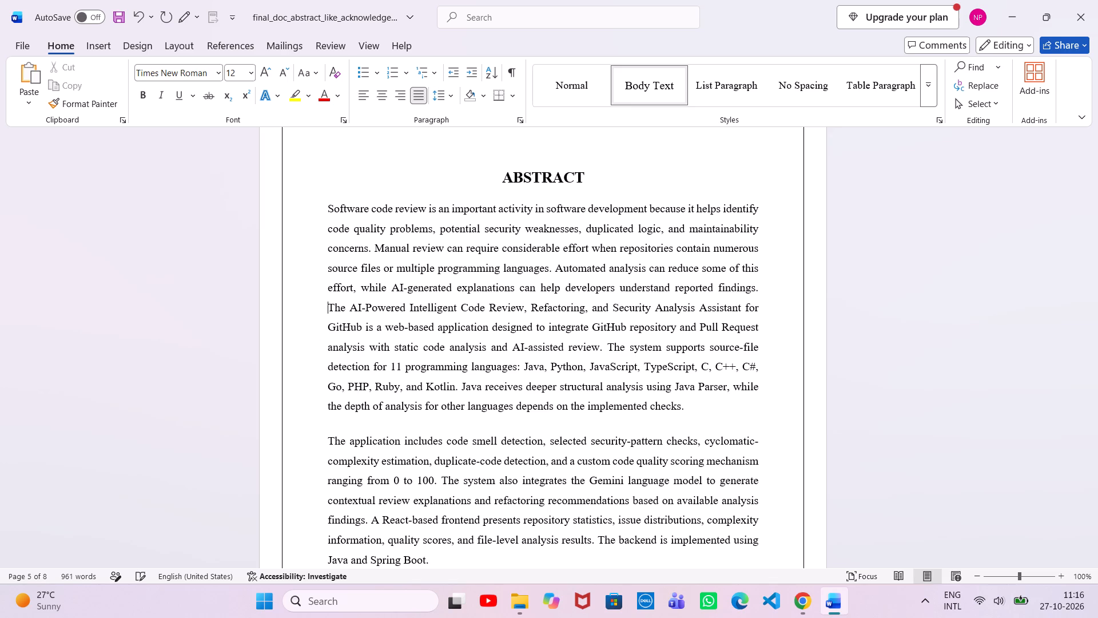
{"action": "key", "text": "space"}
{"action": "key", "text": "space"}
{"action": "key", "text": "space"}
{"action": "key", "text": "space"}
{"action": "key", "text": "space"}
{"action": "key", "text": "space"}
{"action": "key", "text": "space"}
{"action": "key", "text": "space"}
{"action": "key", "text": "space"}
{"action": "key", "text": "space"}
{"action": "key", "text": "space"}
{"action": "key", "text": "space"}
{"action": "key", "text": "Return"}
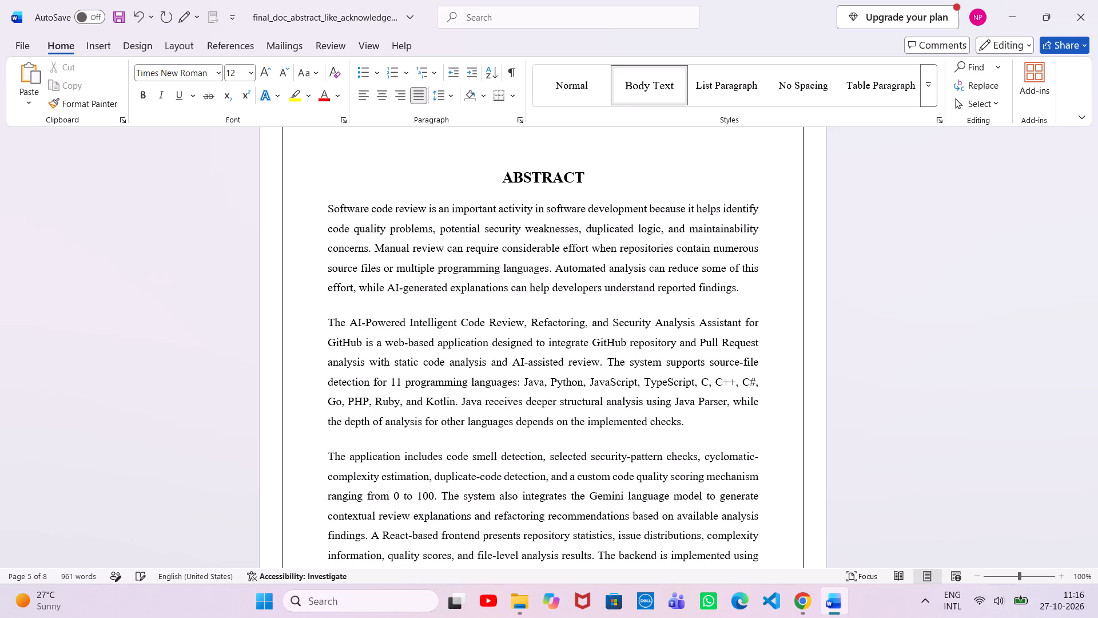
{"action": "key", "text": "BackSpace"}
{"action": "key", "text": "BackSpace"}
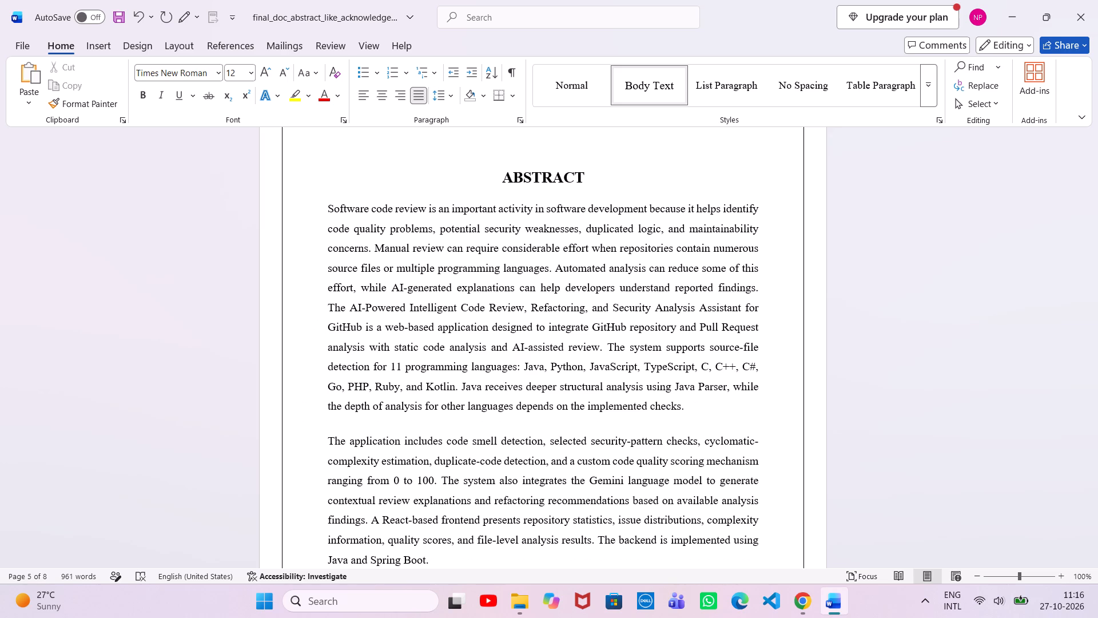
Start a new paragraph in the Abstract at "The AI-Powered Intelligent Code Review, Refactoring".
{"action": "key", "text": "space"}
{"action": "key", "text": "space"}
{"action": "key", "text": "space"}
{"action": "key", "text": "space"}
{"action": "key", "text": "BackSpace"}
{"action": "key", "text": "BackSpace"}
{"action": "key", "text": "Return"}
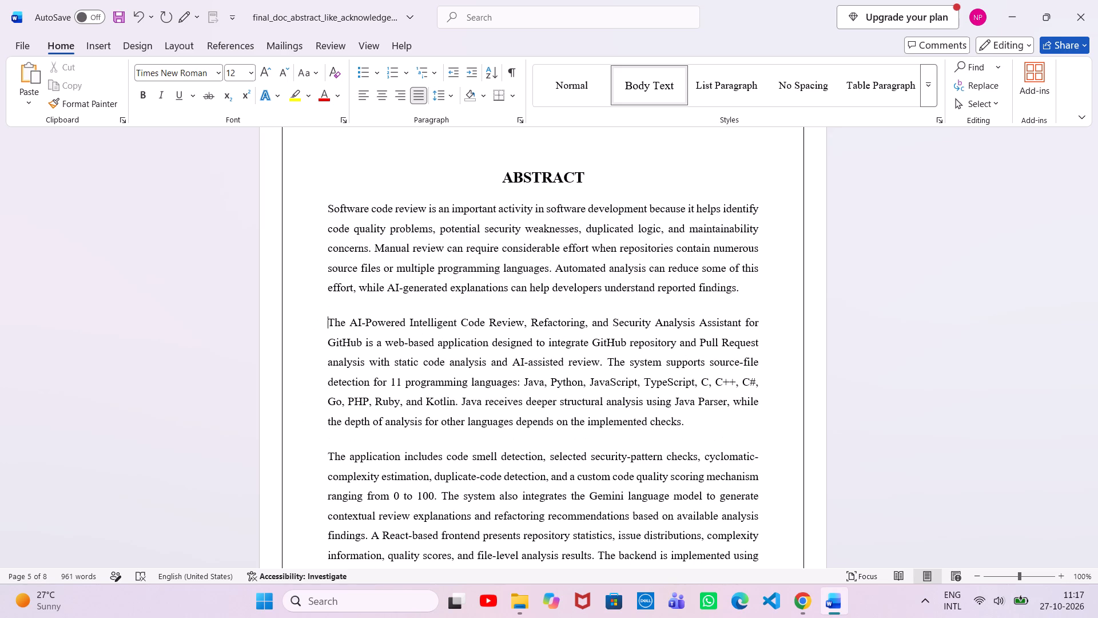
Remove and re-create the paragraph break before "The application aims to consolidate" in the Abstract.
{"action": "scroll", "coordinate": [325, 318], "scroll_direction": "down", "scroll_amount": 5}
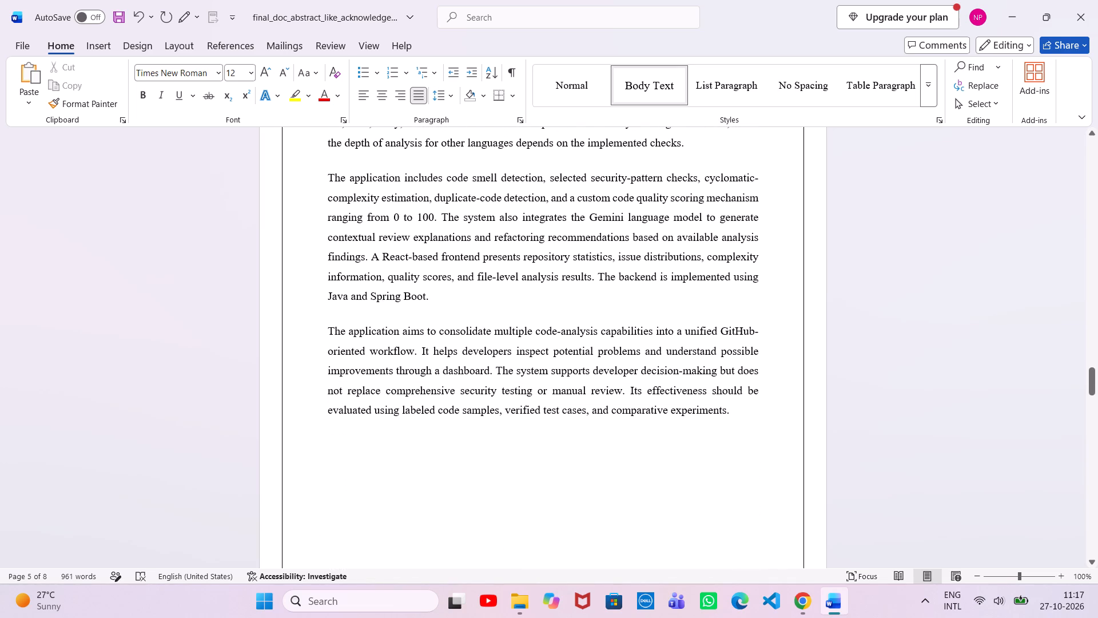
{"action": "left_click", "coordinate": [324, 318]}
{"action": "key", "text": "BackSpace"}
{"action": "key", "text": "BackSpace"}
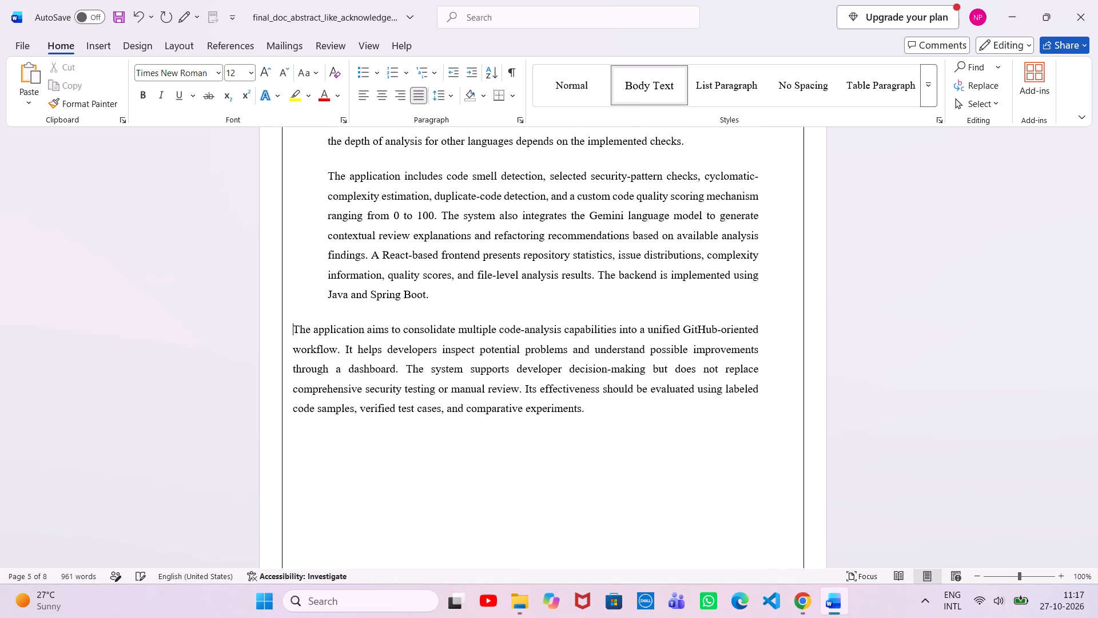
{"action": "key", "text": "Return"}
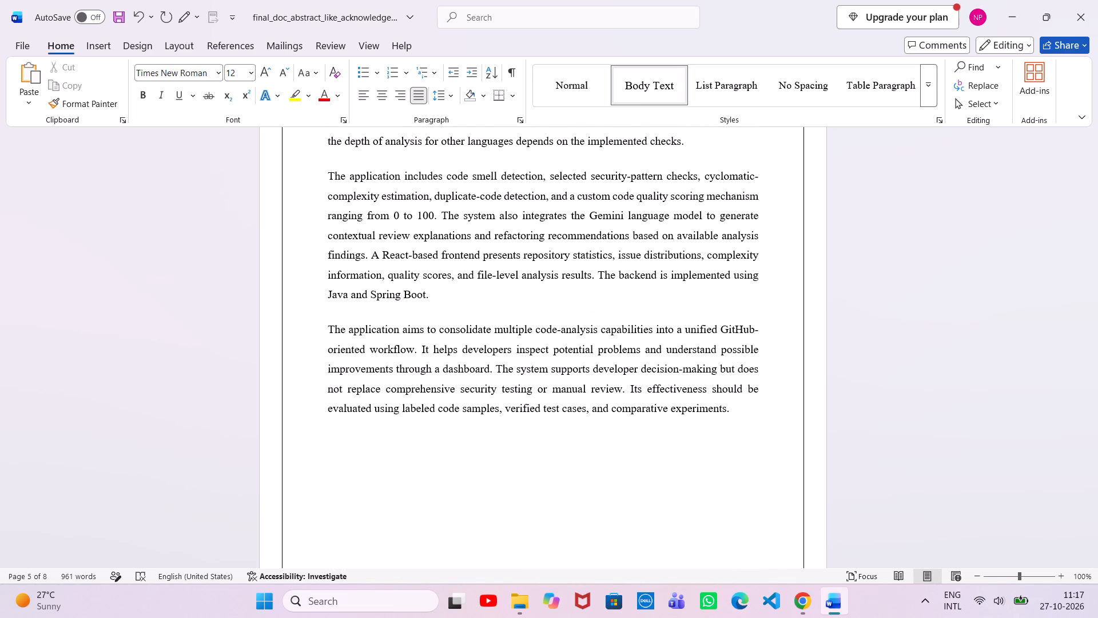
Review the Abstract's paragraph breaks and spacing, checking the whole body text from its first to its last paragraph.
{"action": "scroll", "coordinate": [324, 318], "scroll_direction": "up", "scroll_amount": 7}
{"action": "scroll", "coordinate": [324, 318], "scroll_direction": "down", "scroll_amount": 1}
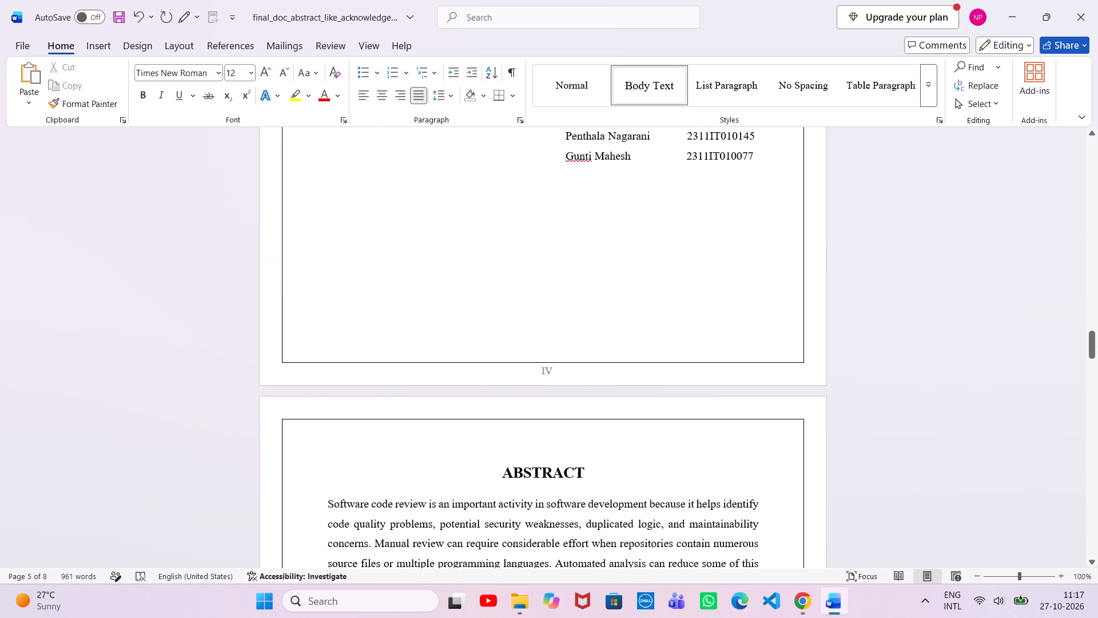
{"action": "scroll", "coordinate": [324, 318], "scroll_direction": "down", "scroll_amount": 1}
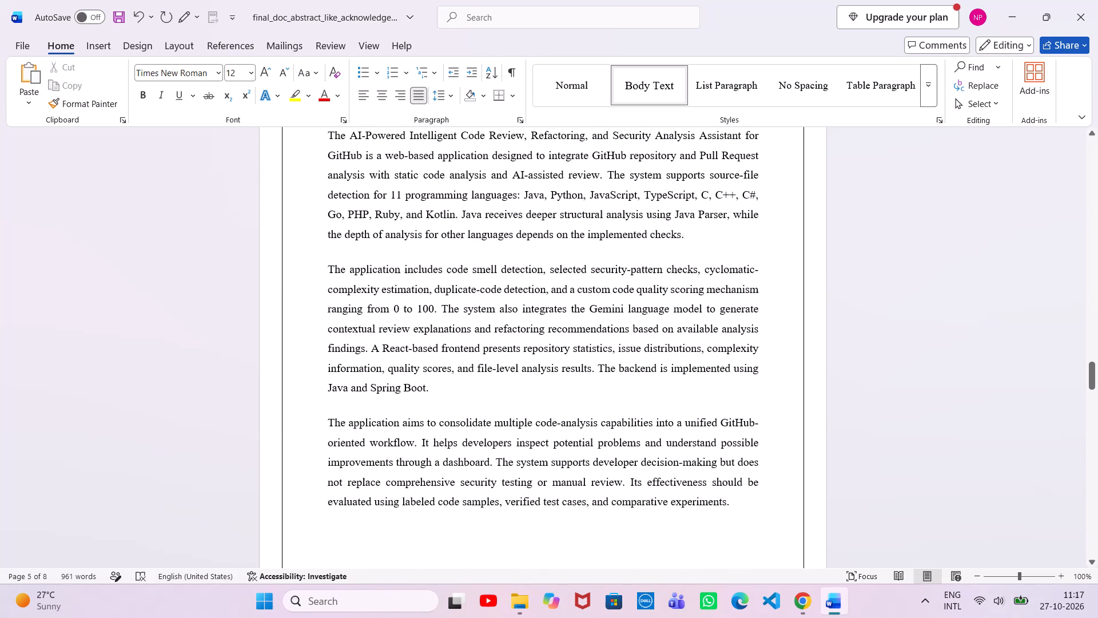
{"action": "scroll", "coordinate": [324, 318], "scroll_direction": "up", "scroll_amount": 2}
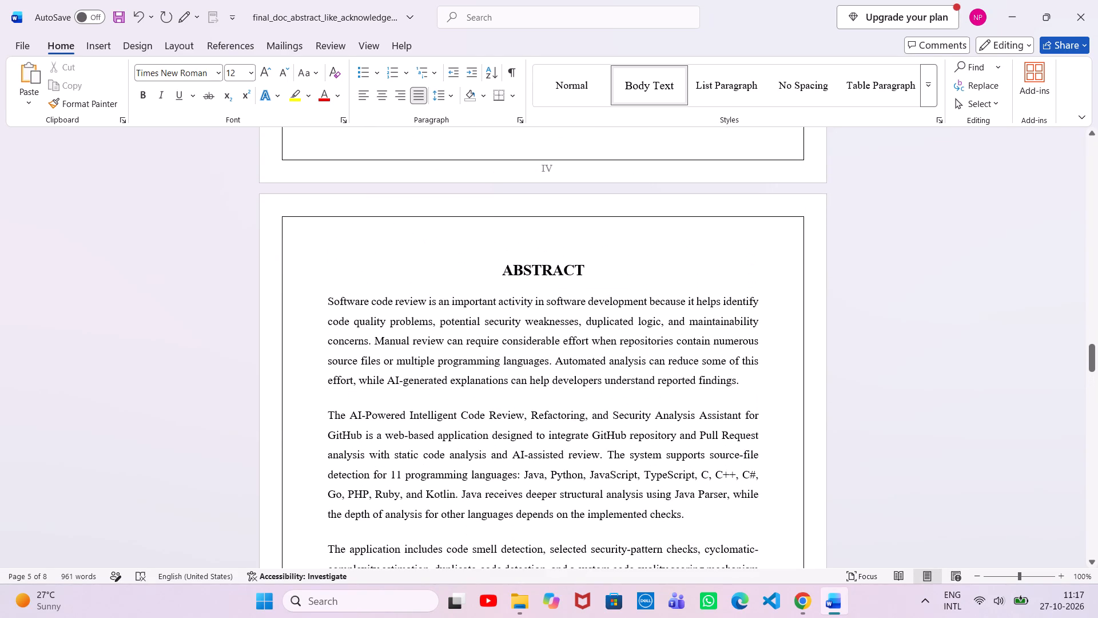
{"action": "left_click_drag", "start_coordinate": [326, 299], "coordinate": [623, 296]}
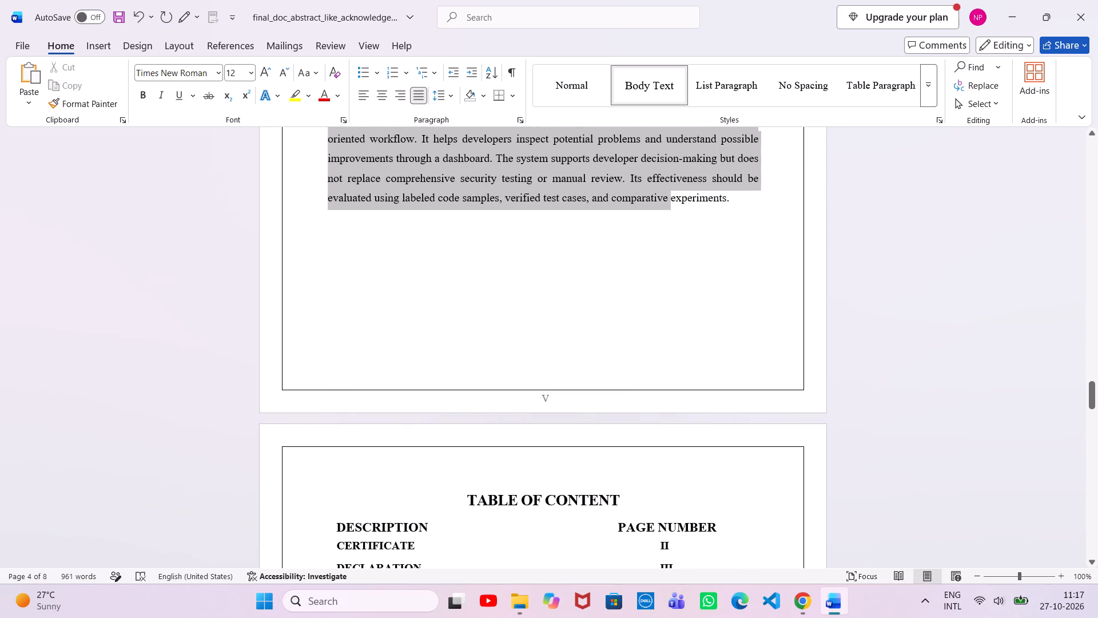
{"action": "left_click_drag", "start_coordinate": [623, 296], "coordinate": [775, 236]}
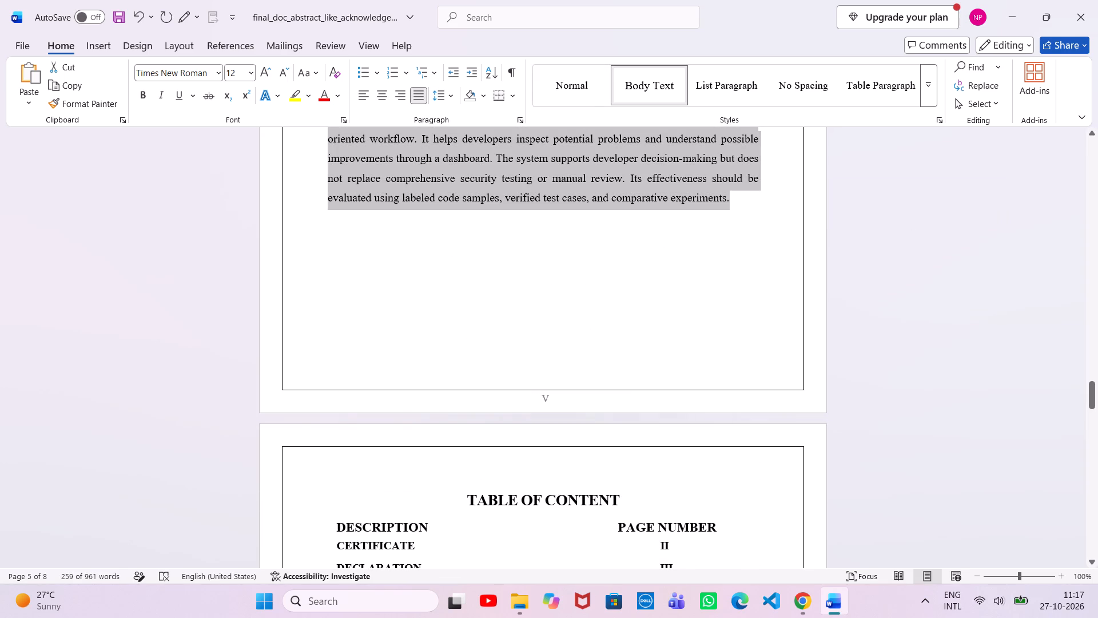
{"action": "left_click", "coordinate": [938, 286]}
Set the line spacing of the three student name lines under "By" on the cover page to 1.0.
{"action": "scroll", "coordinate": [938, 286], "scroll_direction": "up", "scroll_amount": 1}
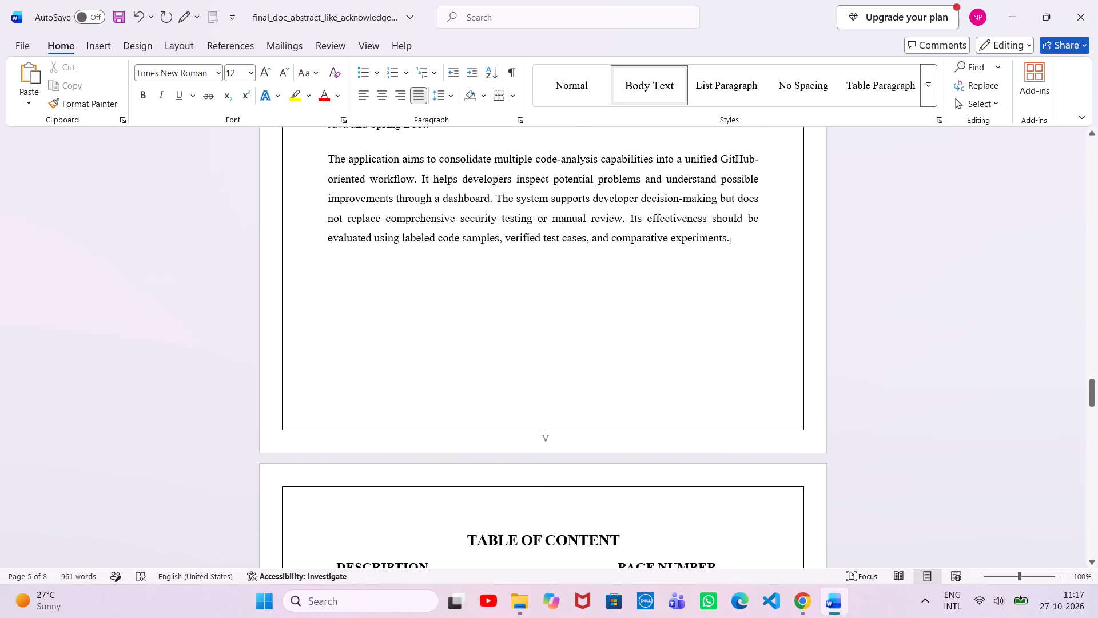
{"action": "scroll", "coordinate": [938, 286], "scroll_direction": "up", "scroll_amount": 11}
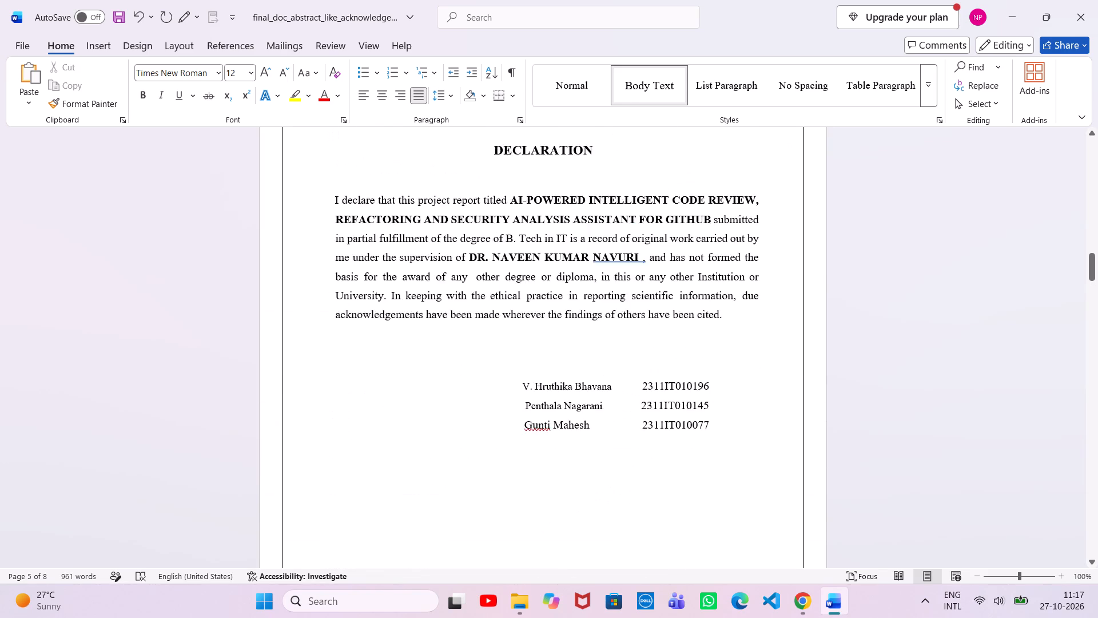
{"action": "scroll", "coordinate": [938, 286], "scroll_direction": "up", "scroll_amount": 8}
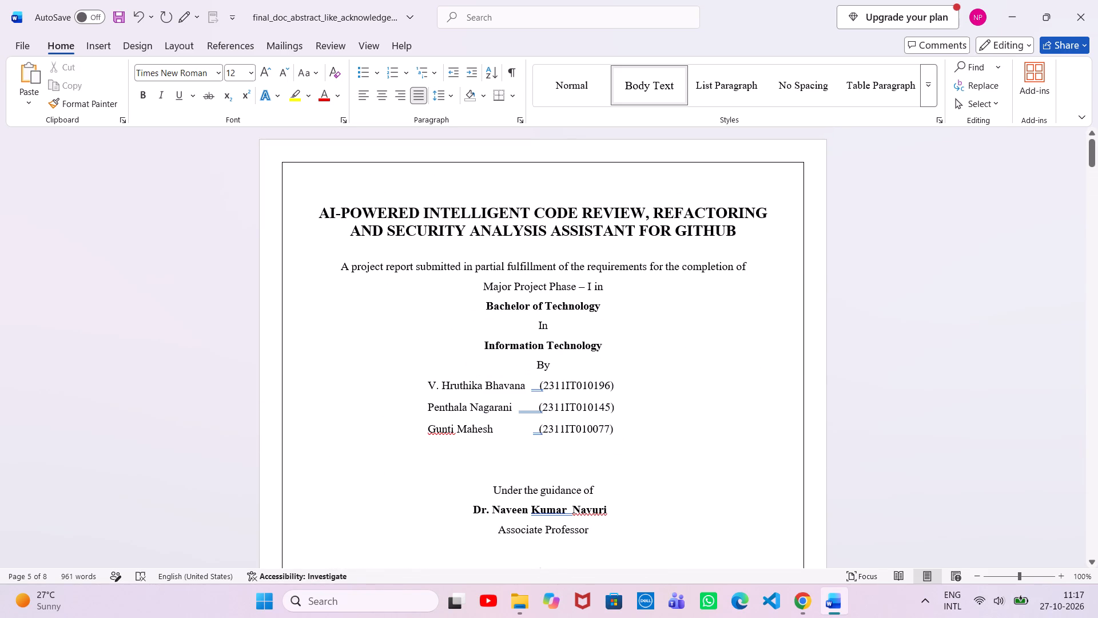
{"action": "left_click", "coordinate": [428, 404]}
{"action": "left_click_drag", "start_coordinate": [425, 385], "coordinate": [551, 406]}
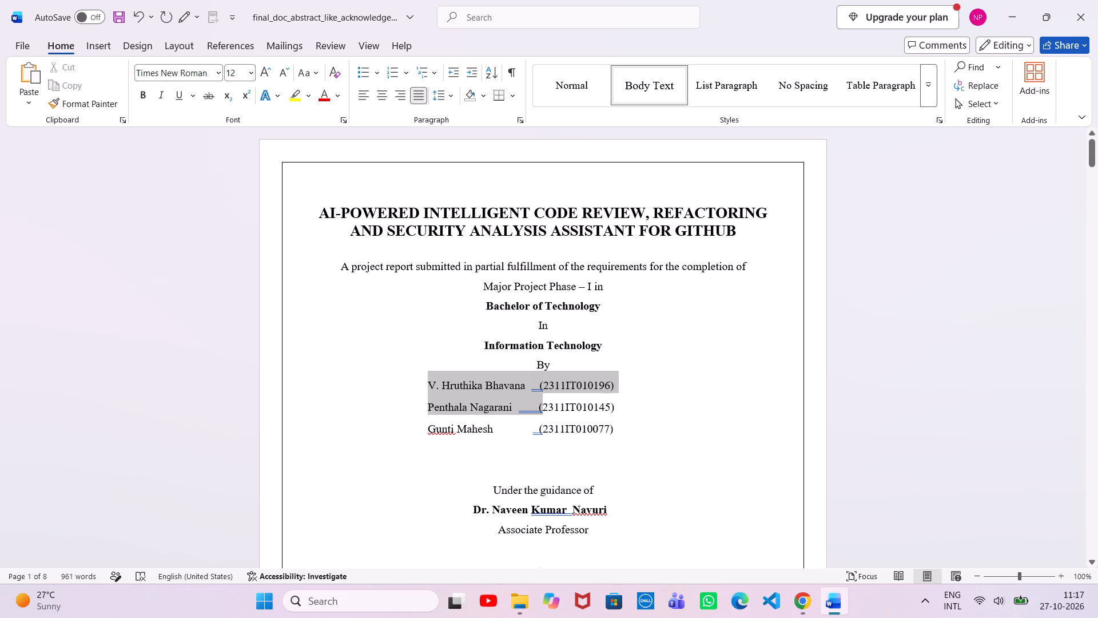
{"action": "left_click_drag", "start_coordinate": [551, 406], "coordinate": [635, 428]}
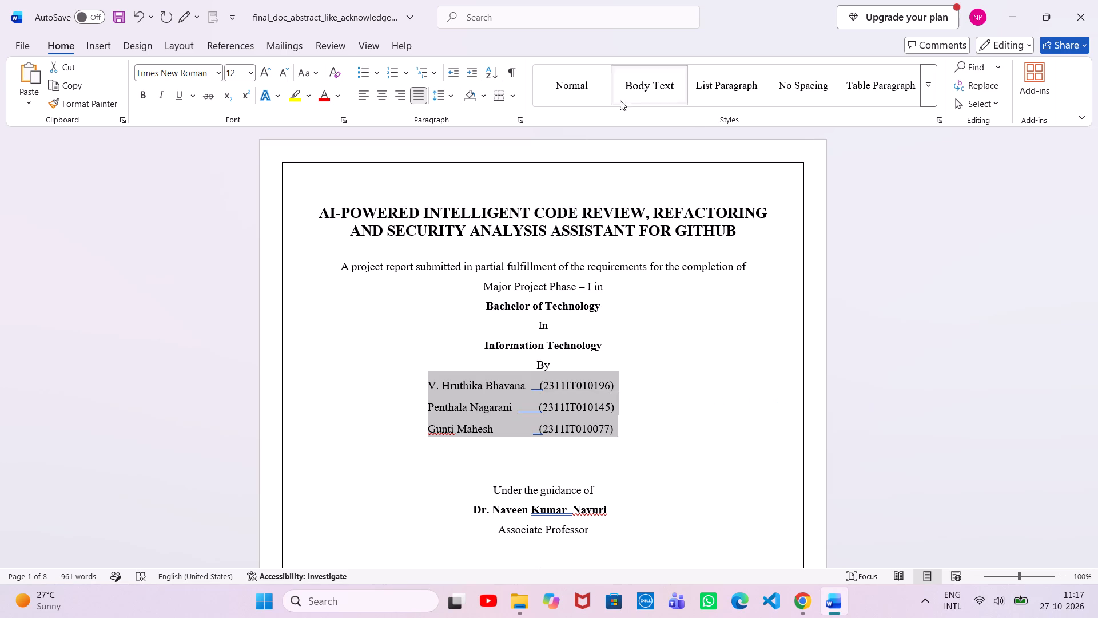
{"action": "left_click", "coordinate": [448, 97]}
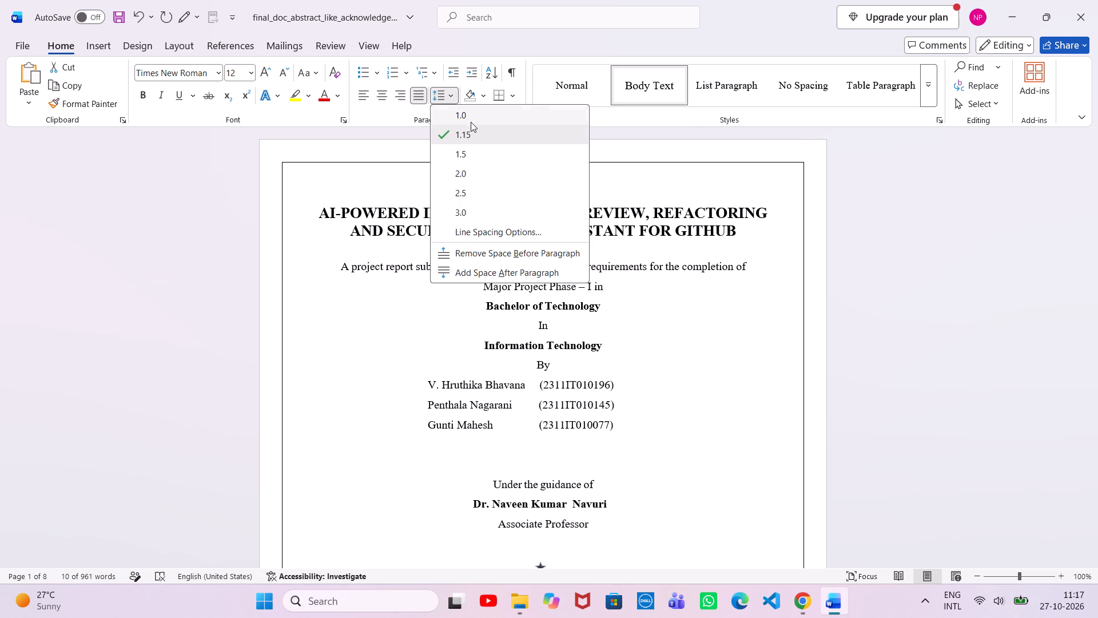
{"action": "left_click", "coordinate": [477, 132]}
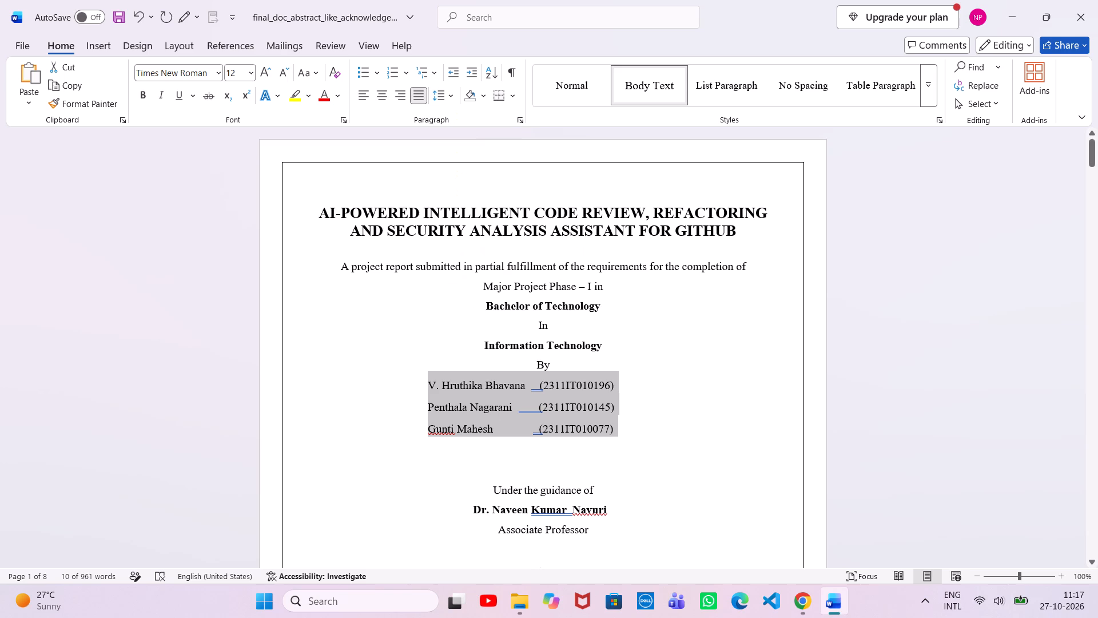
{"action": "left_click", "coordinate": [451, 101]}
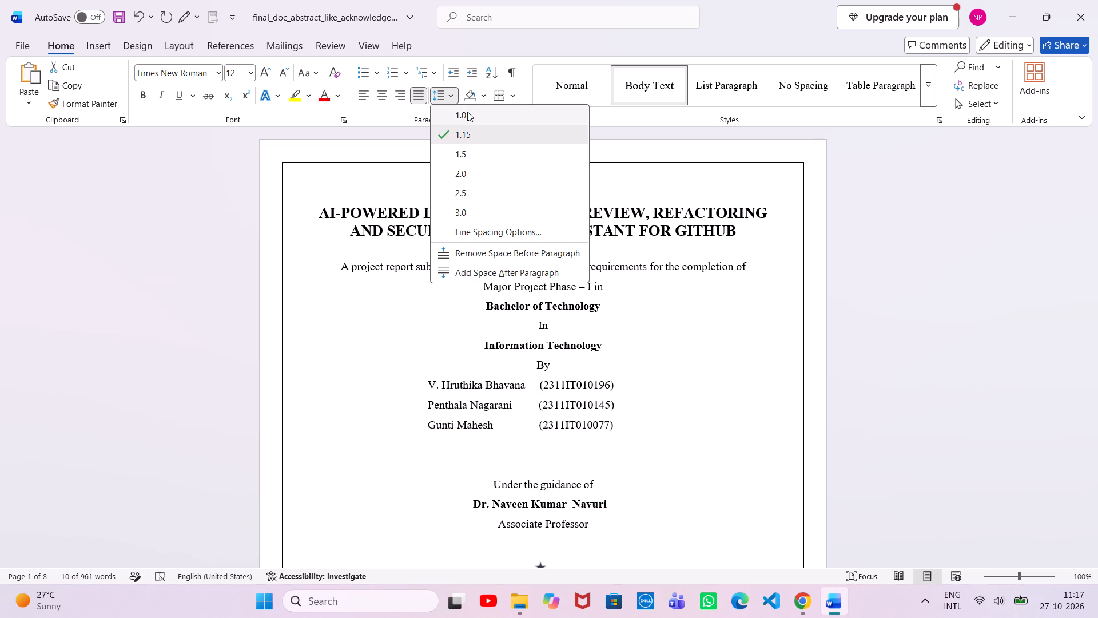
{"action": "left_click", "coordinate": [467, 112]}
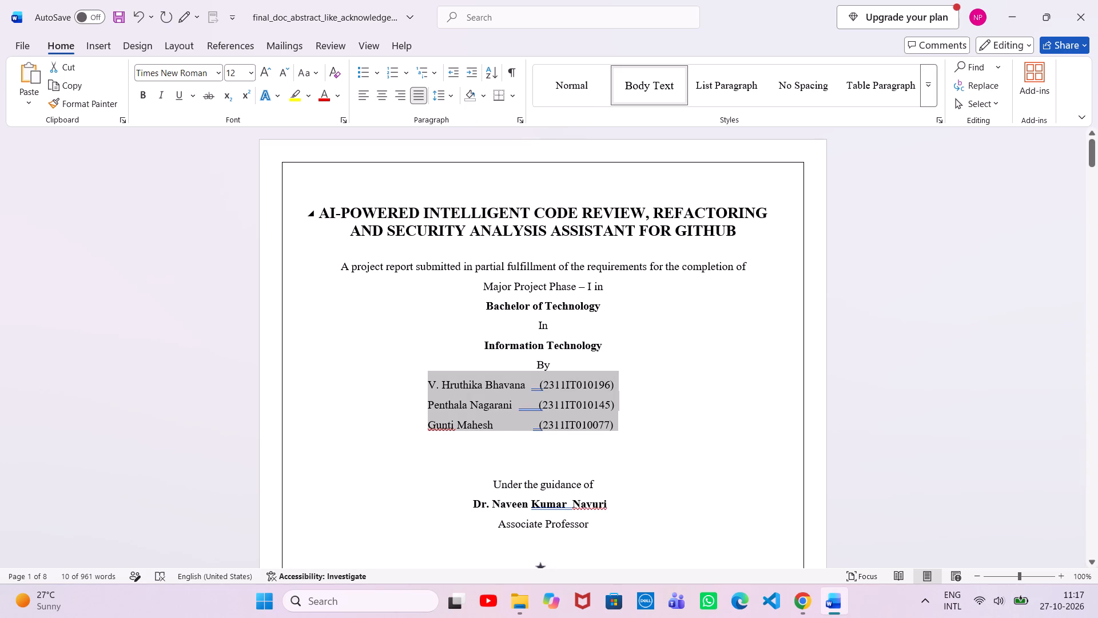
{"action": "left_click", "coordinate": [931, 359]}
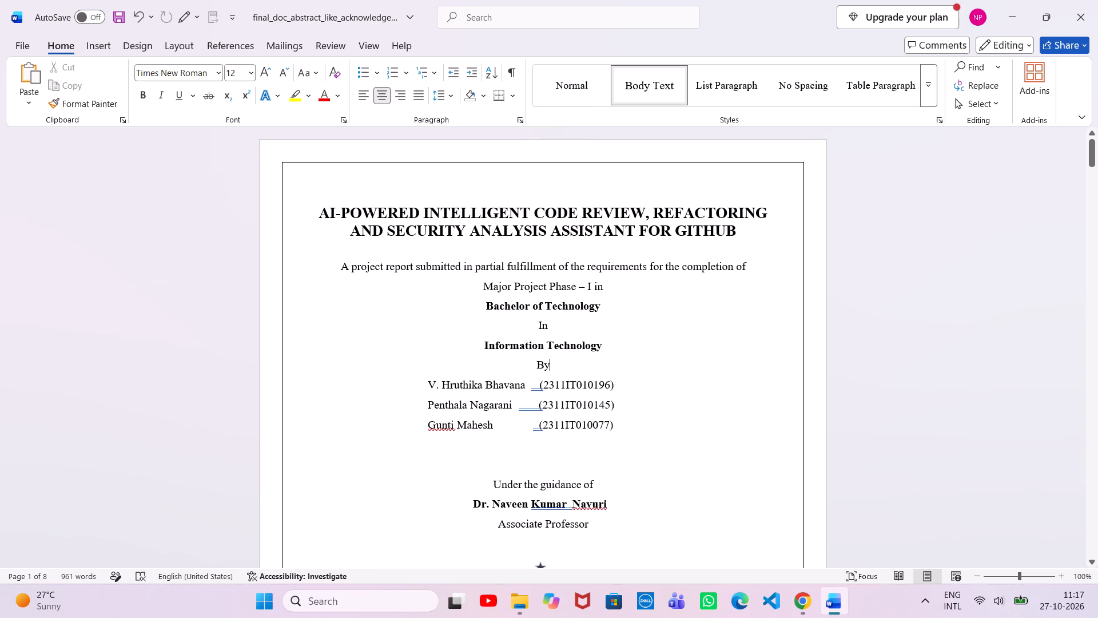
Set the font size of the whole "This is to certify" paragraph on the Certificate page to 12.
{"action": "scroll", "coordinate": [931, 359], "scroll_direction": "down", "scroll_amount": 7}
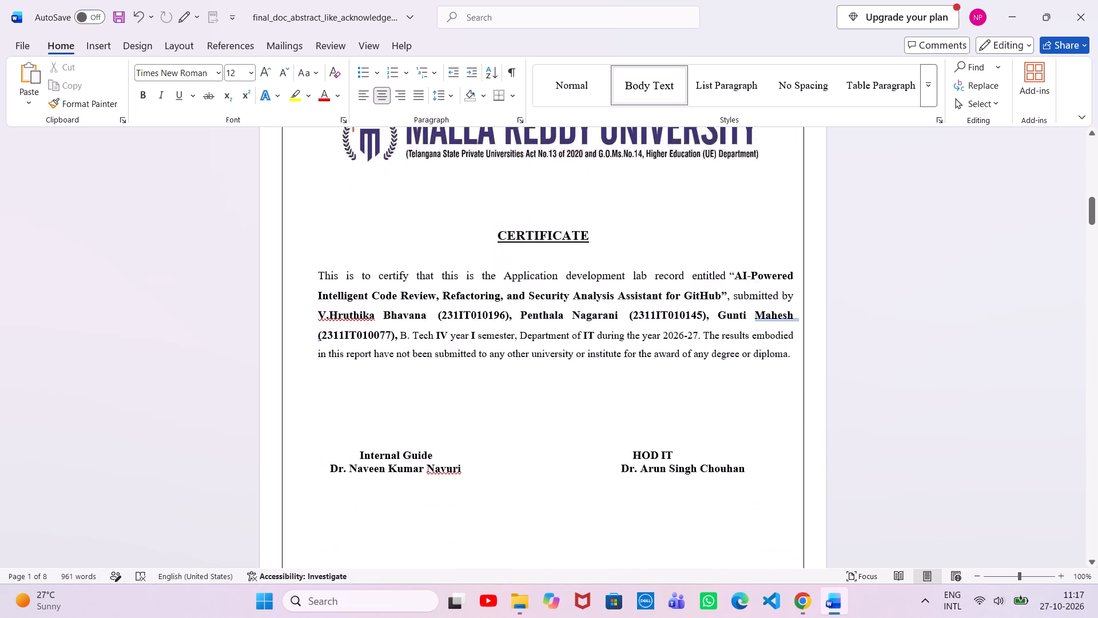
{"action": "scroll", "coordinate": [931, 359], "scroll_direction": "down", "scroll_amount": 1}
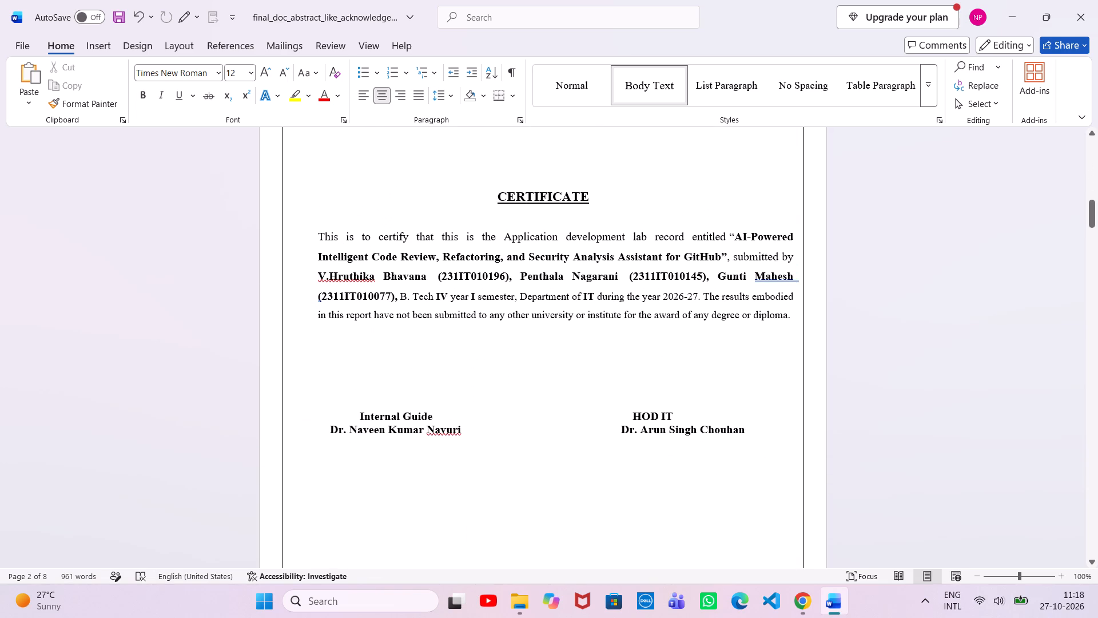
{"action": "left_click_drag", "start_coordinate": [317, 229], "coordinate": [700, 315]}
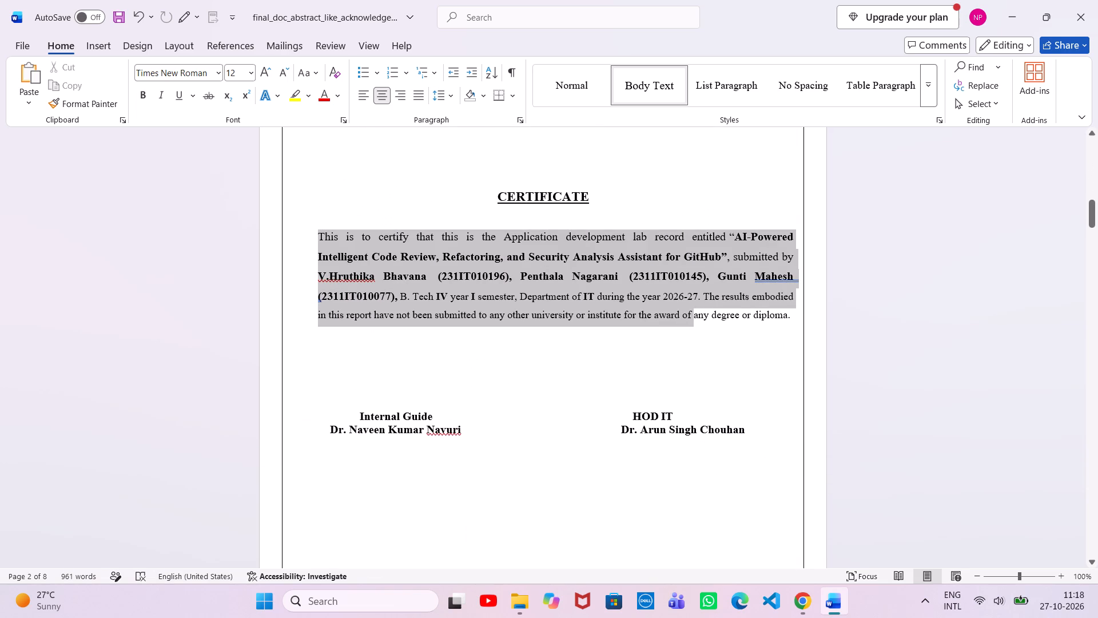
{"action": "left_click_drag", "start_coordinate": [700, 315], "coordinate": [791, 316]}
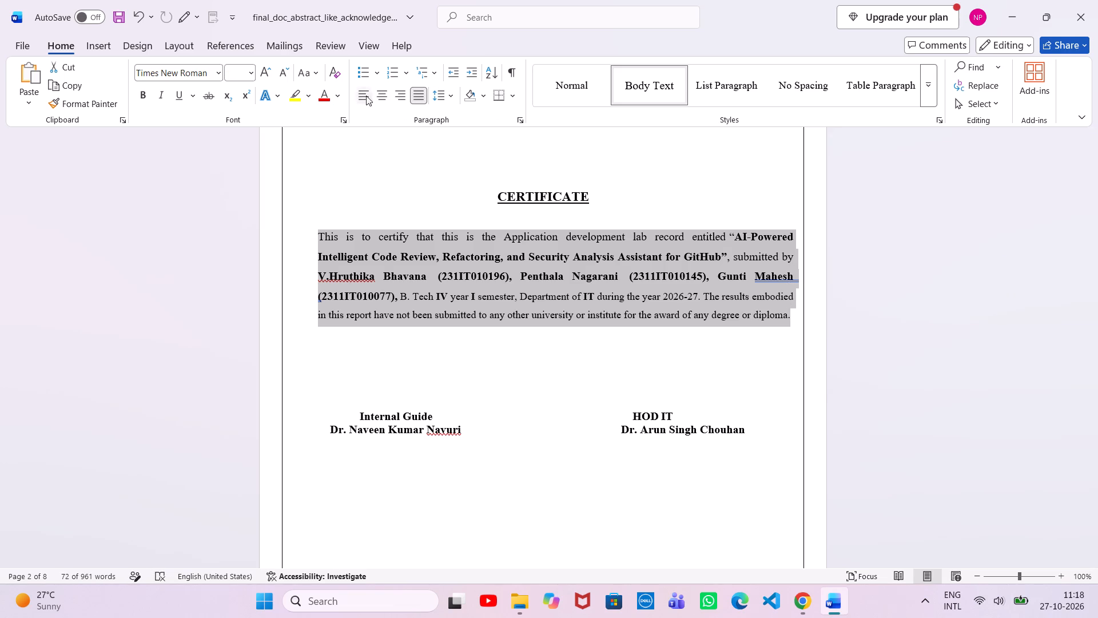
{"action": "left_click", "coordinate": [253, 72]}
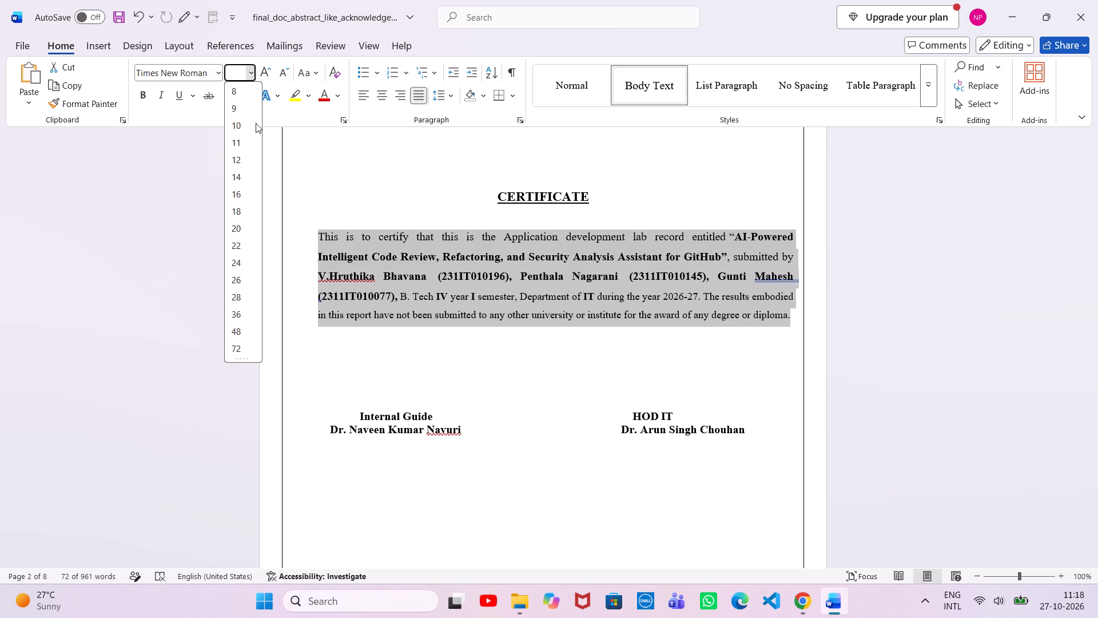
{"action": "left_click", "coordinate": [238, 161]}
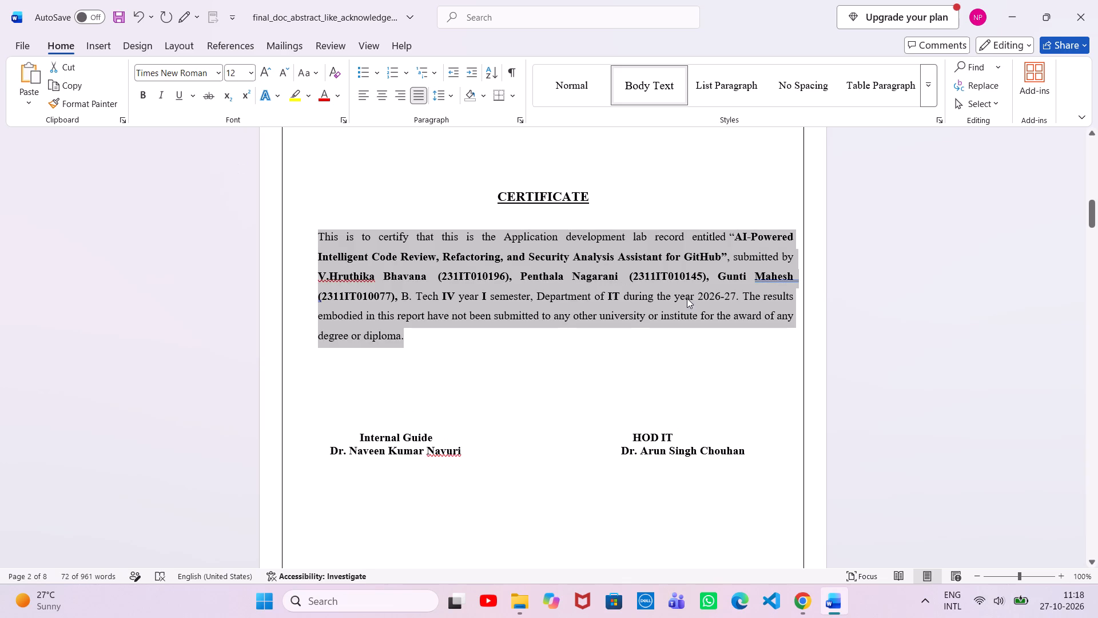
{"action": "left_click", "coordinate": [925, 296]}
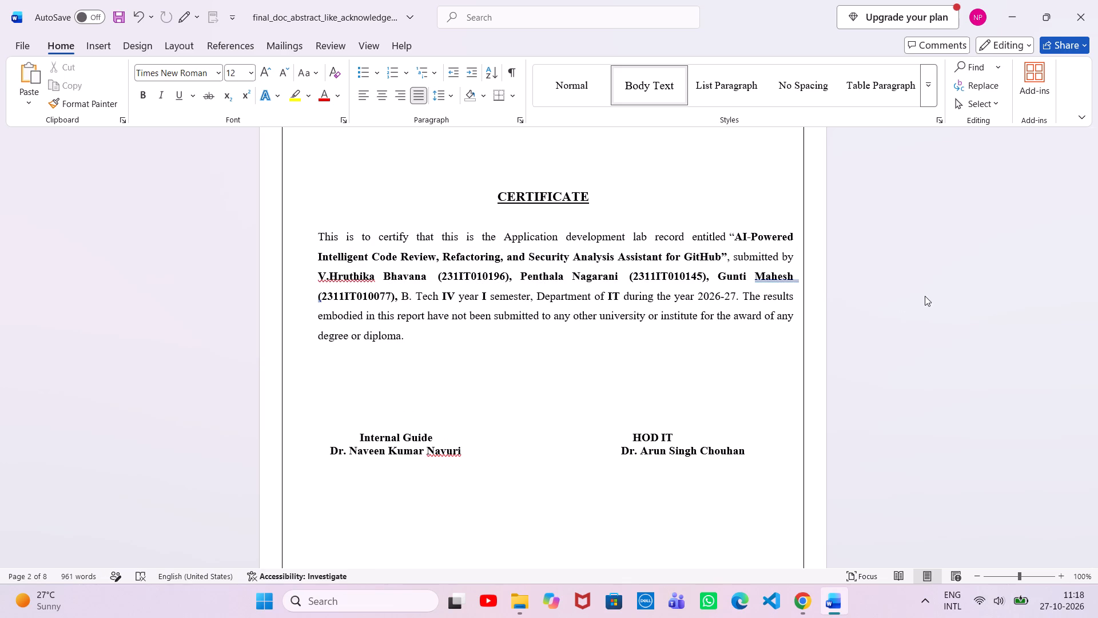
Review the formatting of the remaining front matter, from the Certificate page through the Declaration, Acknowledgement, Abstract and table of contents.
{"action": "scroll", "coordinate": [925, 296], "scroll_direction": "down", "scroll_amount": 3}
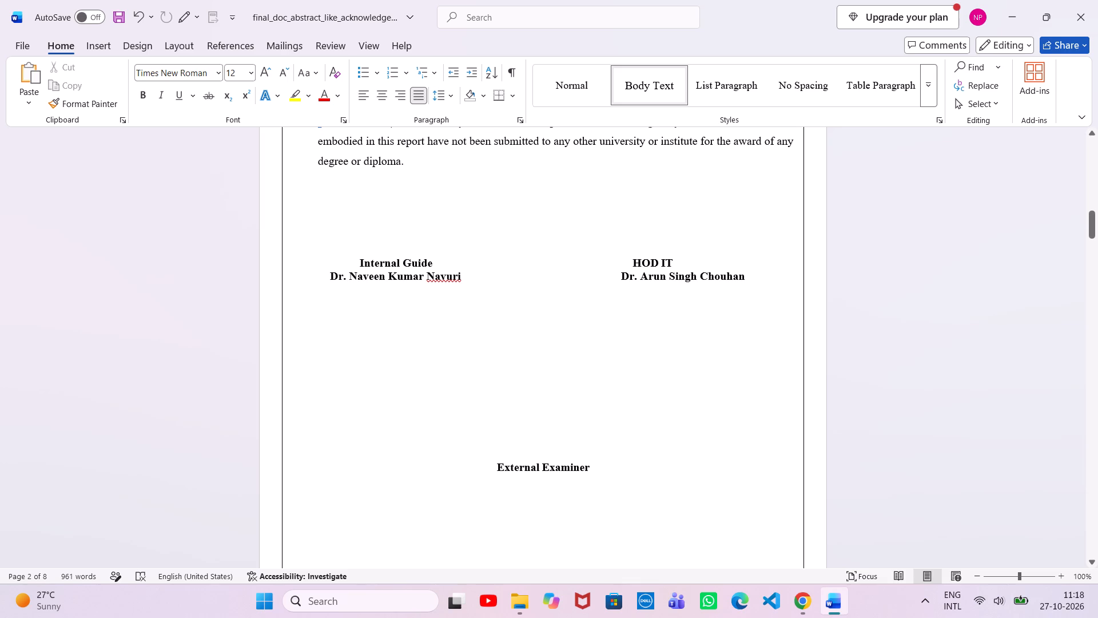
{"action": "scroll", "coordinate": [925, 296], "scroll_direction": "down", "scroll_amount": 1}
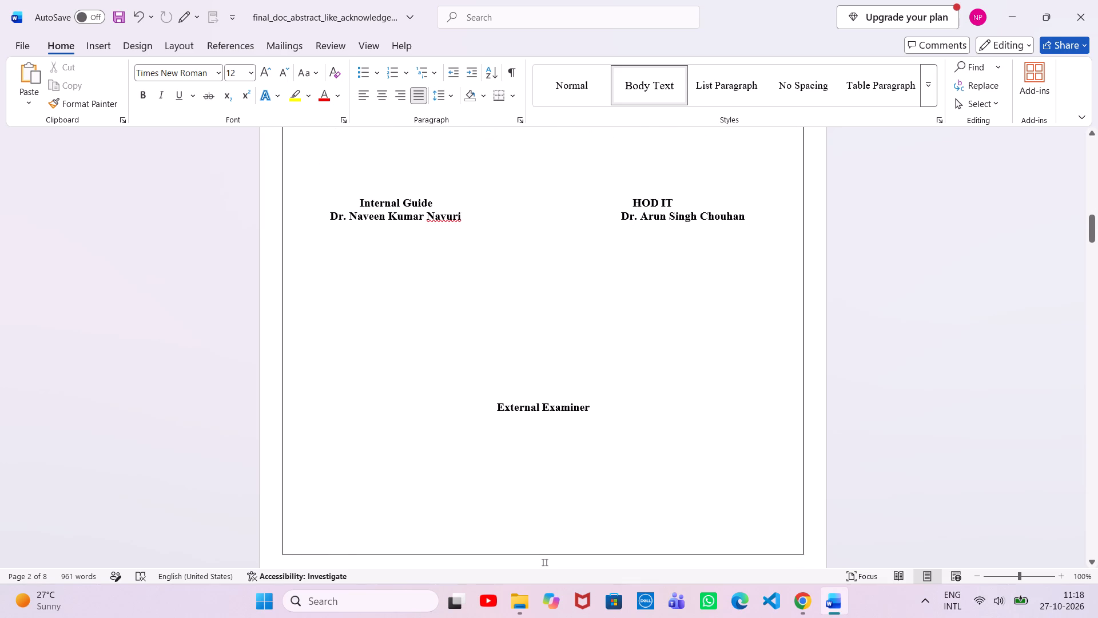
{"action": "scroll", "coordinate": [925, 296], "scroll_direction": "down", "scroll_amount": 4}
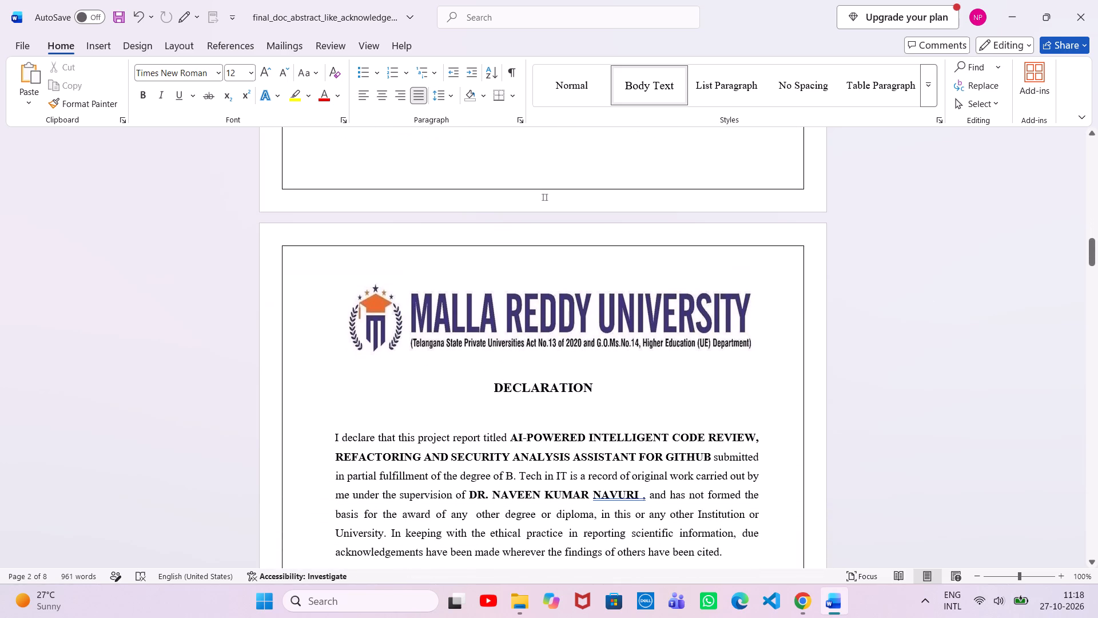
{"action": "scroll", "coordinate": [925, 296], "scroll_direction": "down", "scroll_amount": 2}
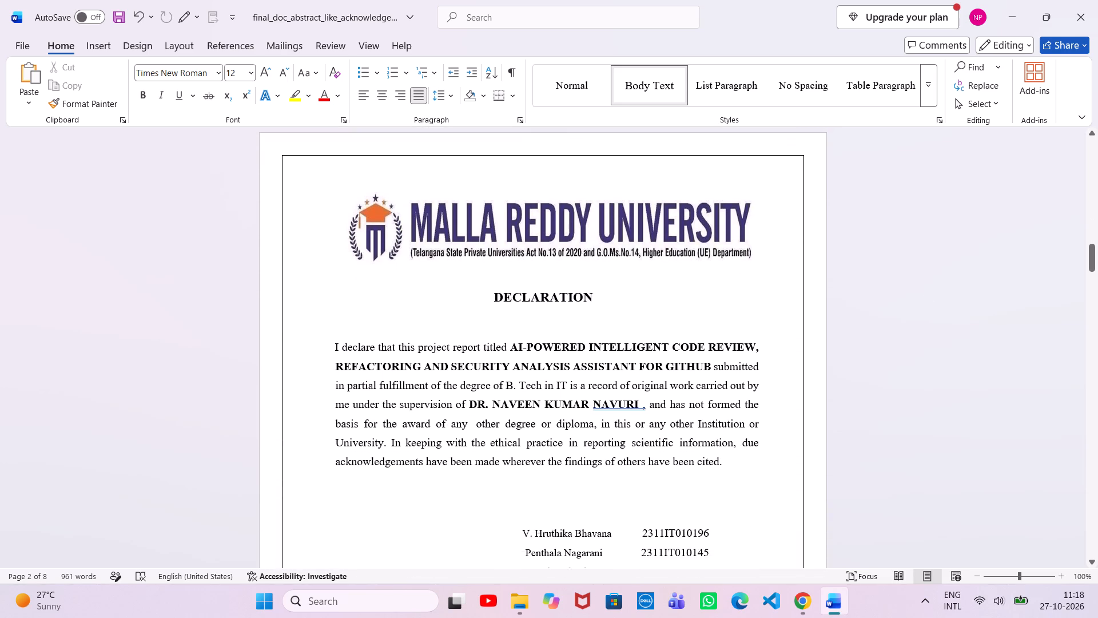
{"action": "scroll", "coordinate": [925, 296], "scroll_direction": "down", "scroll_amount": 3}
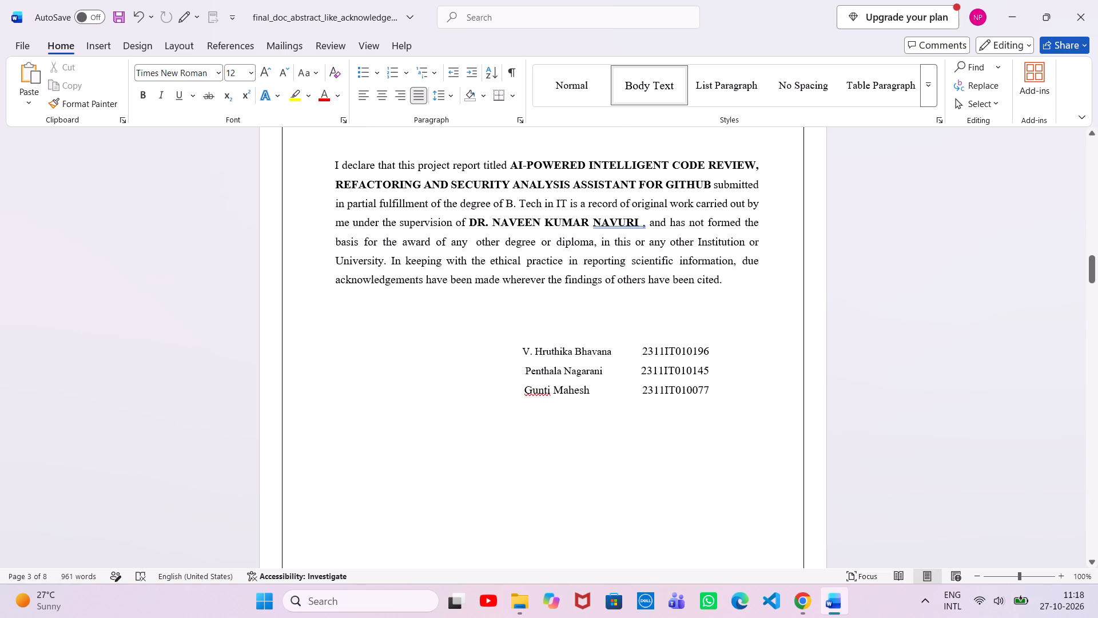
{"action": "scroll", "coordinate": [925, 296], "scroll_direction": "down", "scroll_amount": 5}
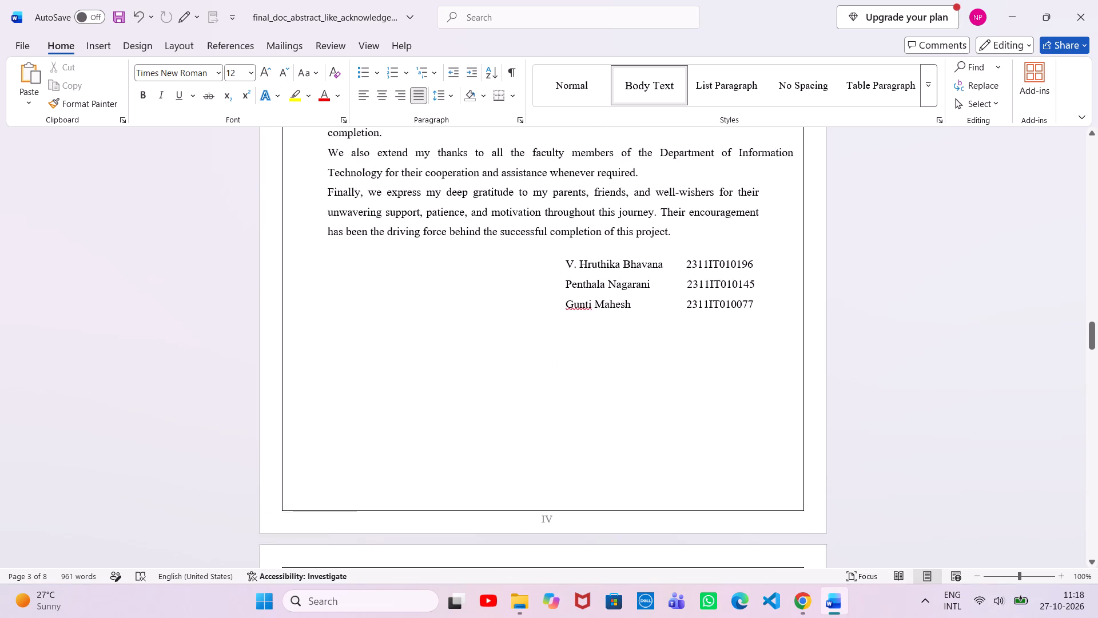
{"action": "scroll", "coordinate": [925, 296], "scroll_direction": "down", "scroll_amount": 2}
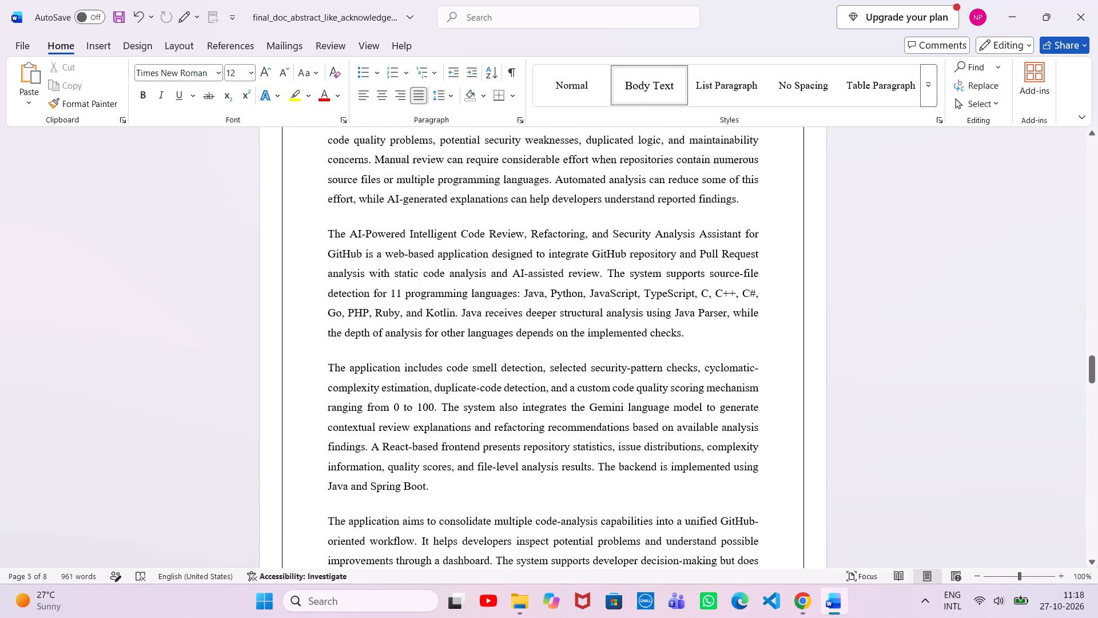
{"action": "scroll", "coordinate": [925, 296], "scroll_direction": "down", "scroll_amount": 7}
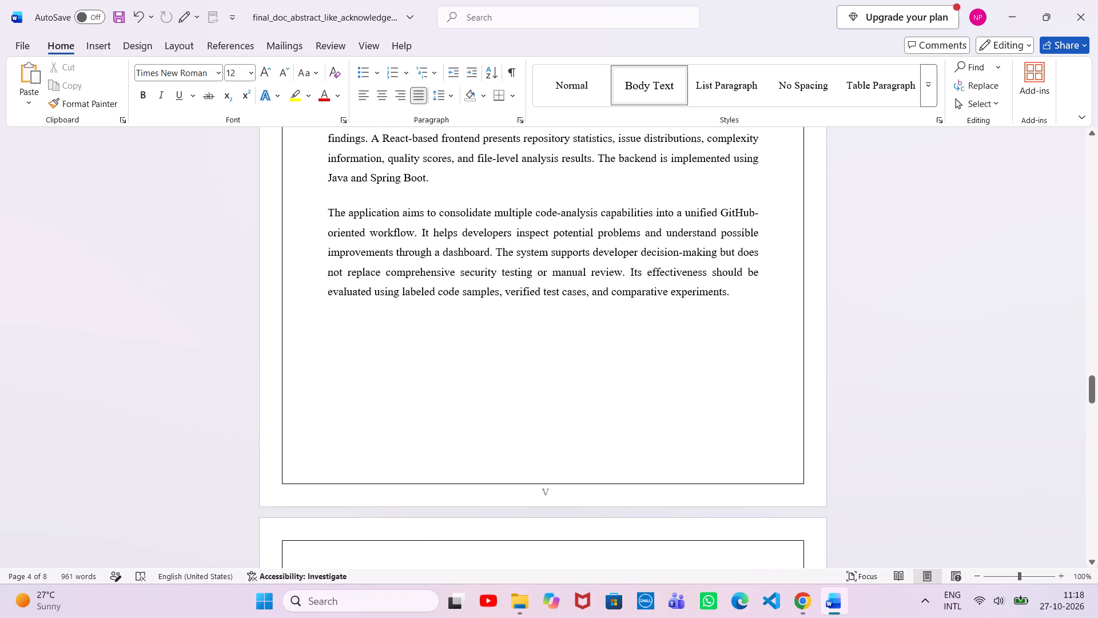
{"action": "scroll", "coordinate": [925, 296], "scroll_direction": "down", "scroll_amount": 7}
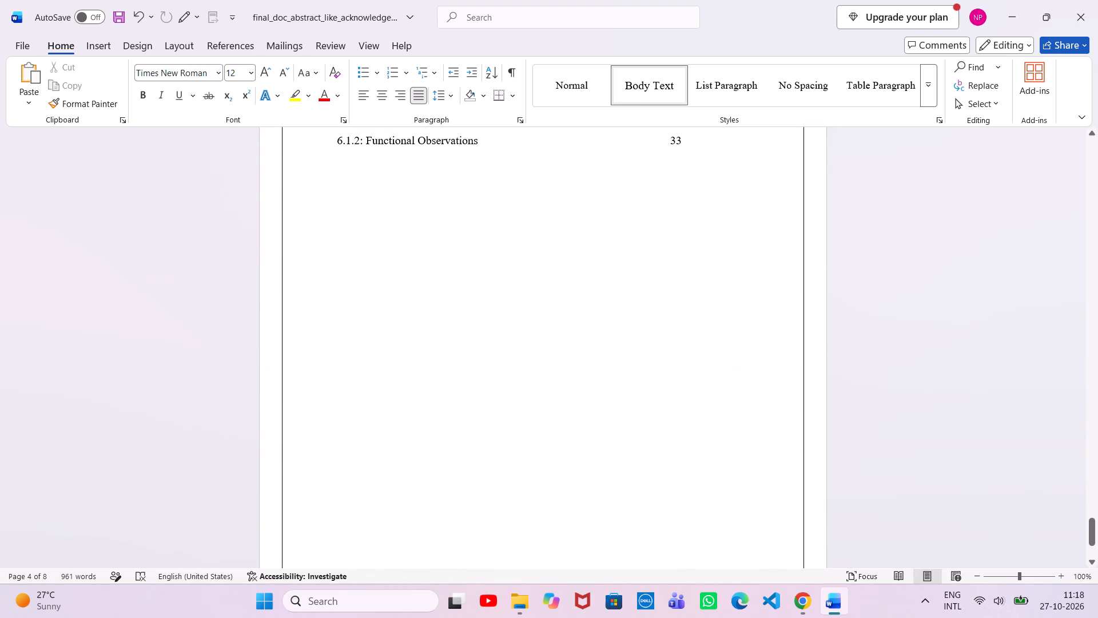
{"action": "scroll", "coordinate": [925, 296], "scroll_direction": "down", "scroll_amount": 2}
{"action": "scroll", "coordinate": [925, 296], "scroll_direction": "up", "scroll_amount": 8}
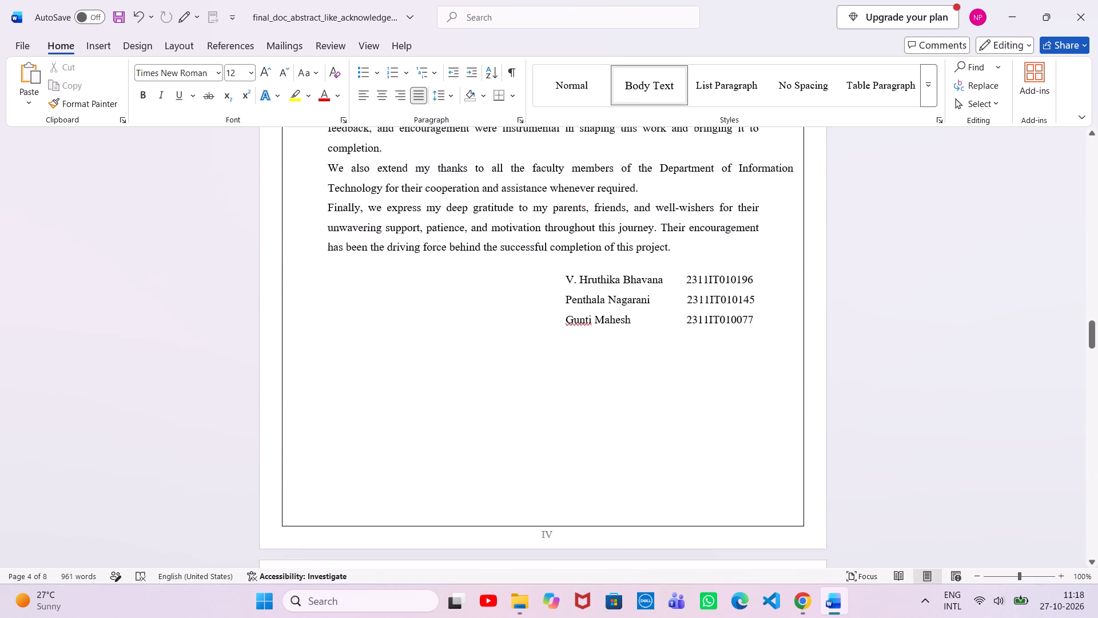
Save the report document under its current name.
{"action": "left_click", "coordinate": [554, 14]}
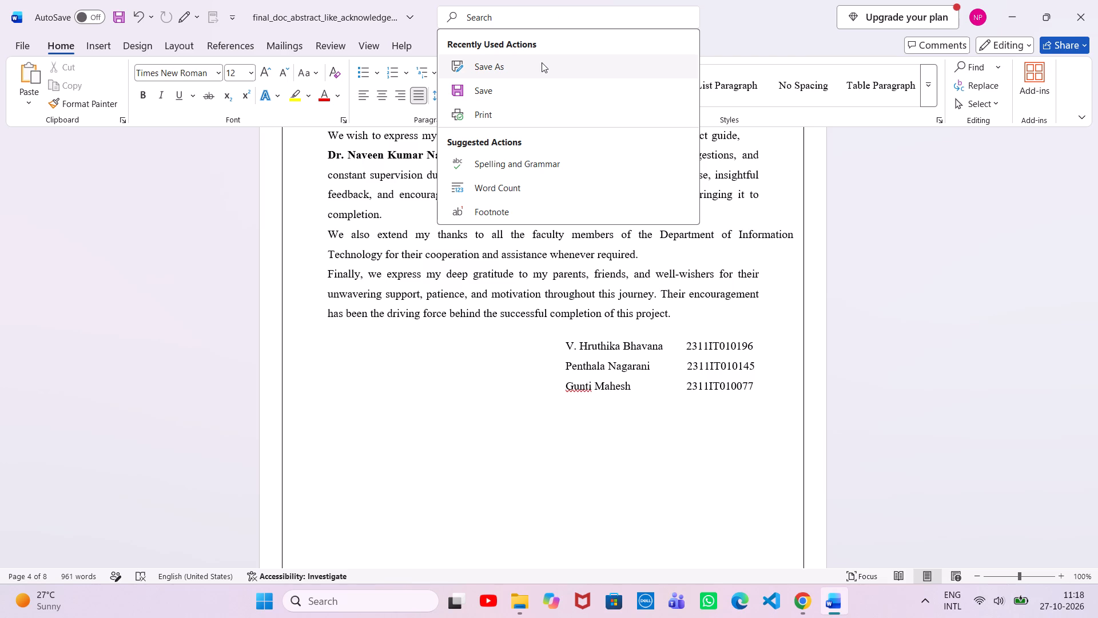
{"action": "left_click", "coordinate": [529, 89]}
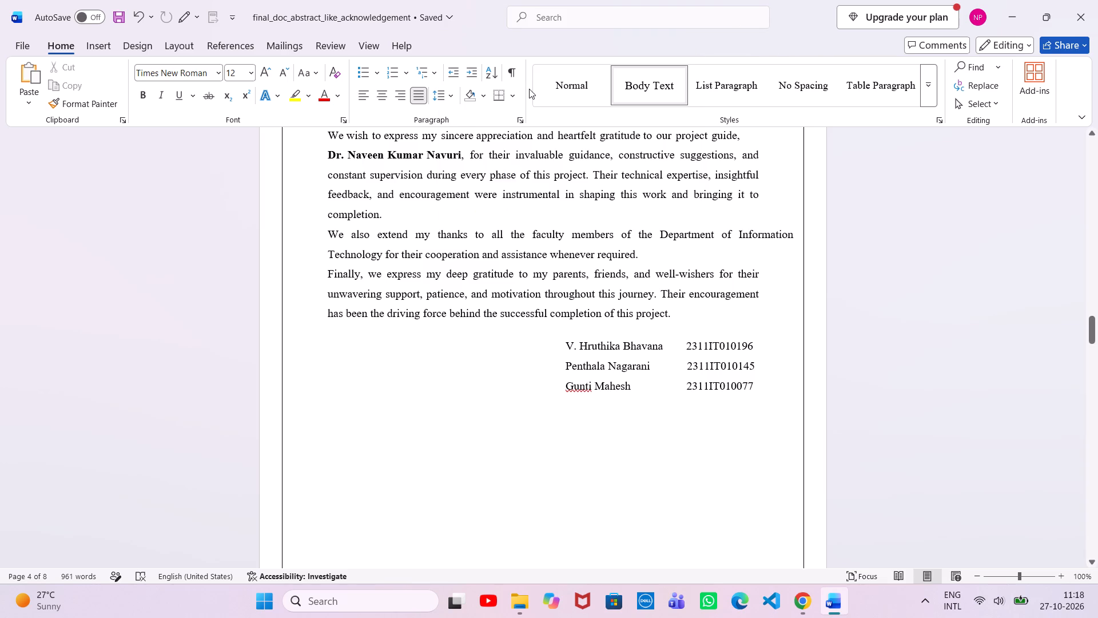
Save a copy of the report as a Word document named "final doc front pgs" in the Documents folder.
{"action": "left_click", "coordinate": [548, 13]}
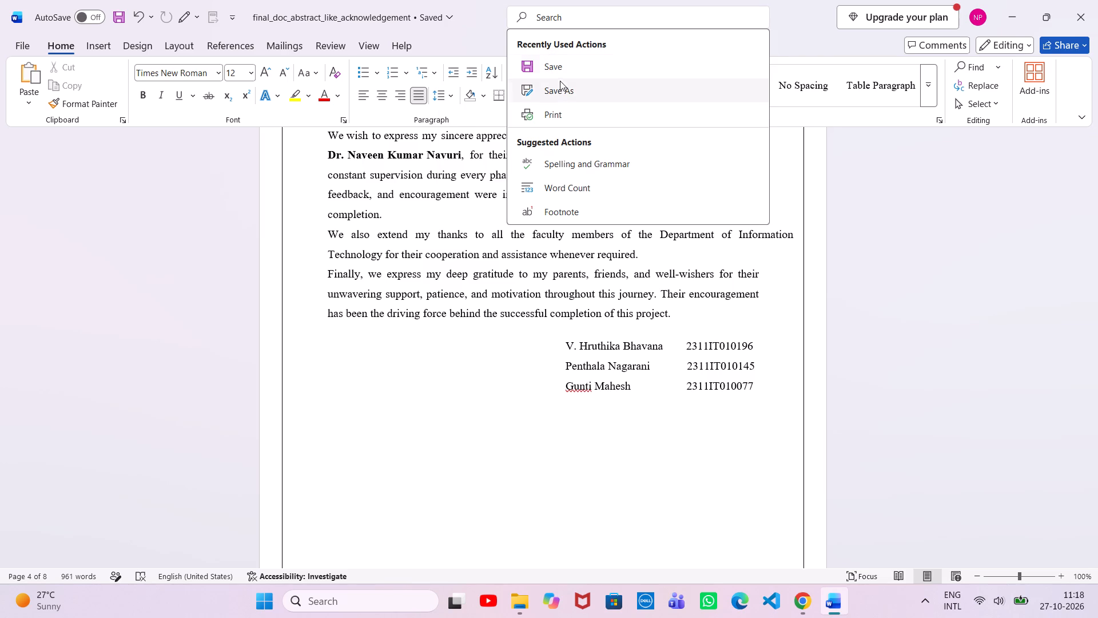
{"action": "left_click", "coordinate": [563, 88]}
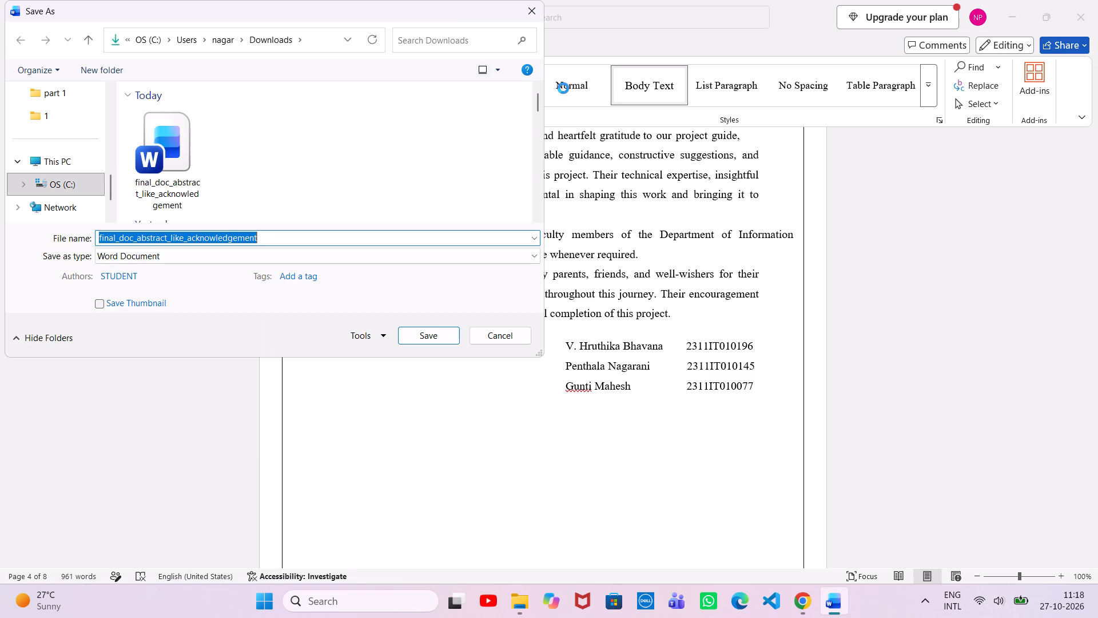
{"action": "key", "text": "BackSpace"}
{"action": "type", "text": "final doc front pgs"}
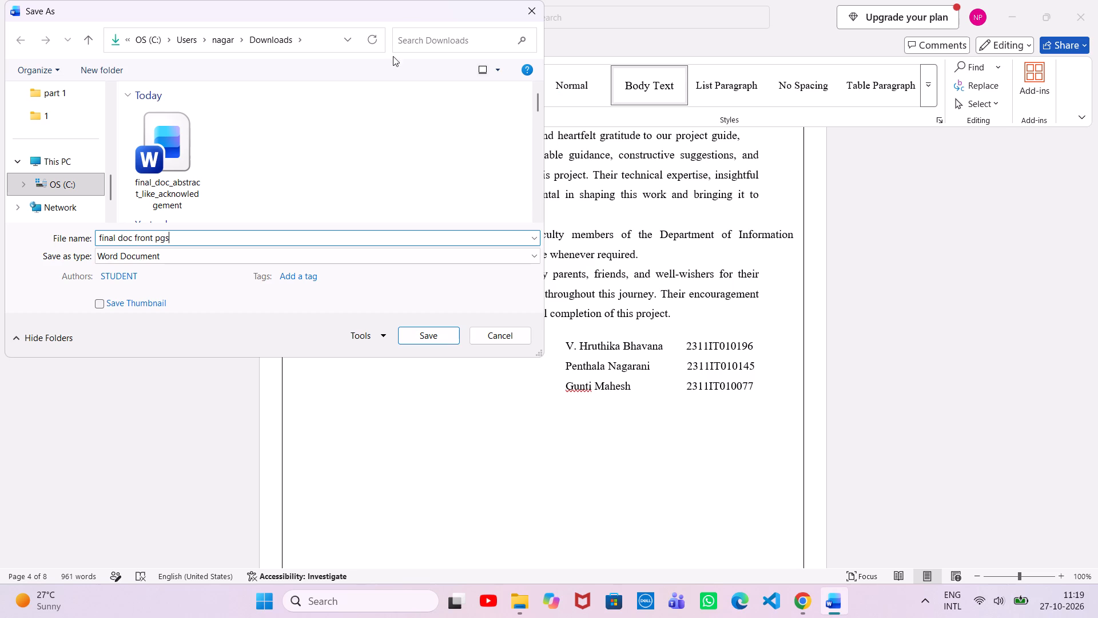
{"action": "scroll", "coordinate": [38, 127], "scroll_direction": "up", "scroll_amount": 1}
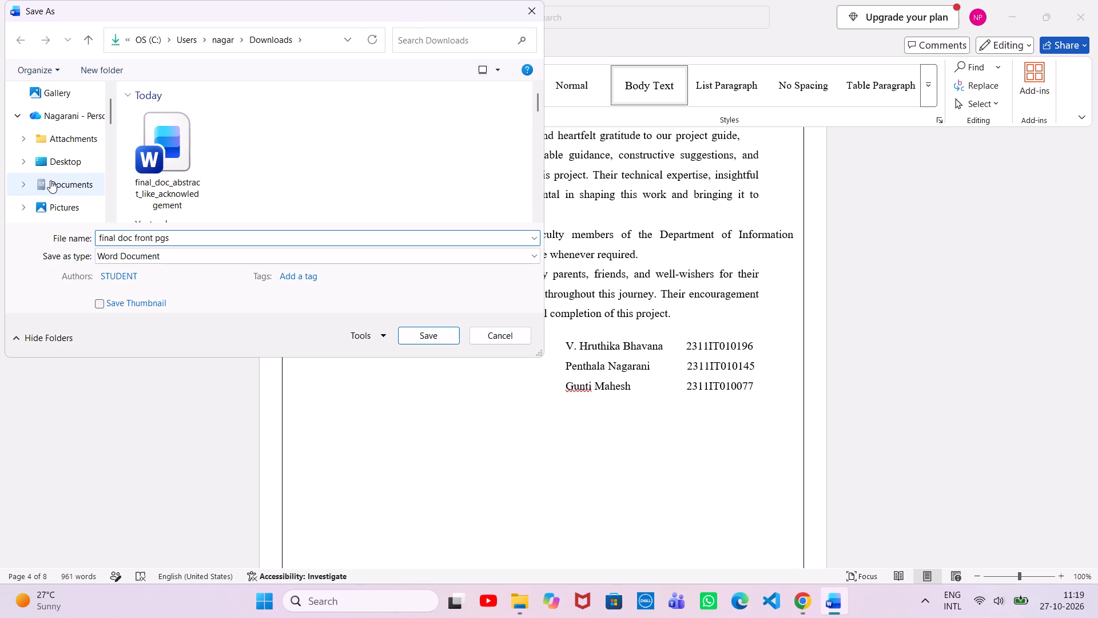
{"action": "left_click", "coordinate": [50, 181]}
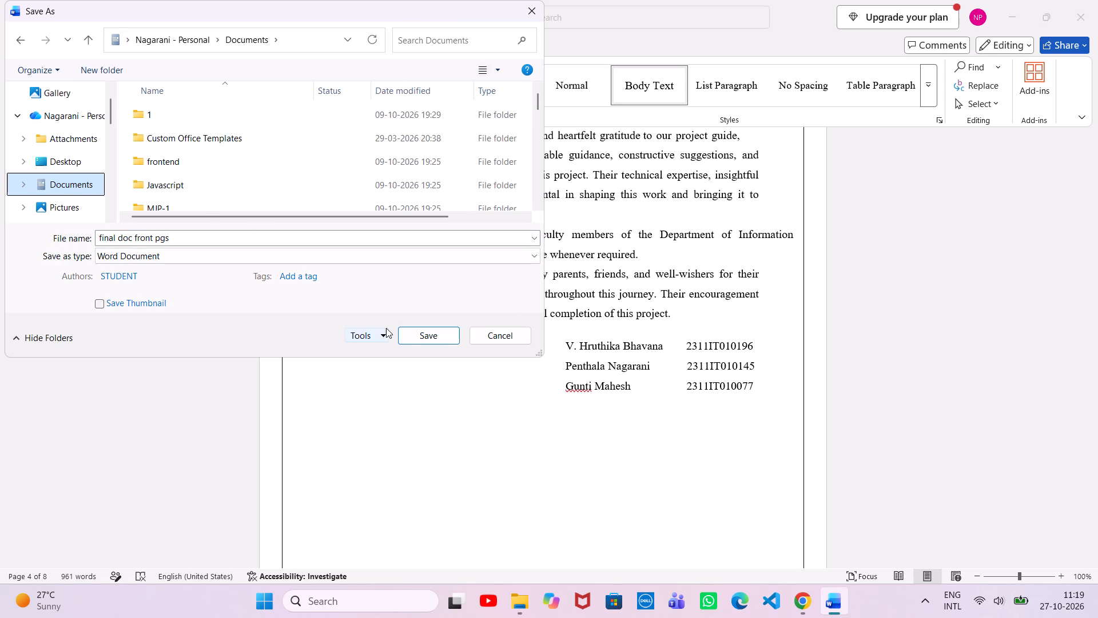
Complete saving the report copy as the Word document "final doc front pgs" in the Documents folder.
{"action": "left_click", "coordinate": [437, 337]}
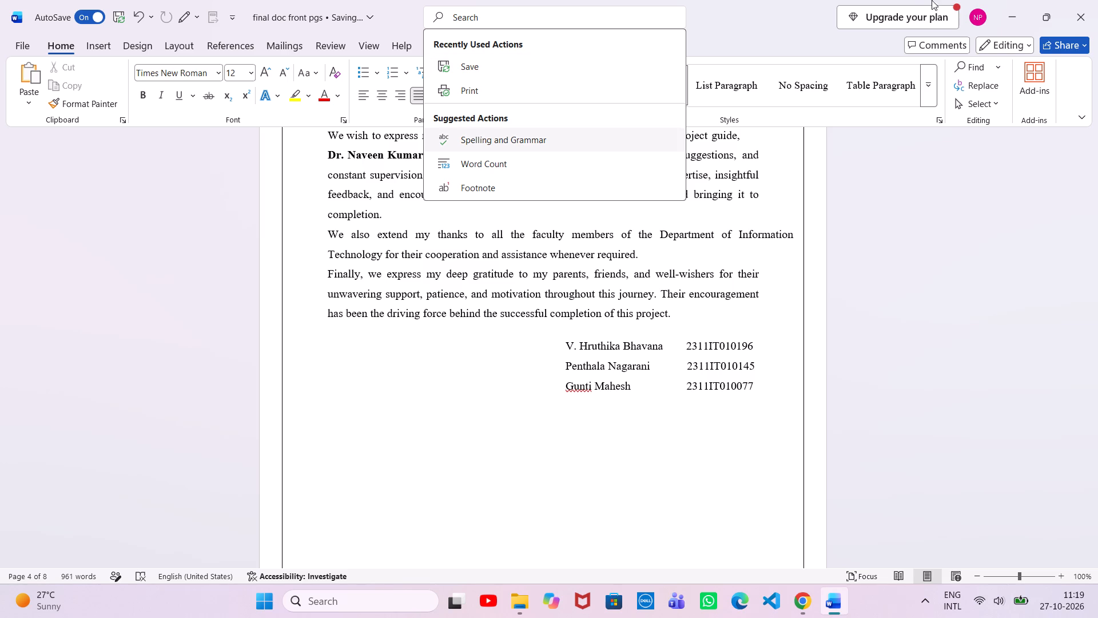
Close the open Word, Chrome and File Explorer windows to return to the desktop.
{"action": "left_click", "coordinate": [1082, 15]}
{"action": "left_click", "coordinate": [1082, 15]}
{"action": "left_click", "coordinate": [1082, 15]}
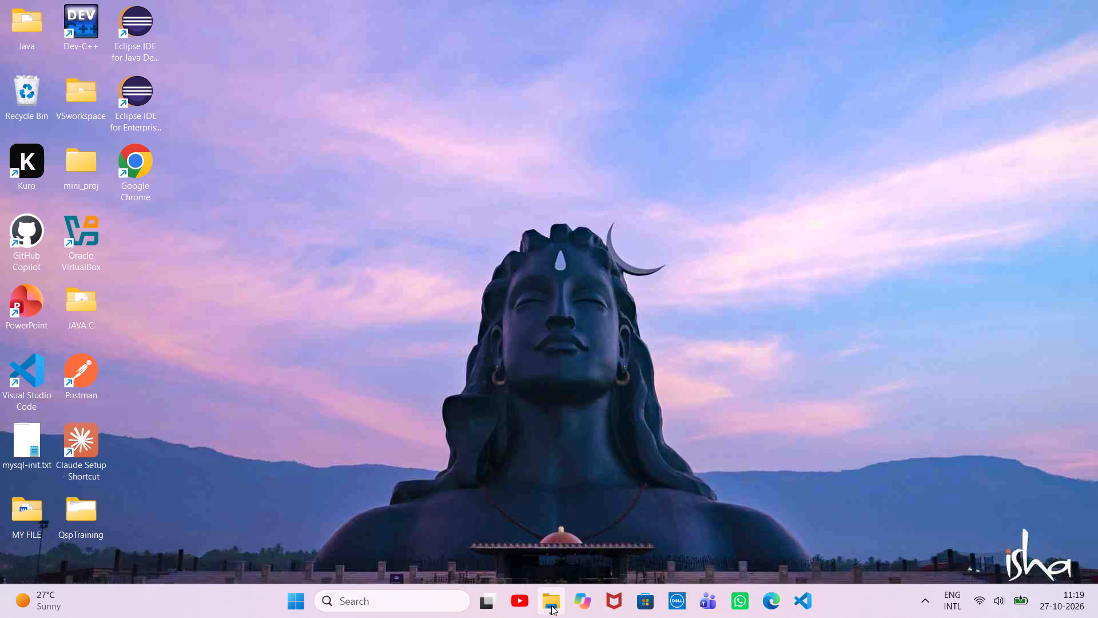
{"action": "left_click", "coordinate": [580, 471]}
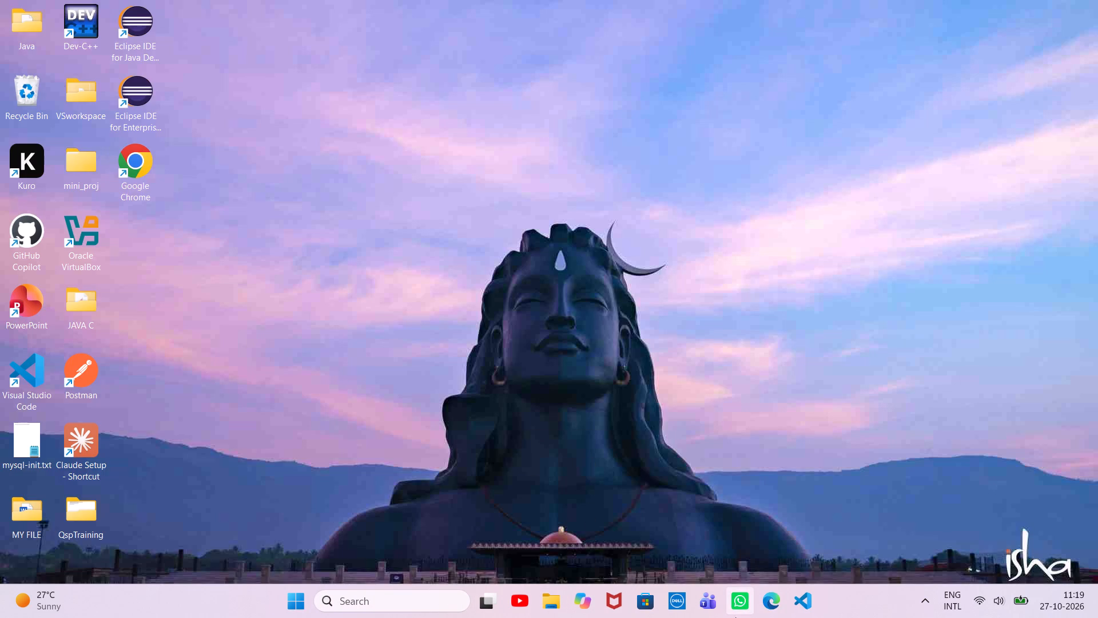